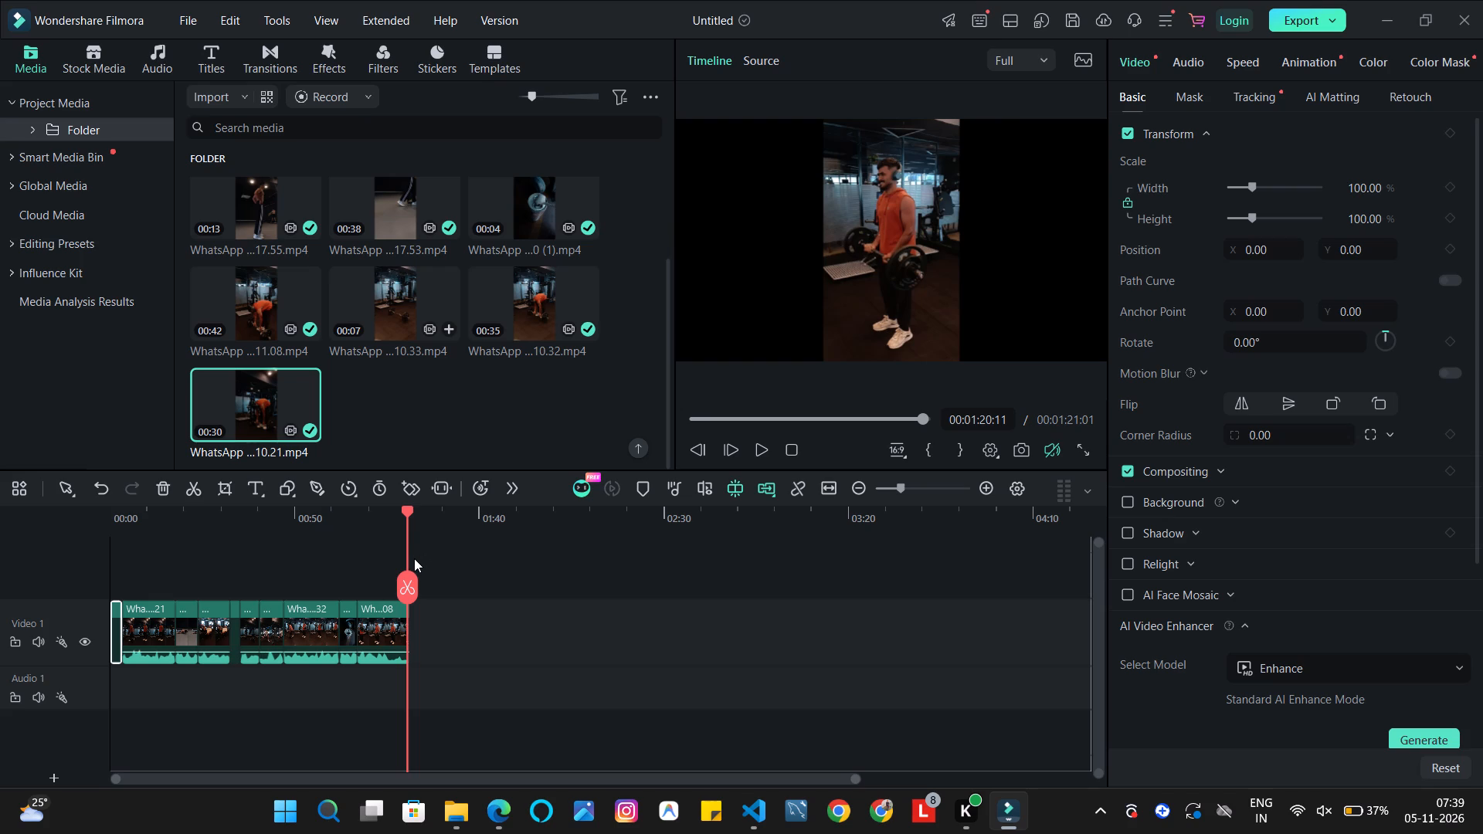
Play and scrub through the assembled timeline from its beginning to review the clips on Video 1.
drag(411, 557, 63, 560)
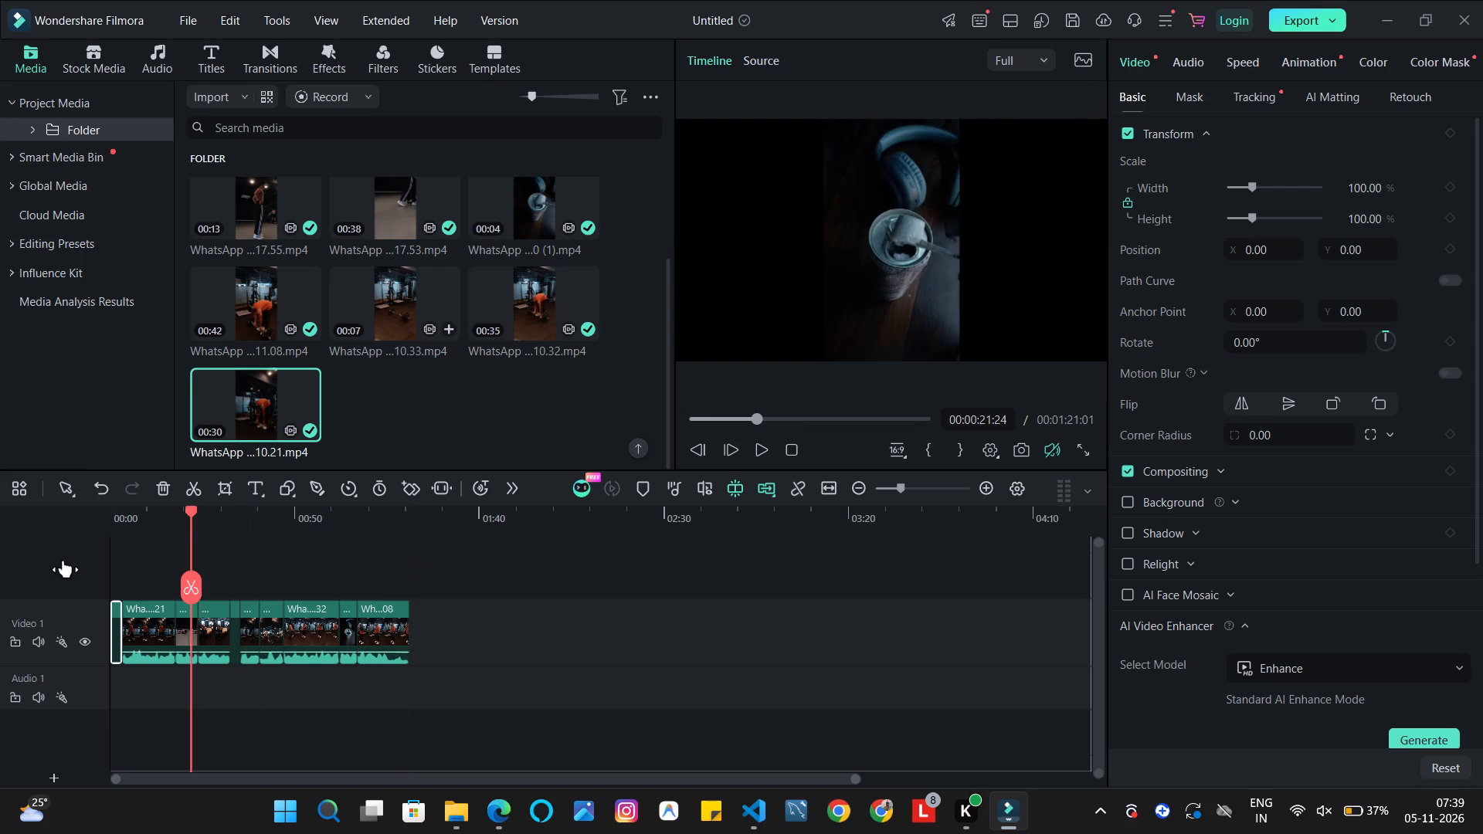
drag(63, 560, 53, 560)
key(space)
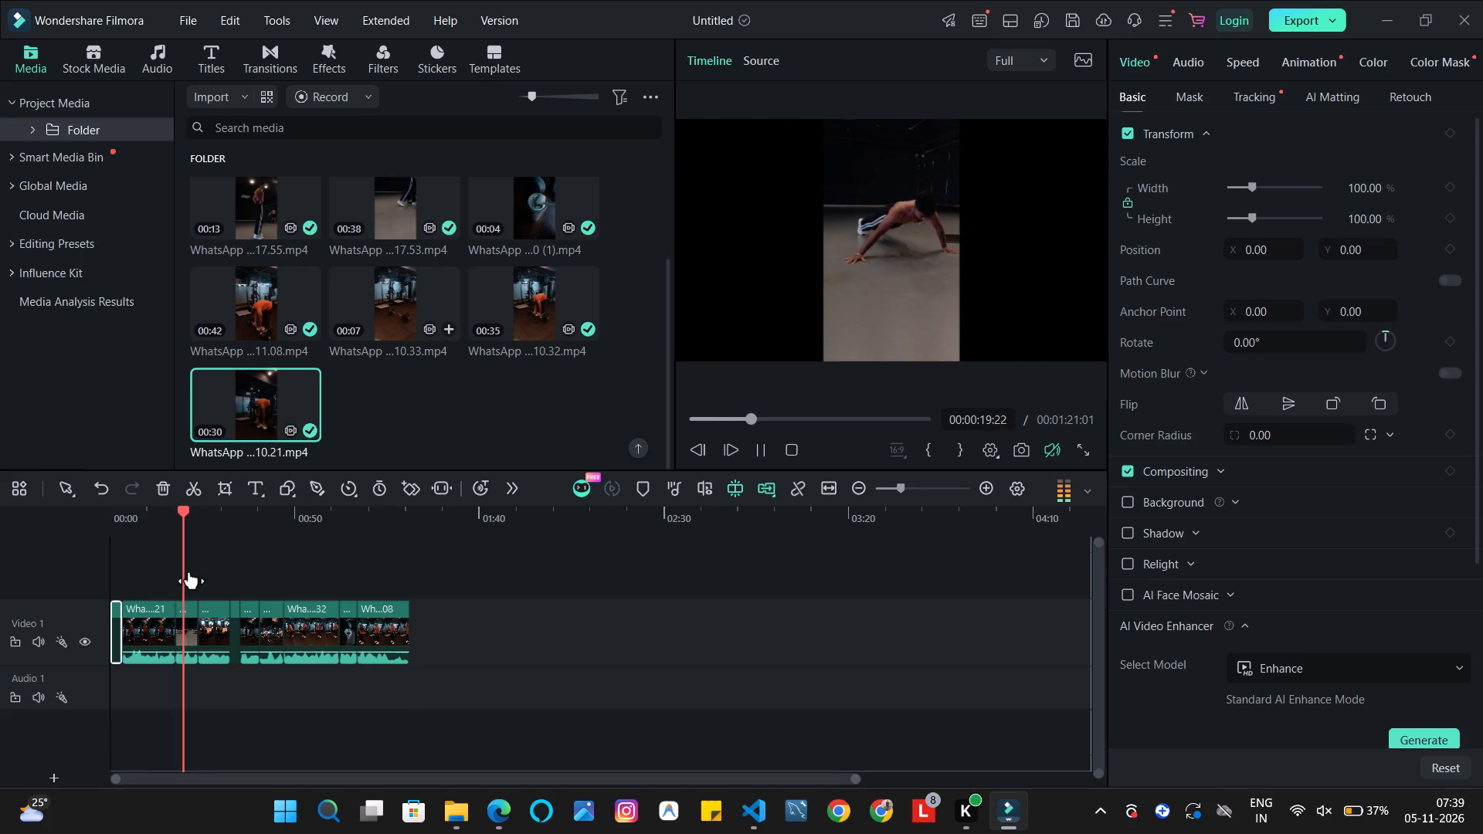
drag(187, 568, 161, 564)
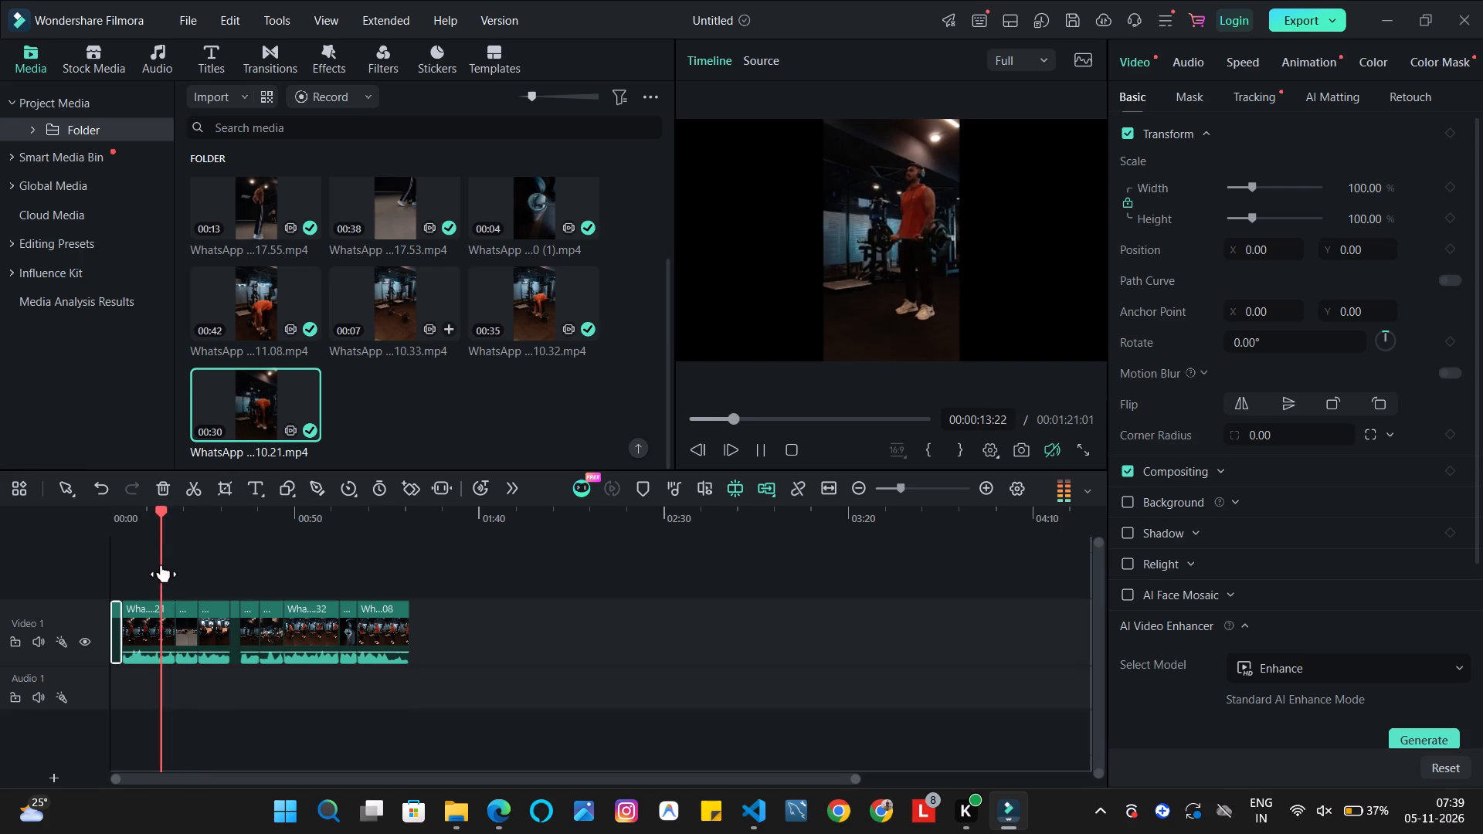
drag(161, 564, 171, 564)
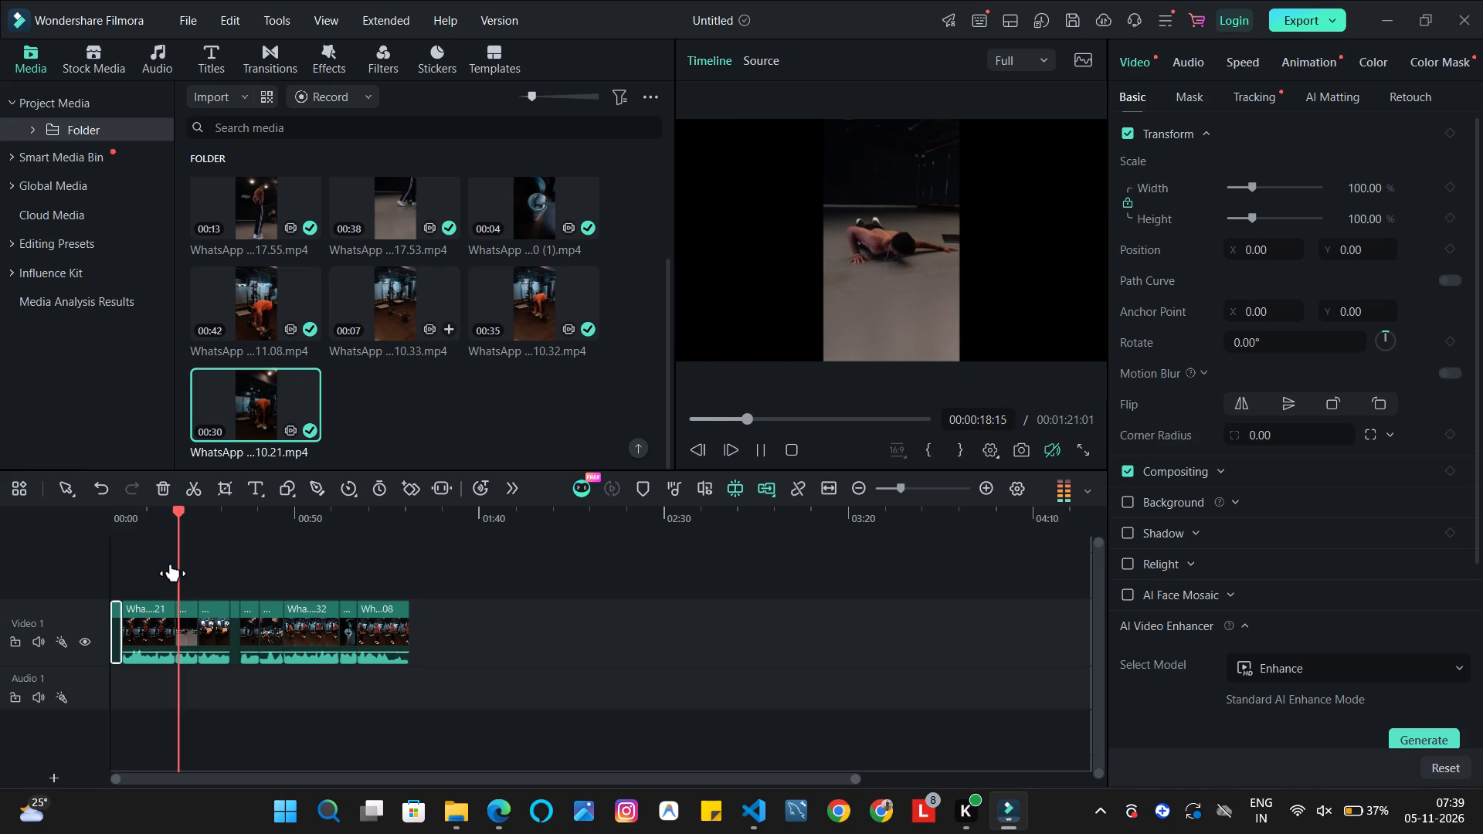
drag(171, 564, 171, 562)
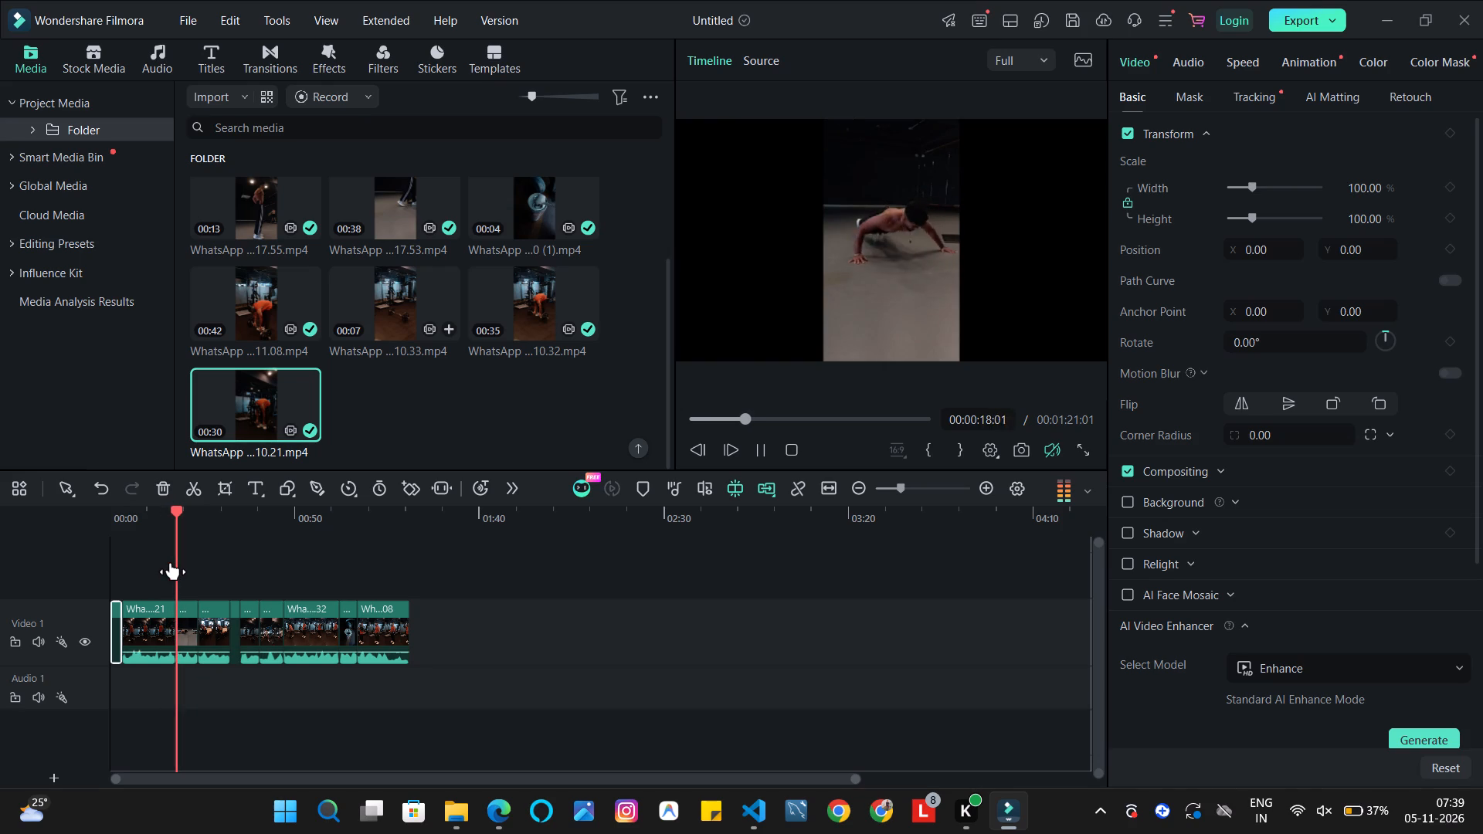
drag(171, 562, 223, 559)
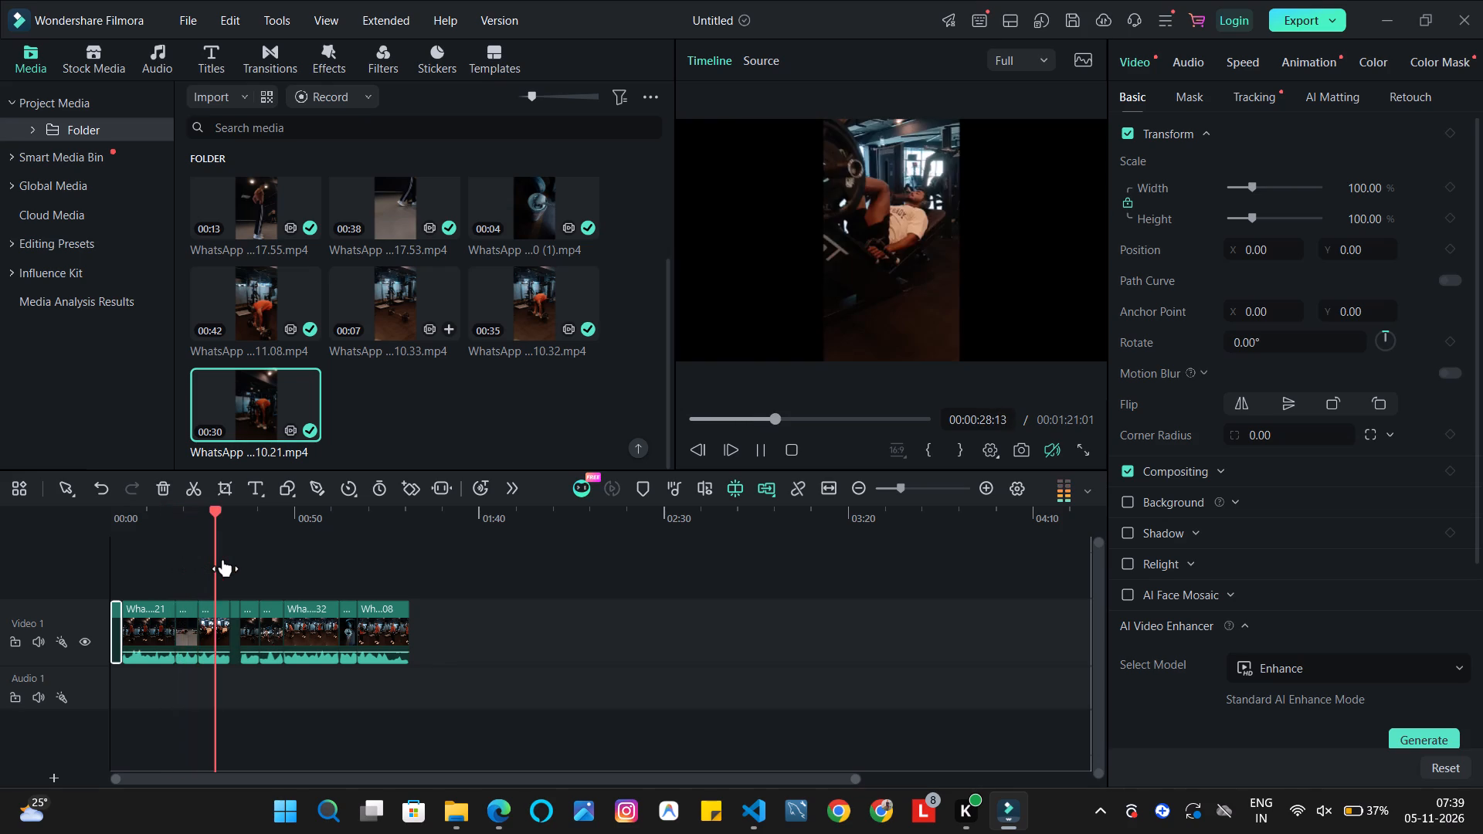
drag(223, 559, 254, 550)
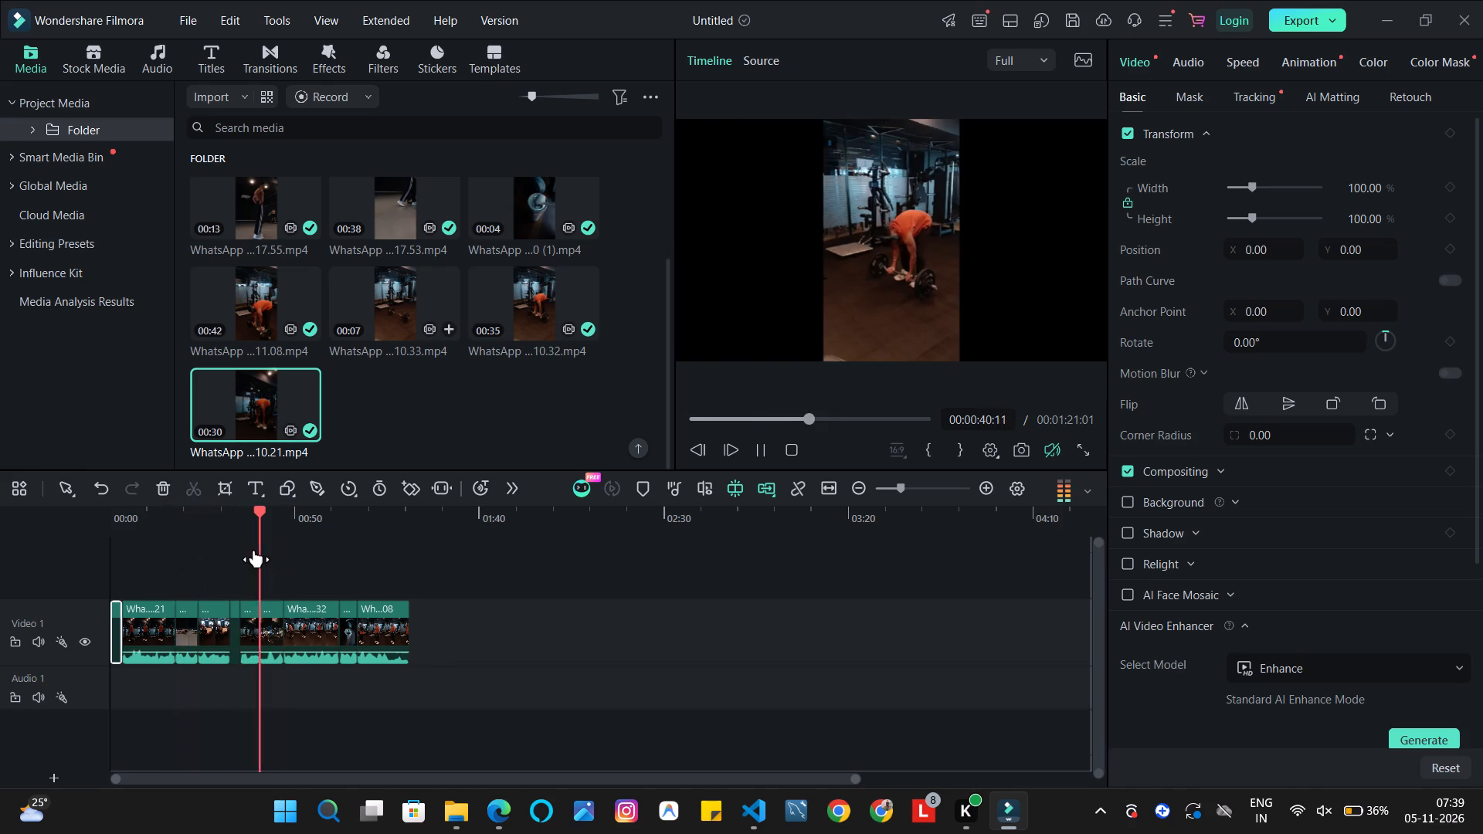
drag(254, 550, 228, 544)
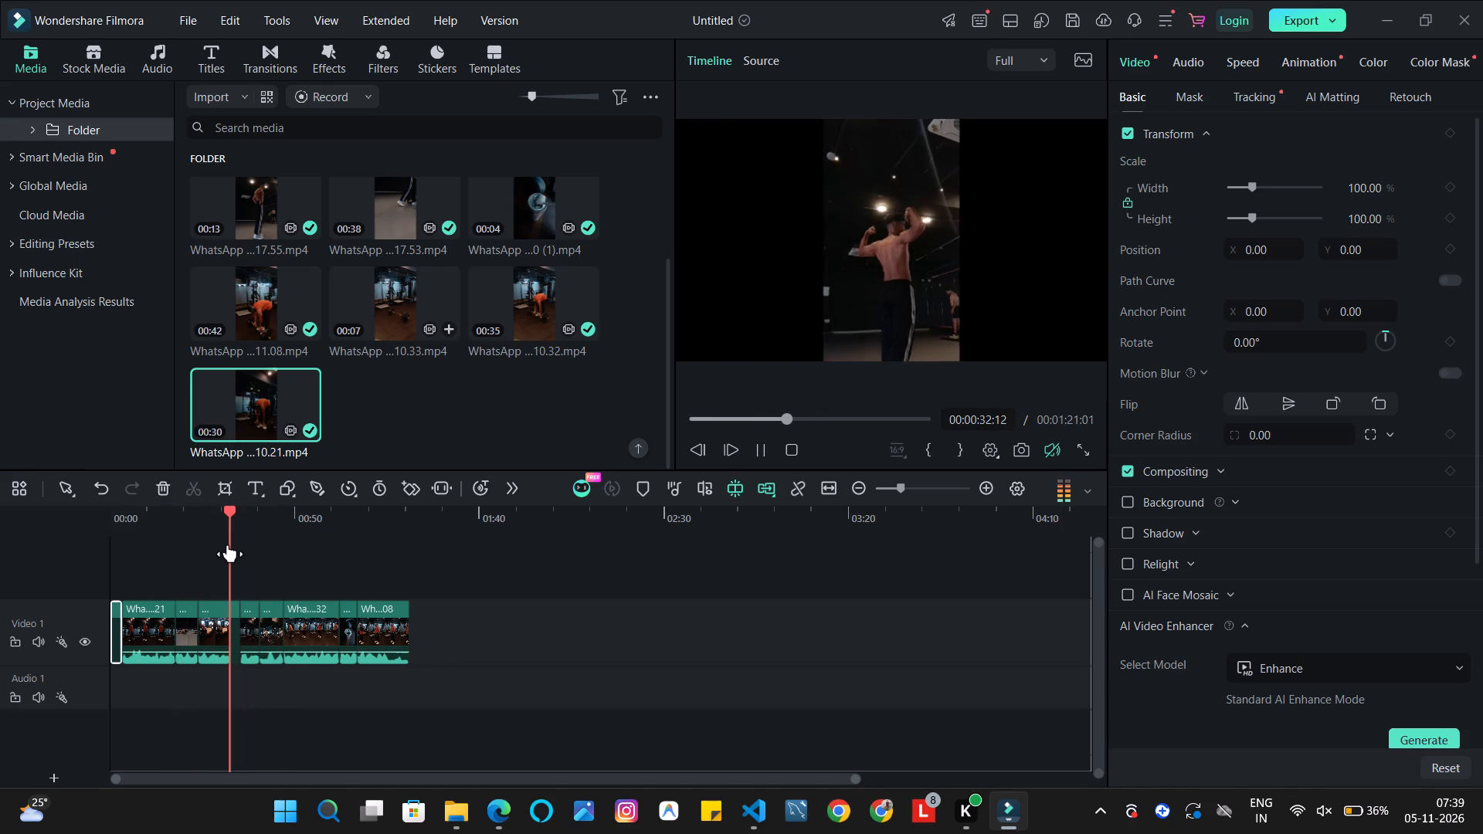
drag(228, 544, 229, 544)
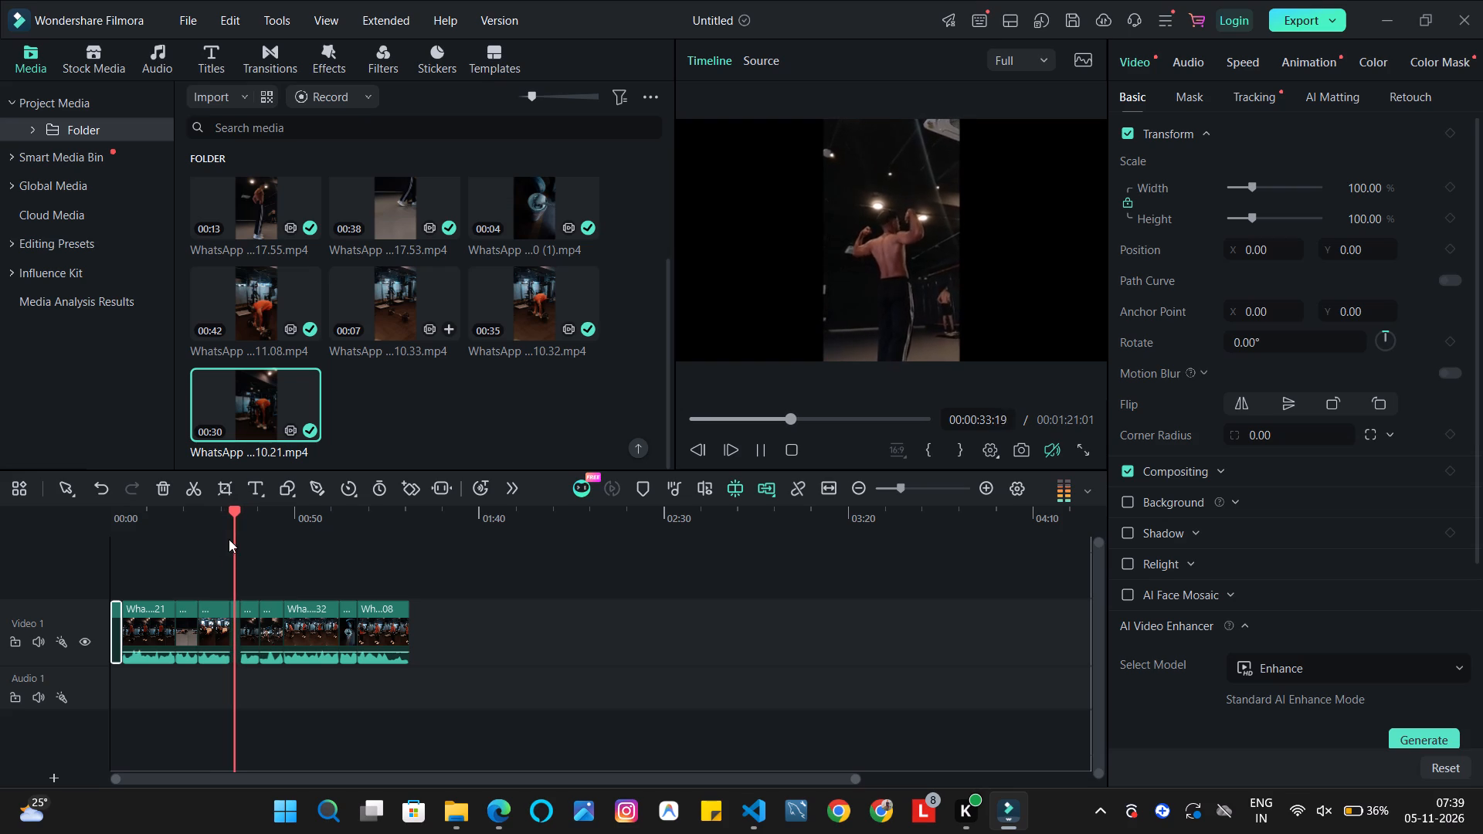
key(space)
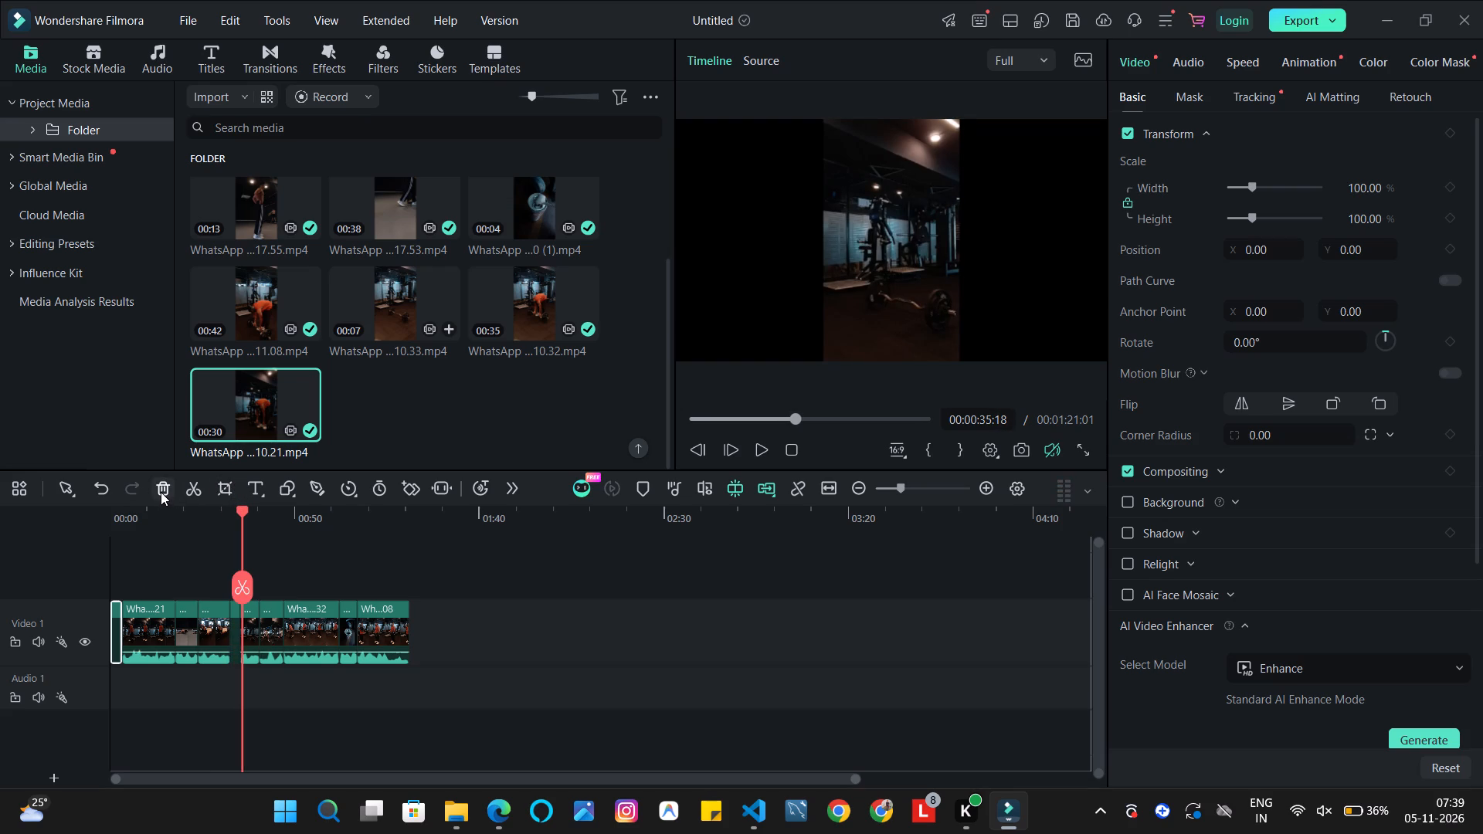
Delete the short clip that starts at about 00:35 on Video 1.
click(236, 629)
click(232, 619)
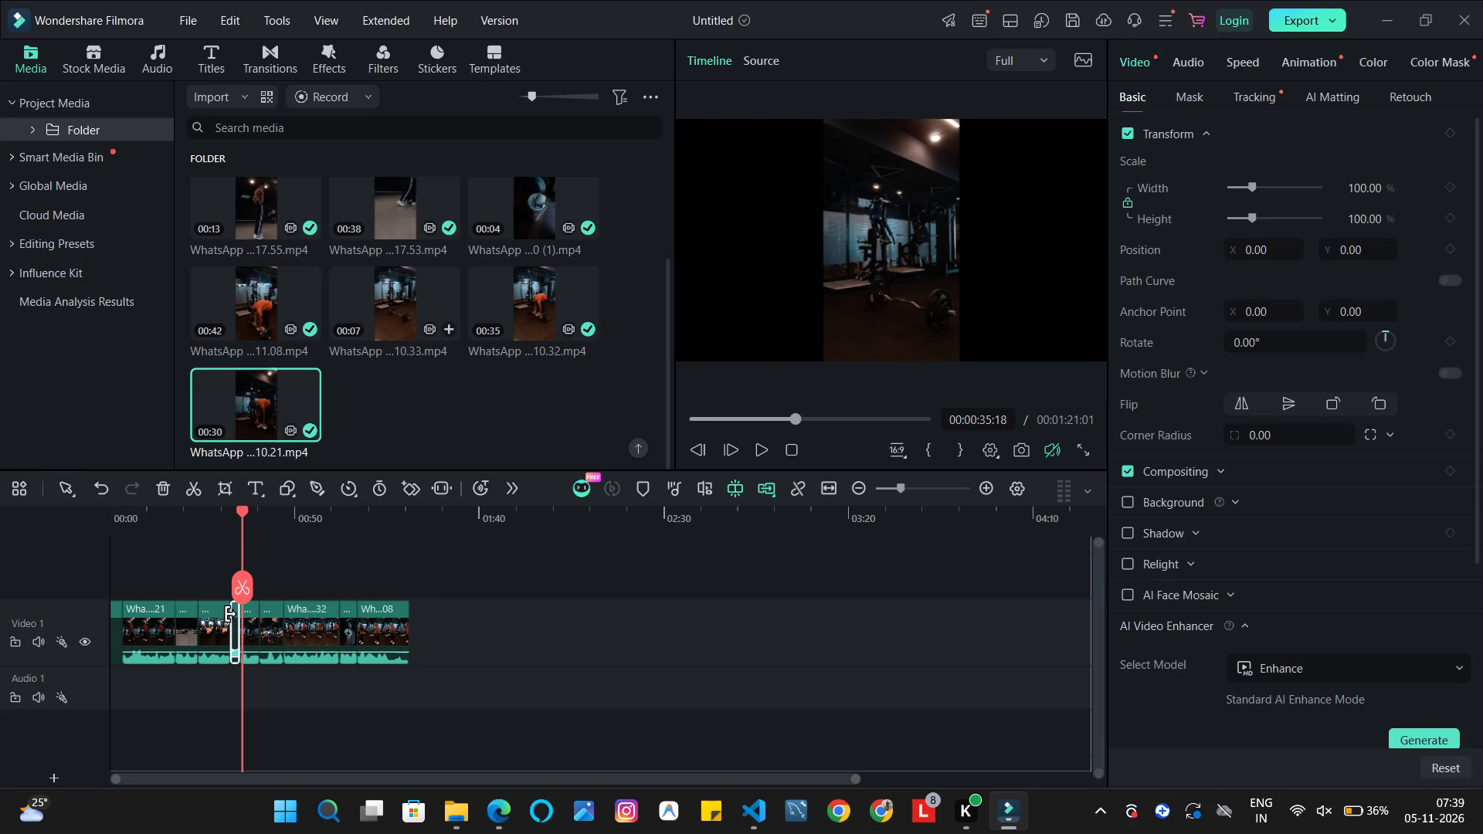
click(249, 621)
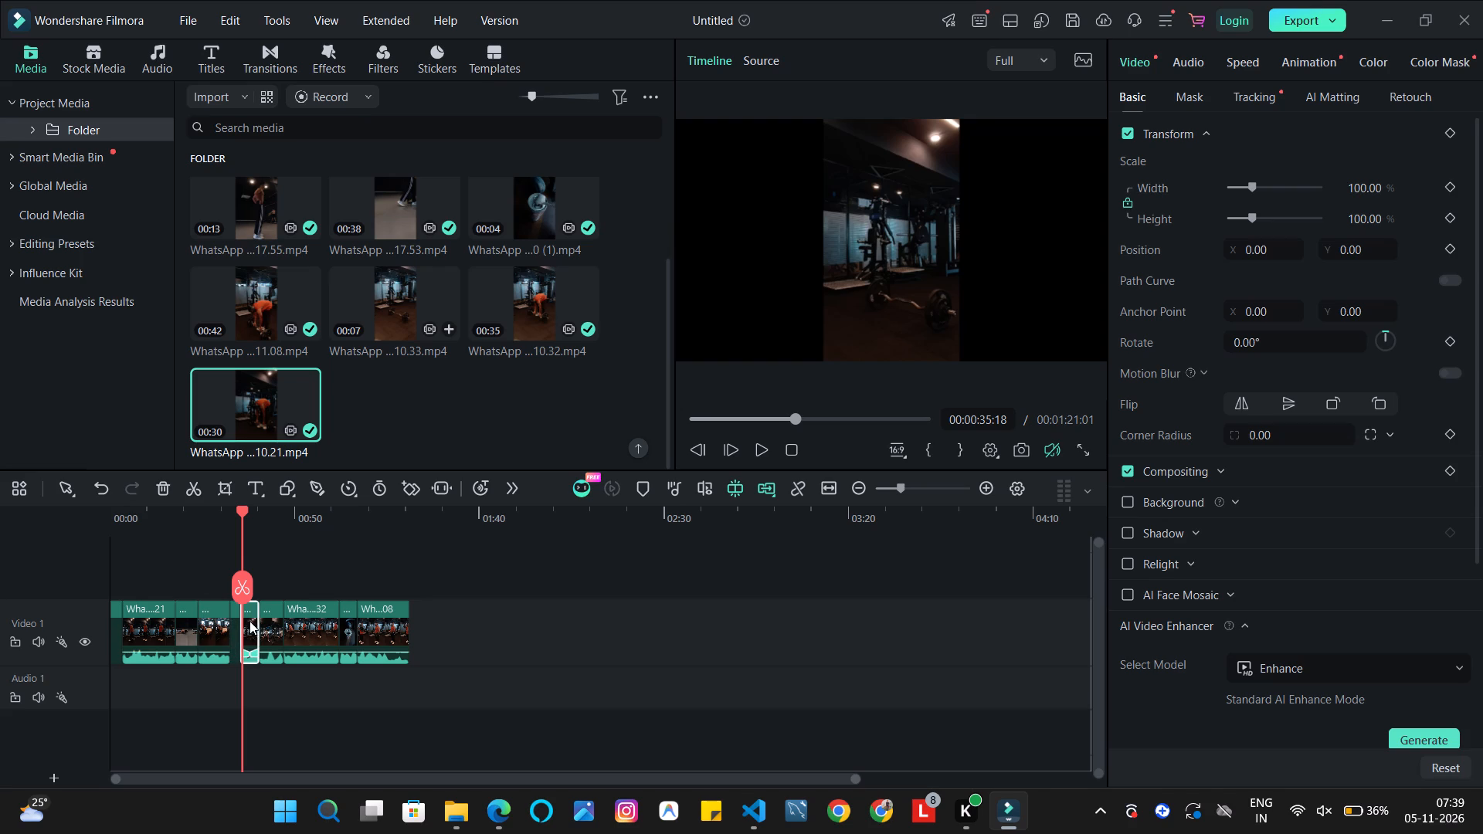
click(249, 618)
key(space)
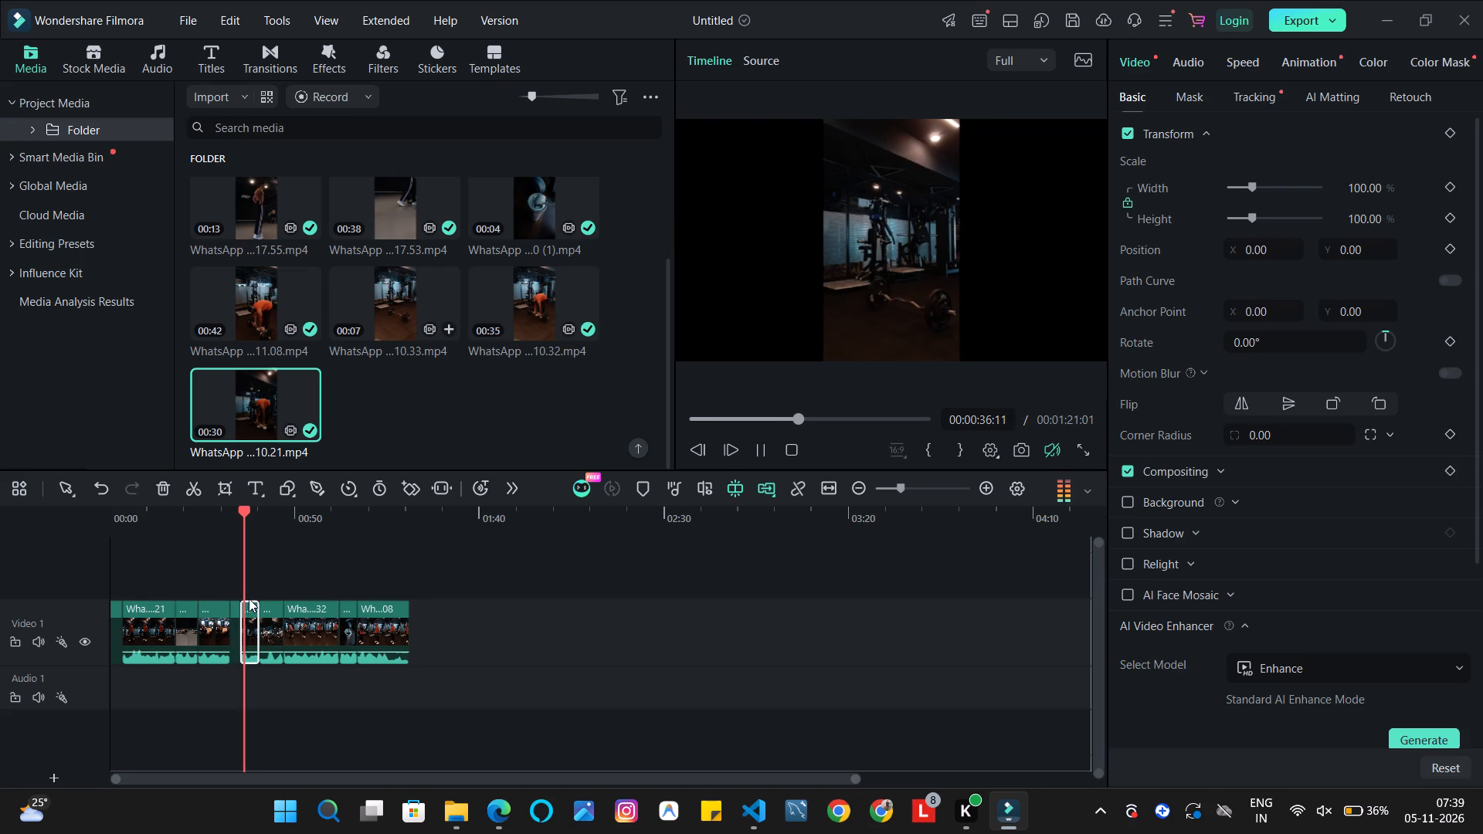
key(space)
click(163, 494)
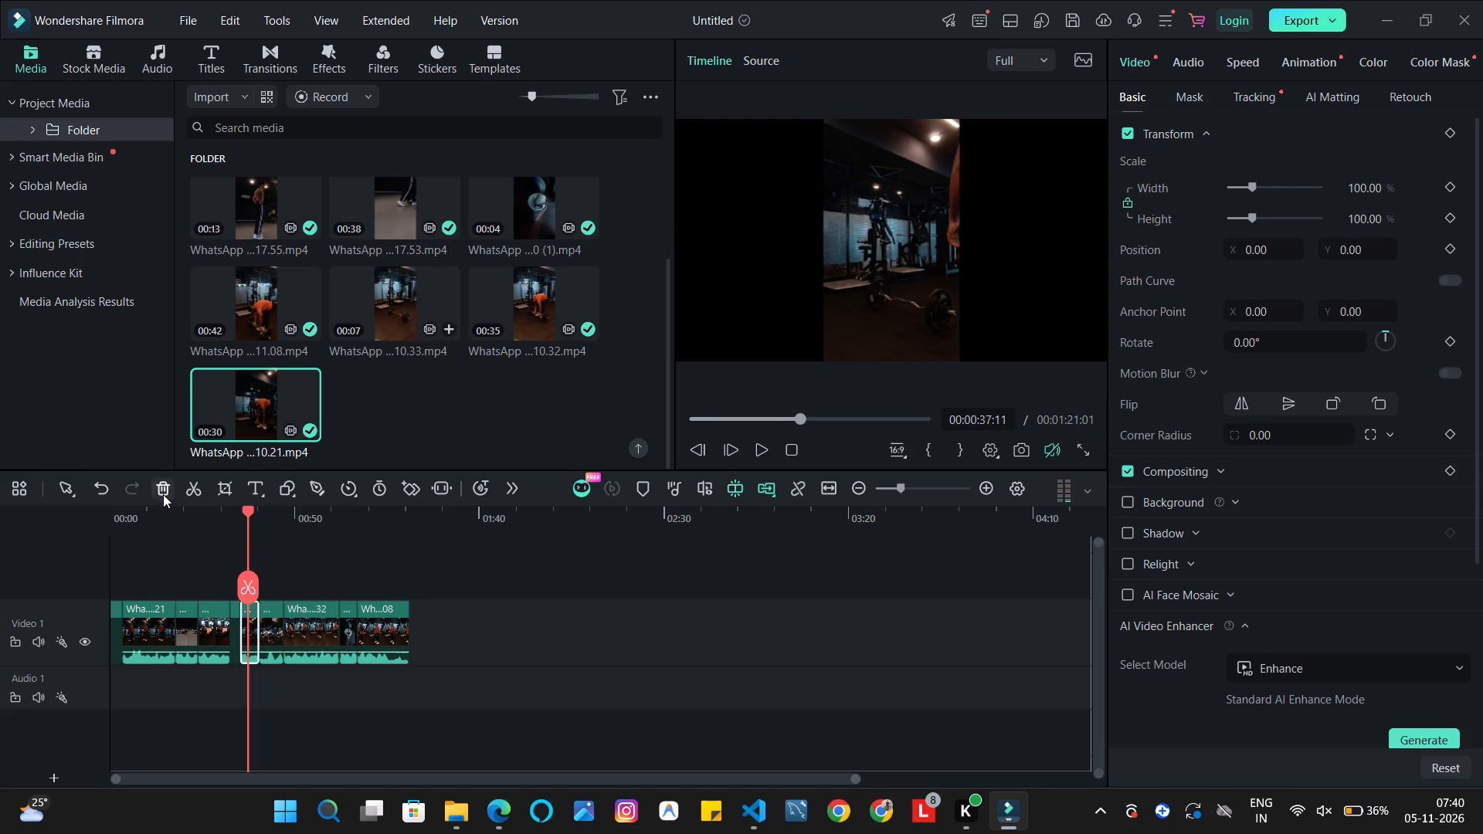
Delete the WhatsApp ...10.32 clip from Video 1.
key(space)
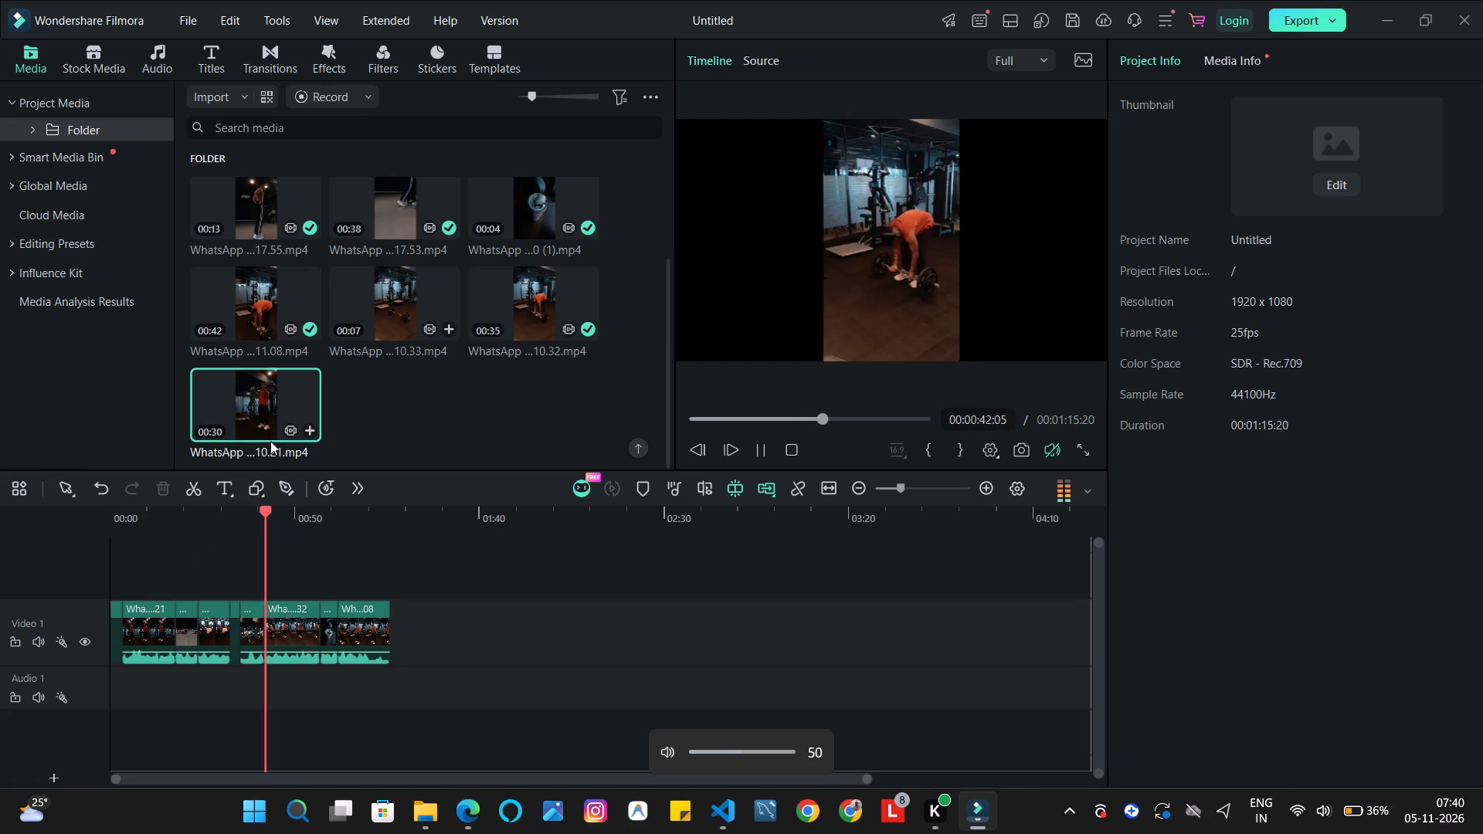
key(1)
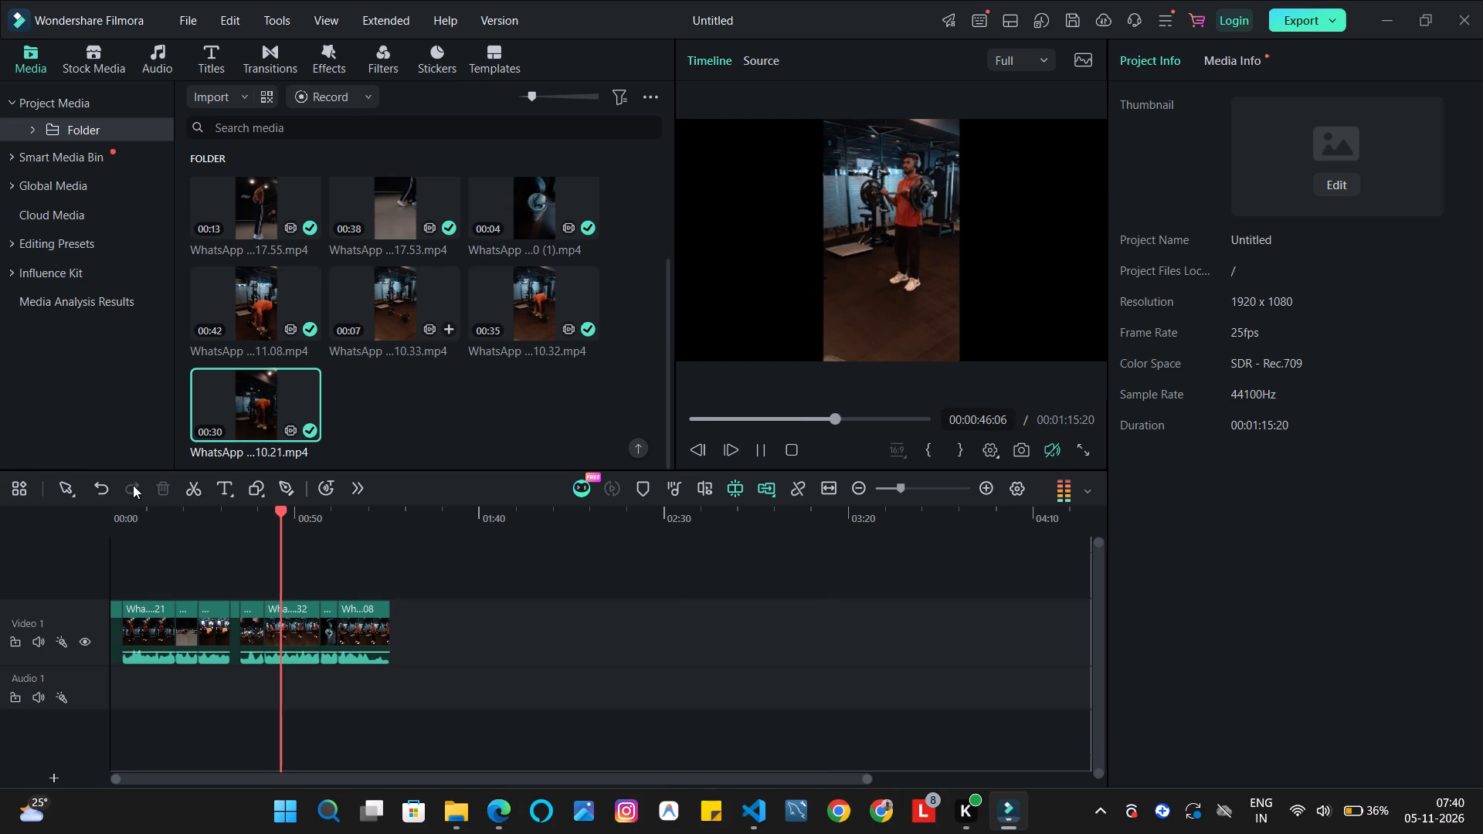
click(294, 622)
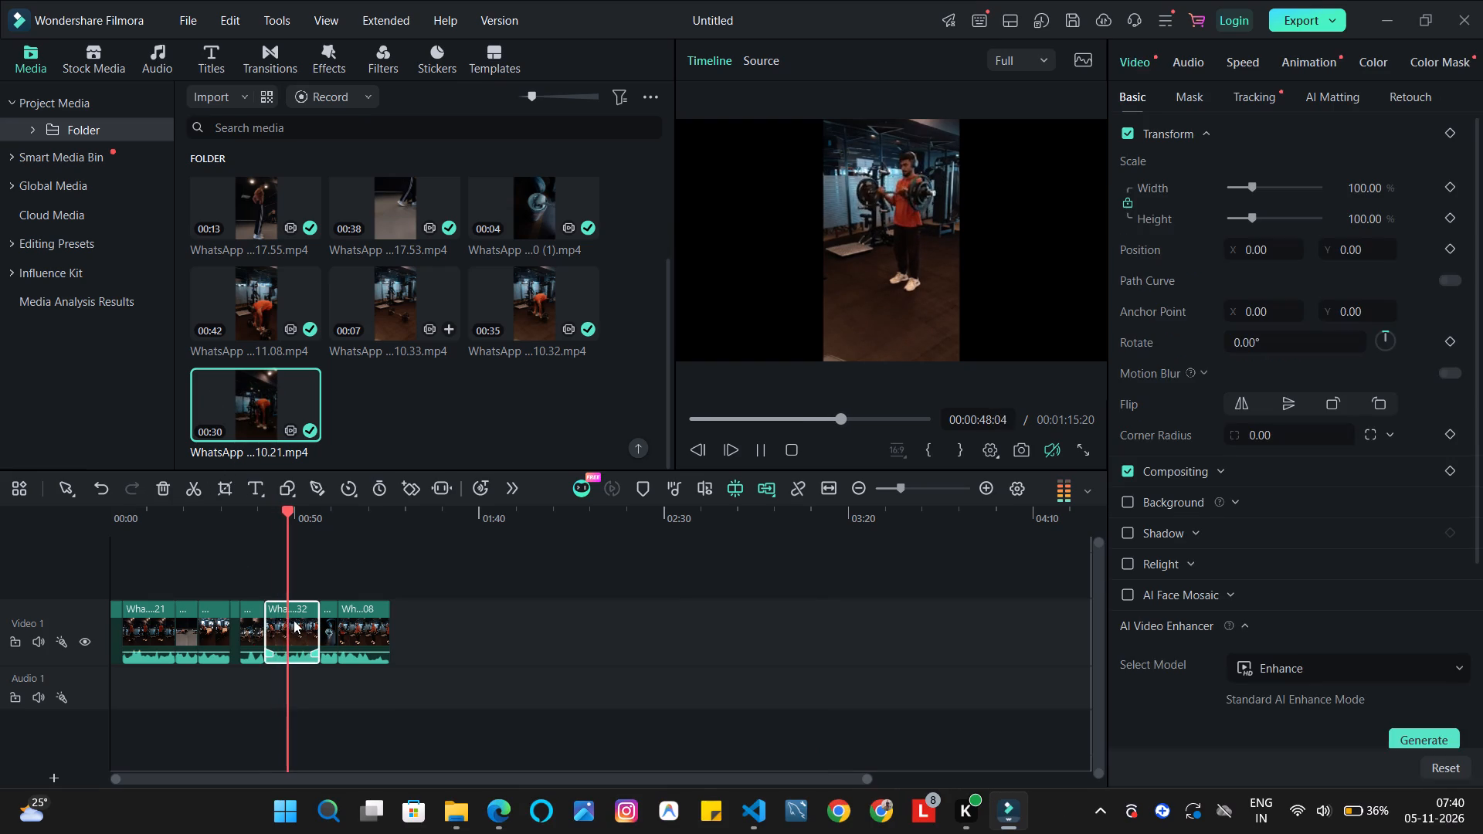
click(160, 493)
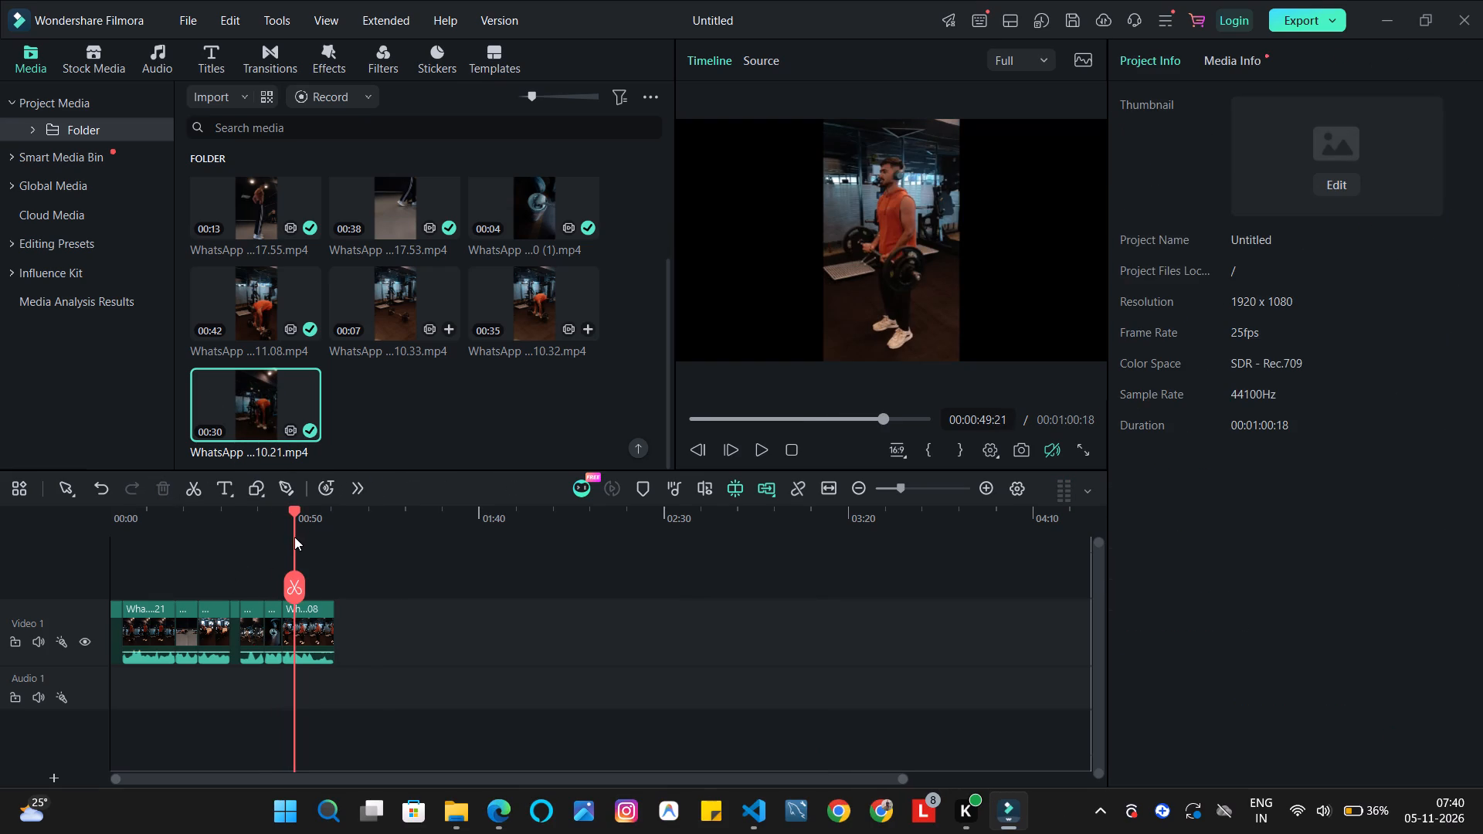
Check the remaining footage and delete the WhatsApp ...11.08 clip at the end of Video 1.
drag(290, 542, 263, 551)
key(space)
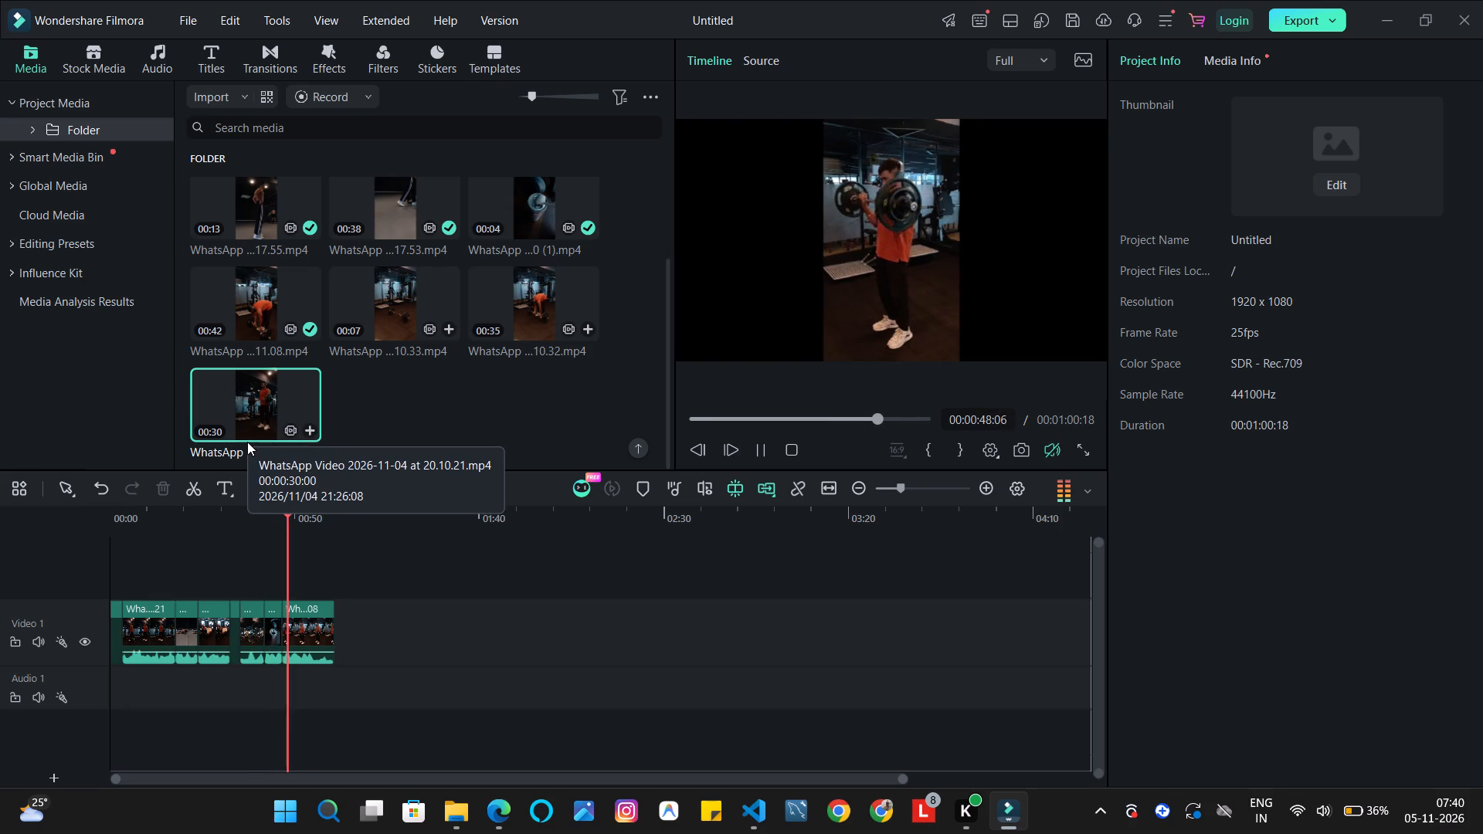
click(329, 606)
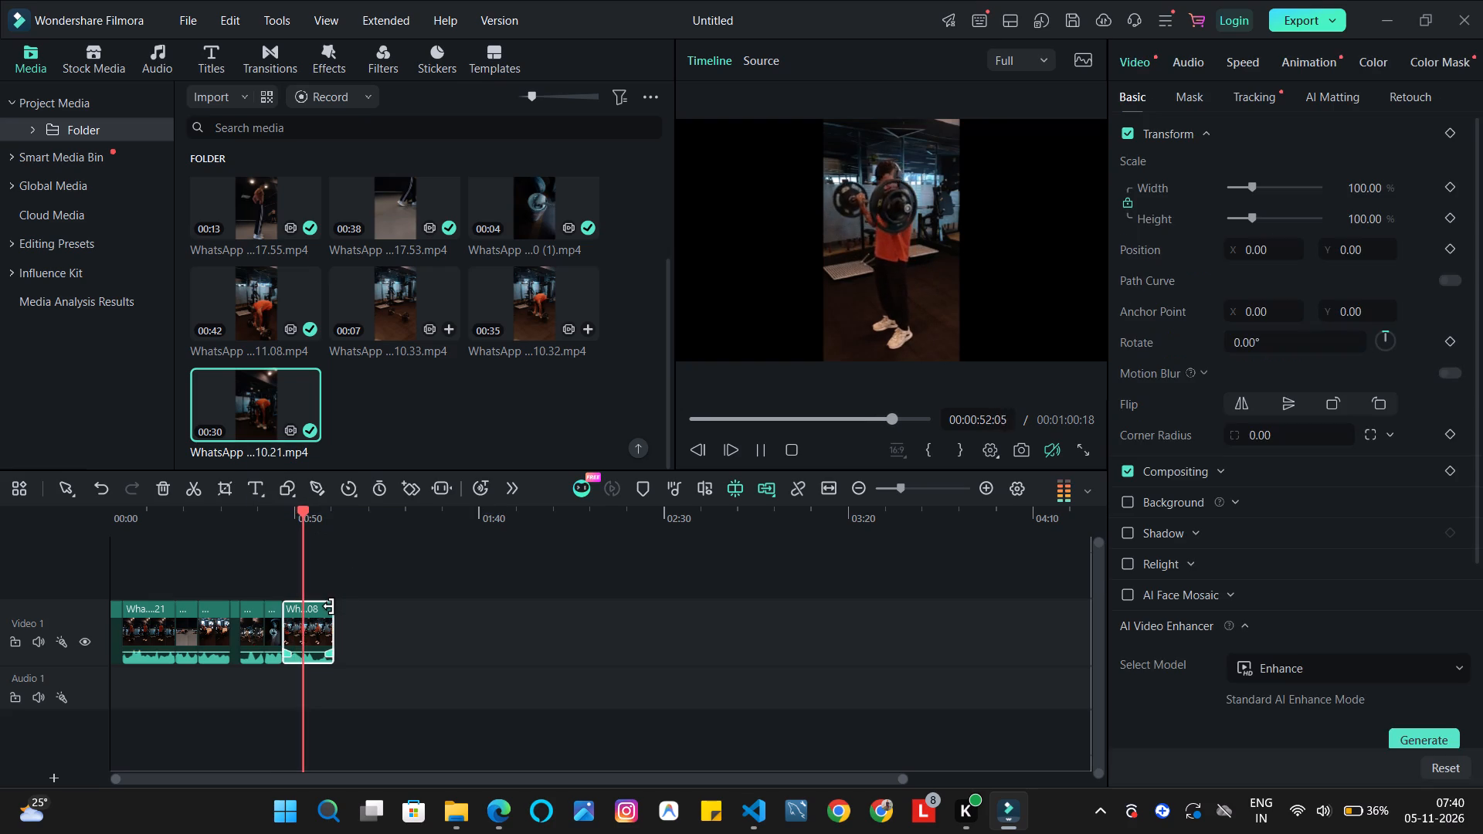
click(157, 480)
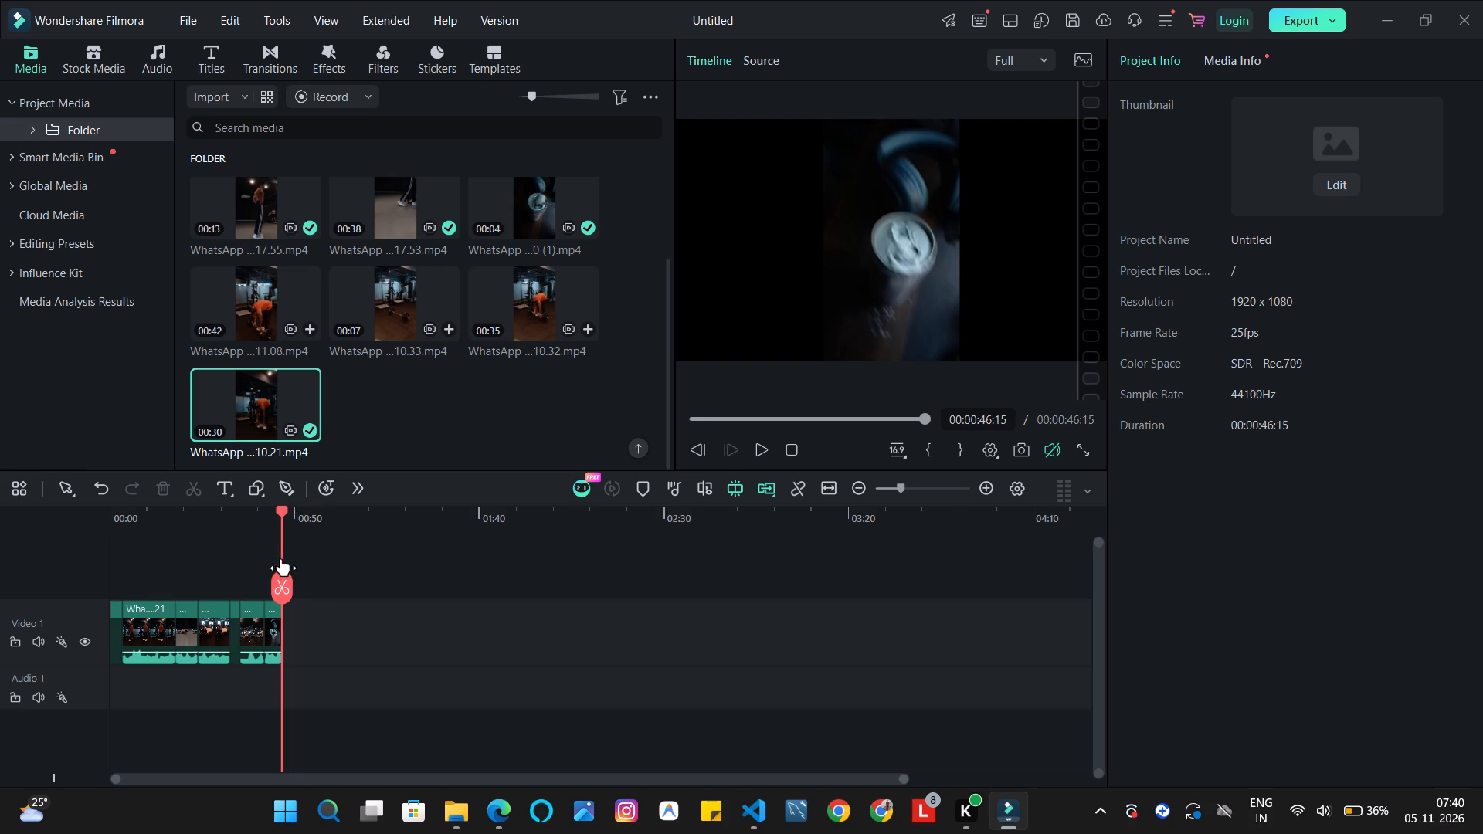
Delete every clip that follows the WhatsApp ...10.21 clip on Video 1, leaving only the first two clips.
drag(280, 545, 115, 512)
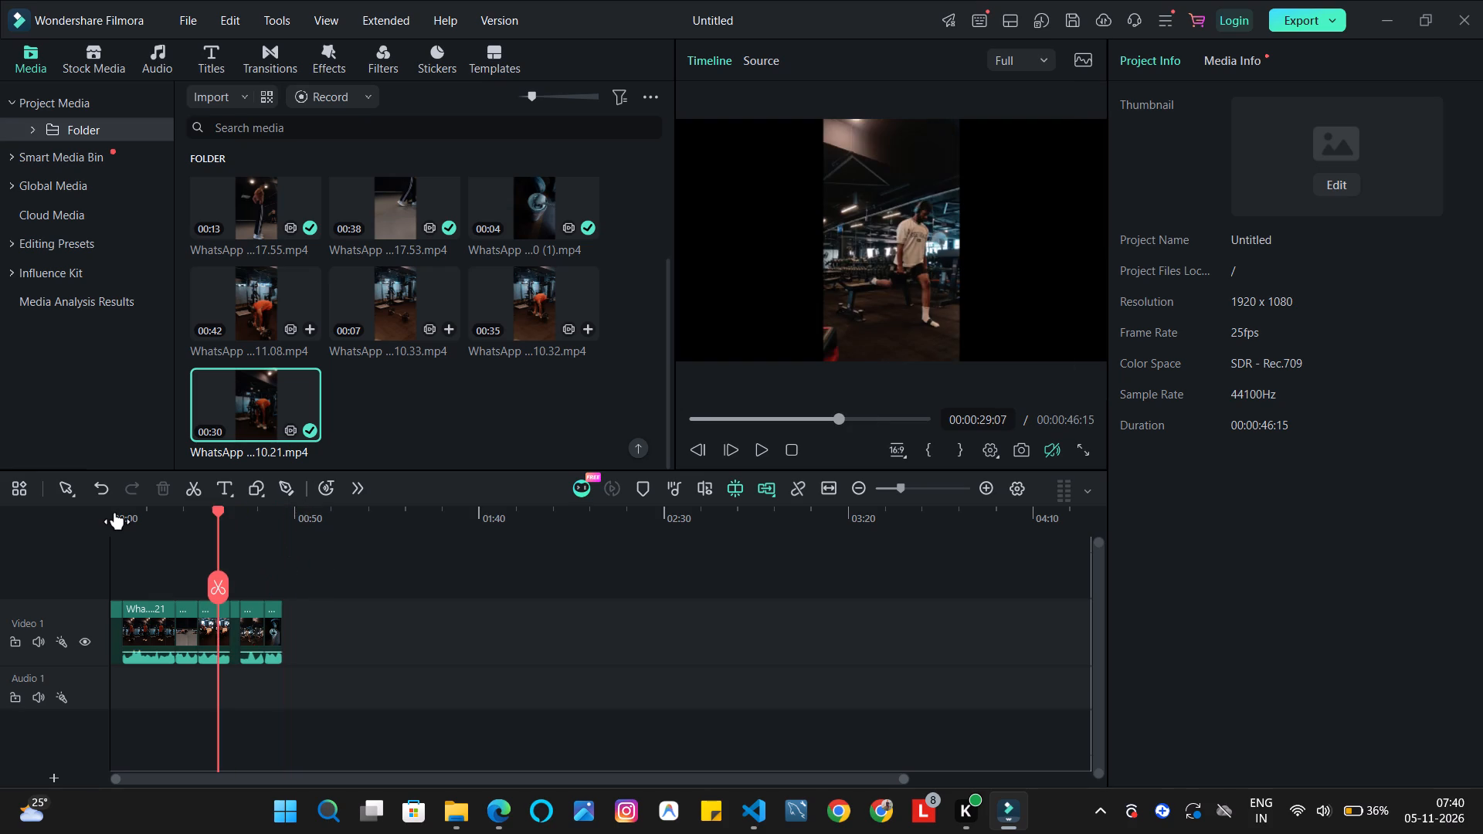
drag(115, 512, 107, 508)
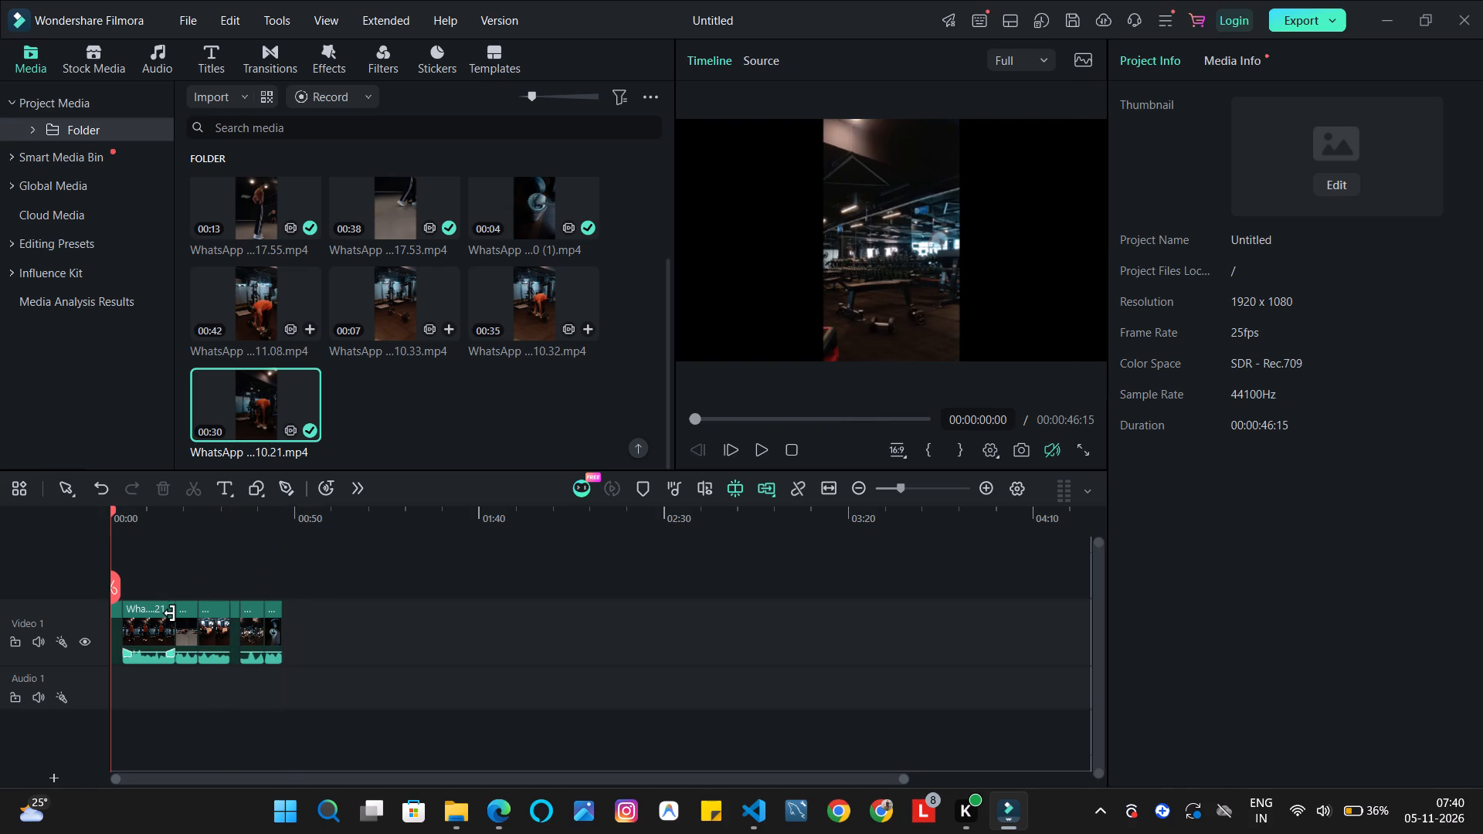
click(185, 629)
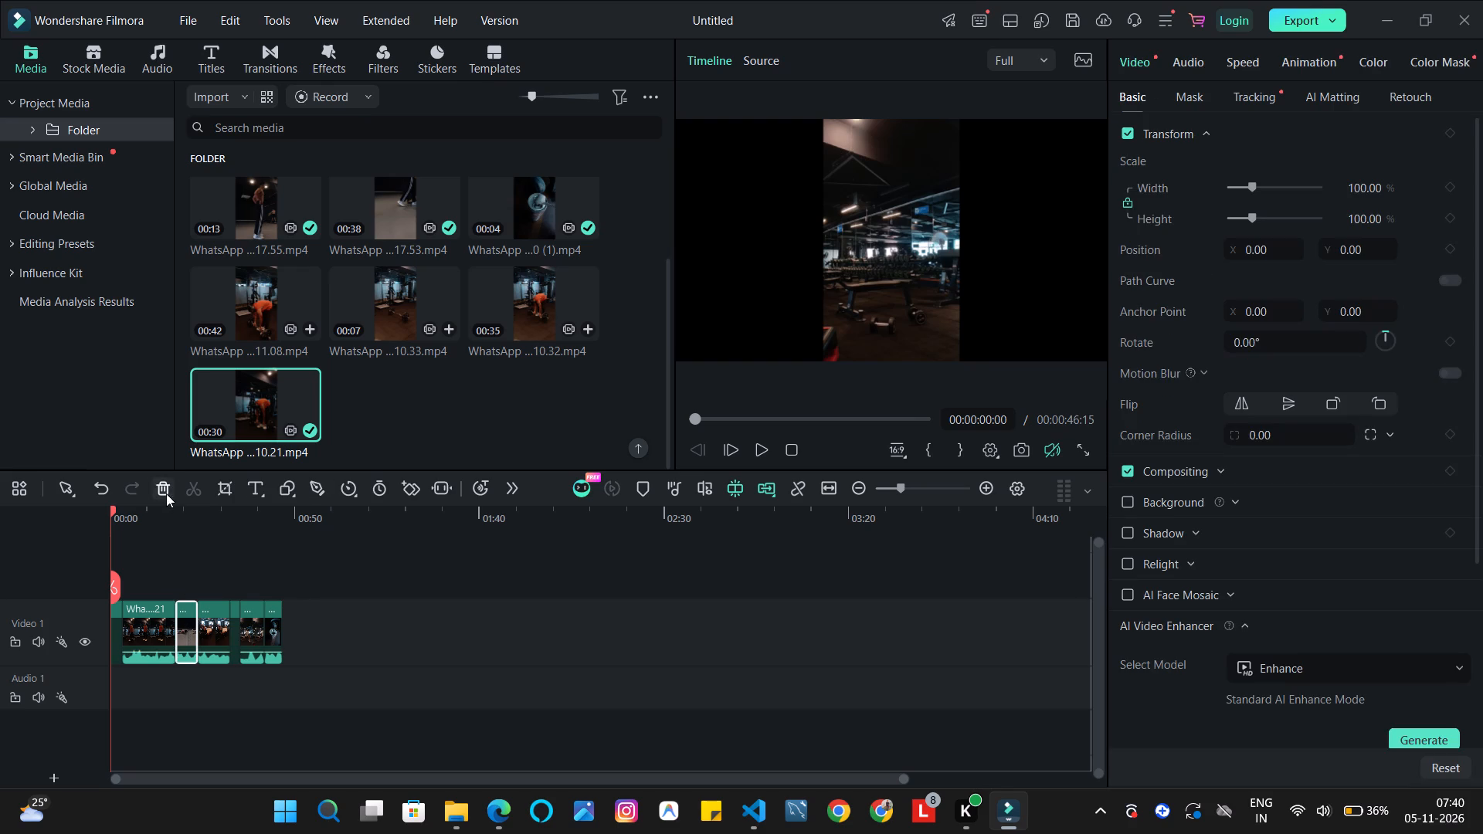
click(156, 482)
click(194, 605)
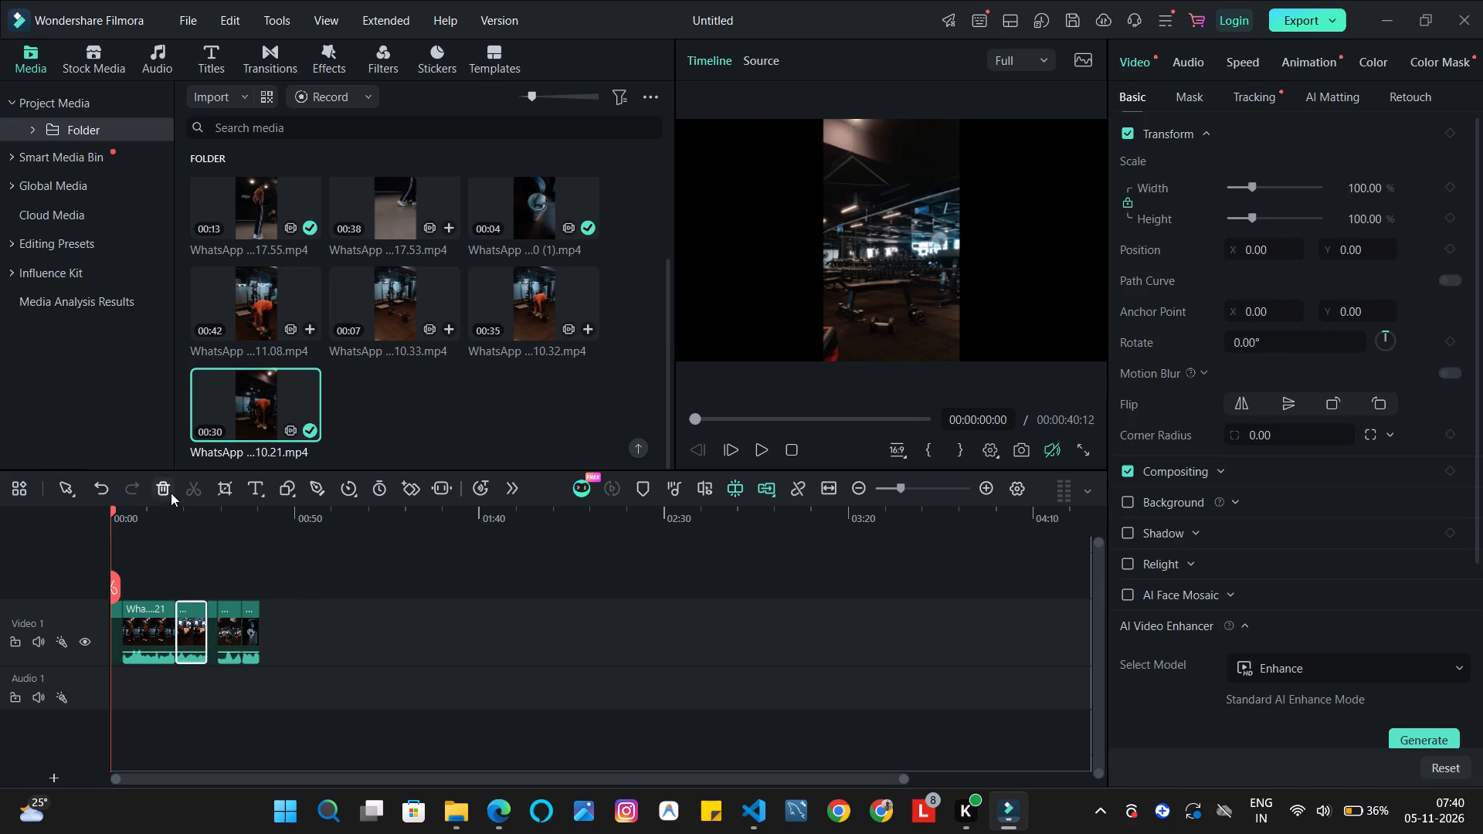
click(170, 492)
click(195, 602)
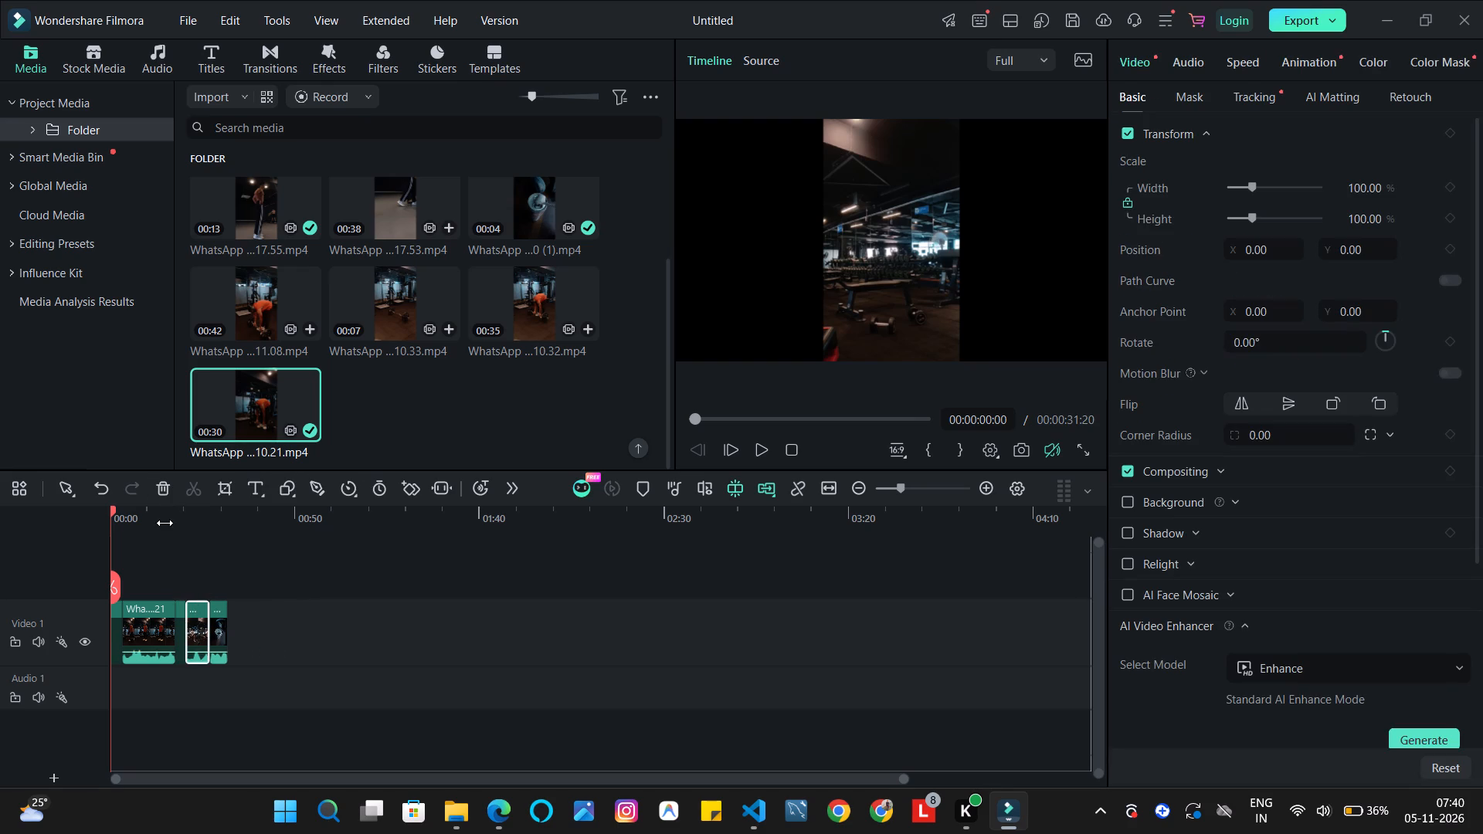
click(166, 497)
click(193, 609)
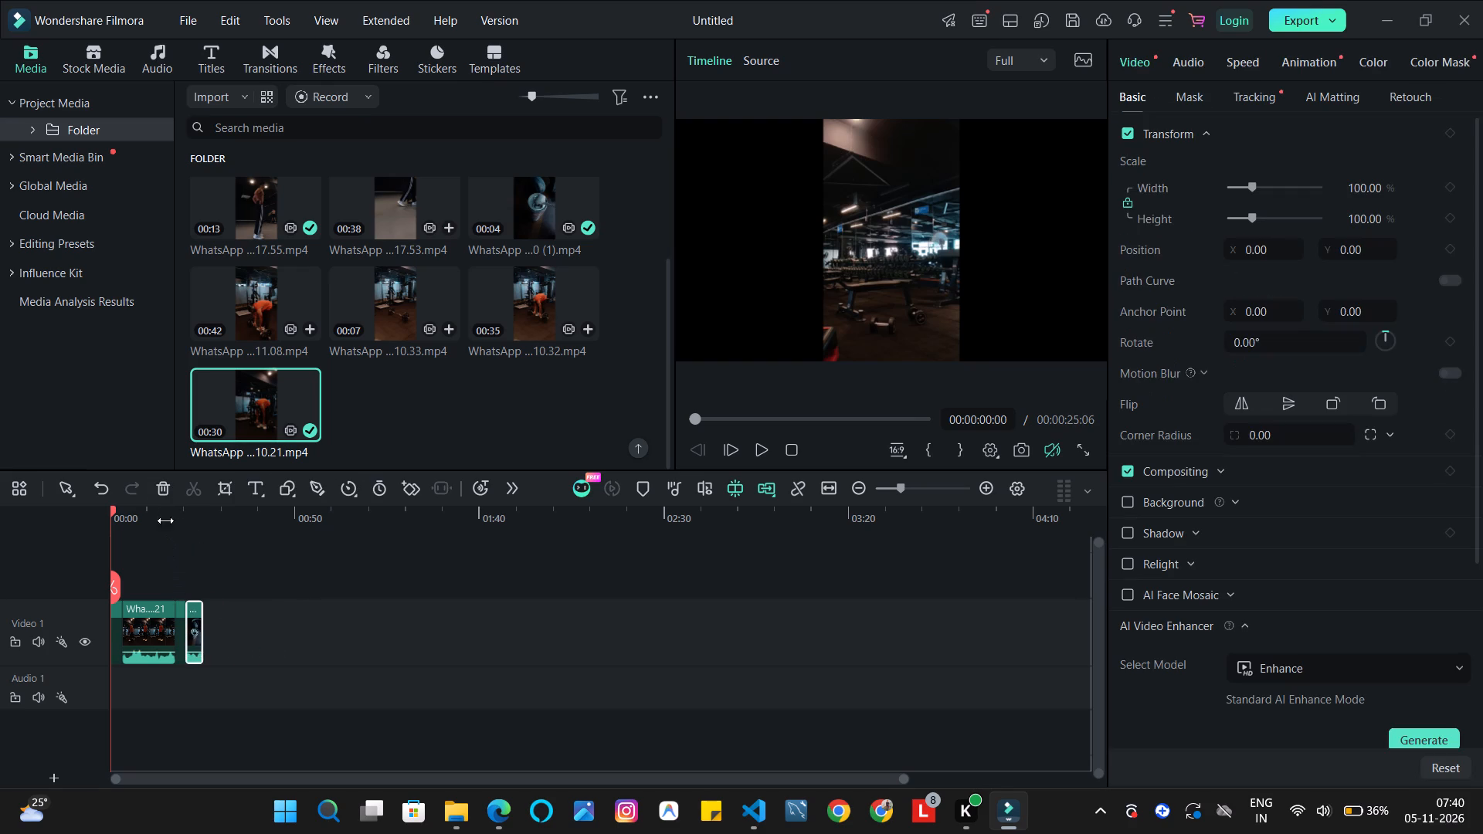
click(183, 633)
click(160, 485)
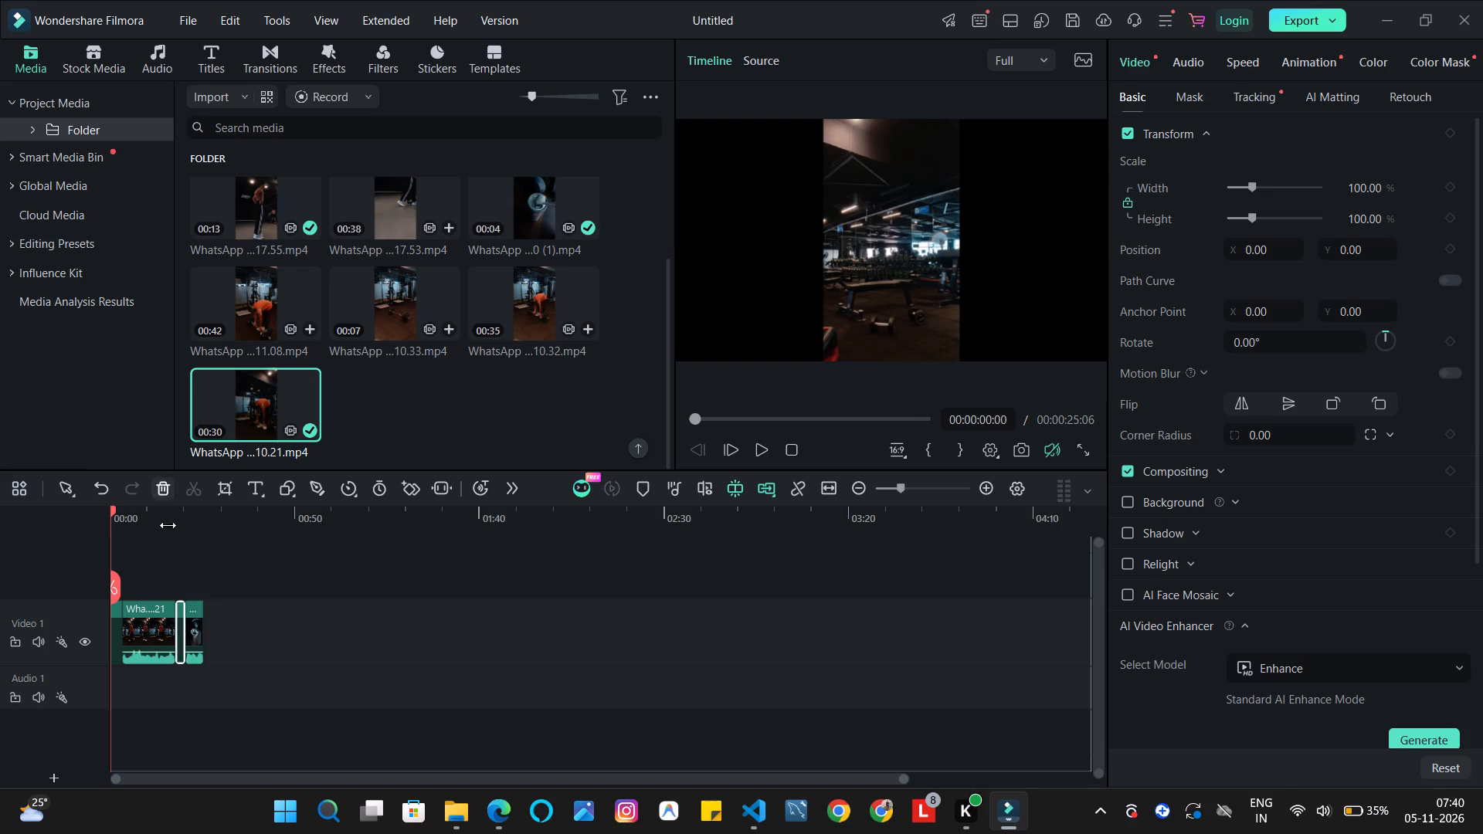
click(181, 603)
click(168, 486)
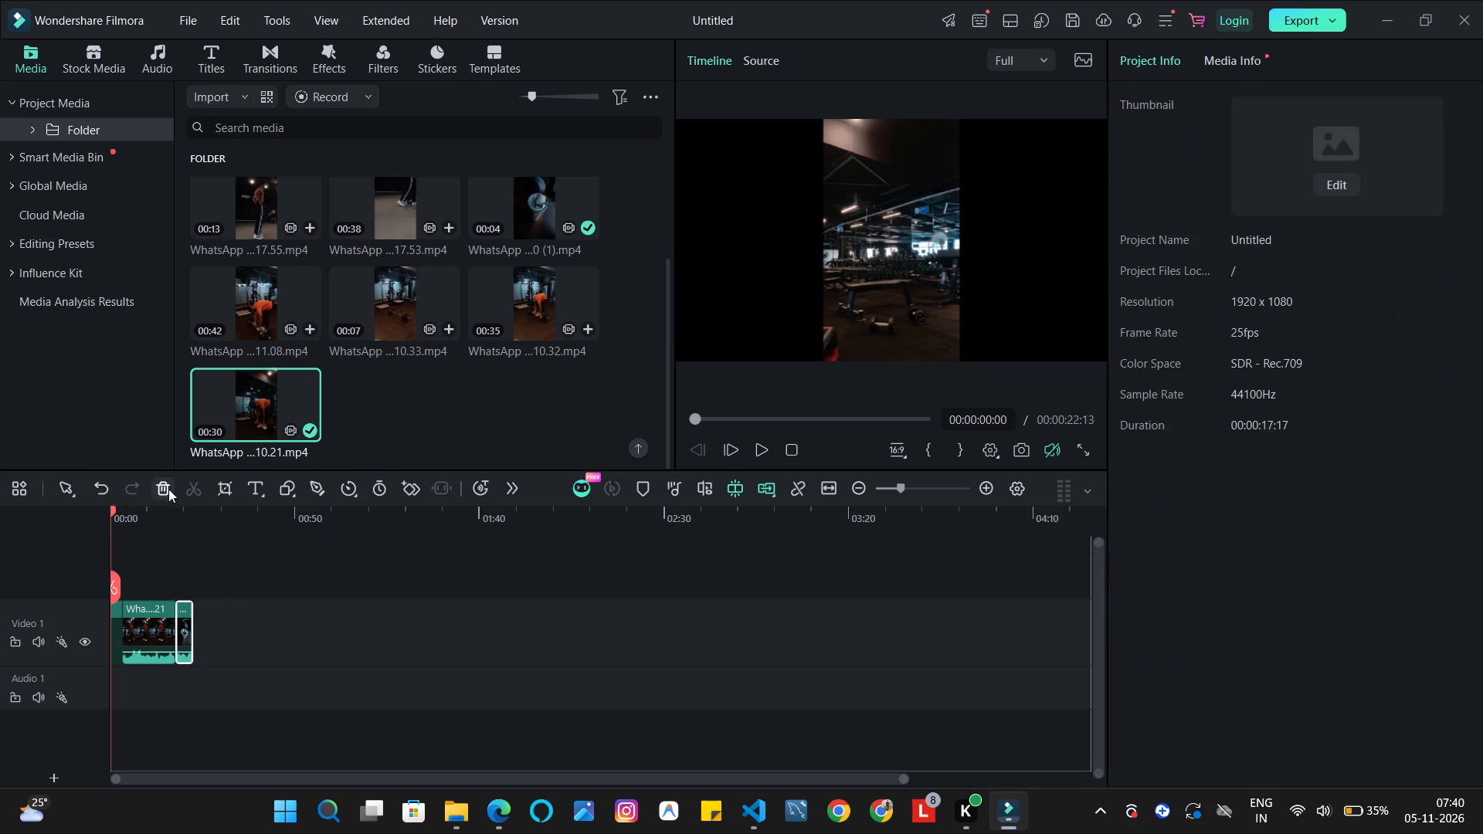
Play back the remaining two clips and return the playhead to the start of the timeline.
key(space)
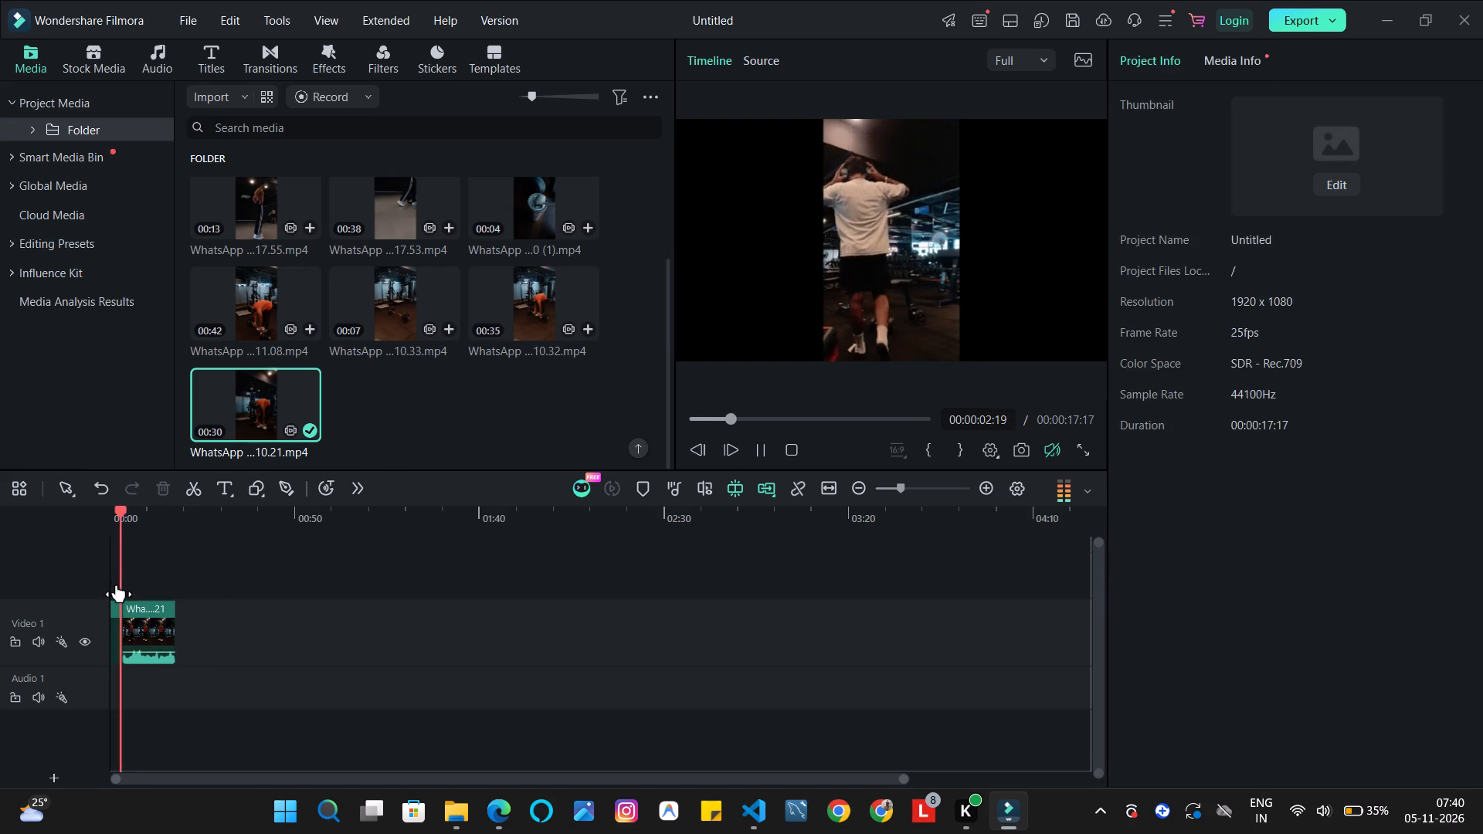
drag(117, 578, 97, 578)
key(space)
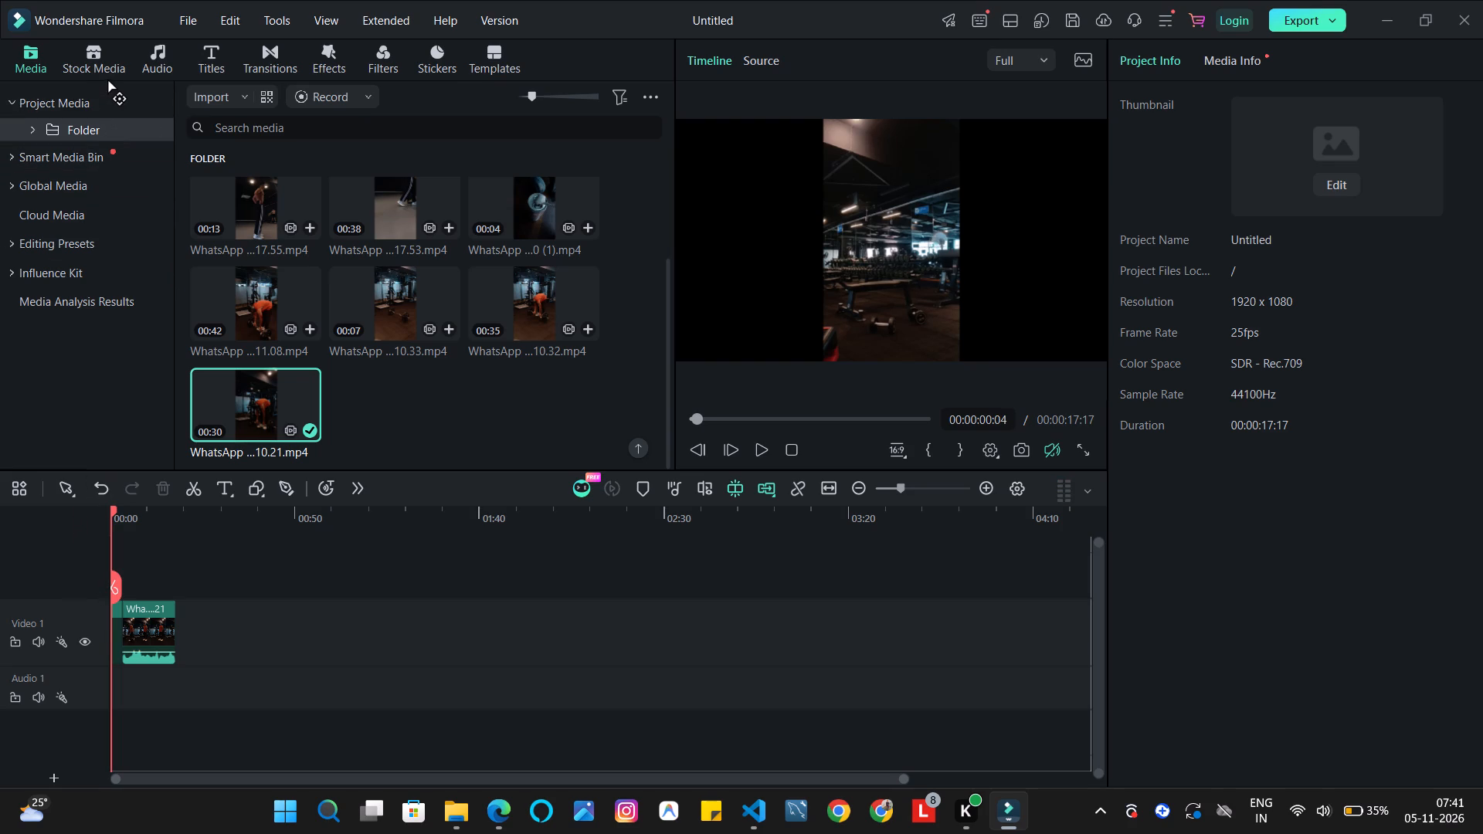
Preview the trending Fade Dissolve and Dissolve transitions, selecting the first clip on Video 1 as the target.
click(276, 53)
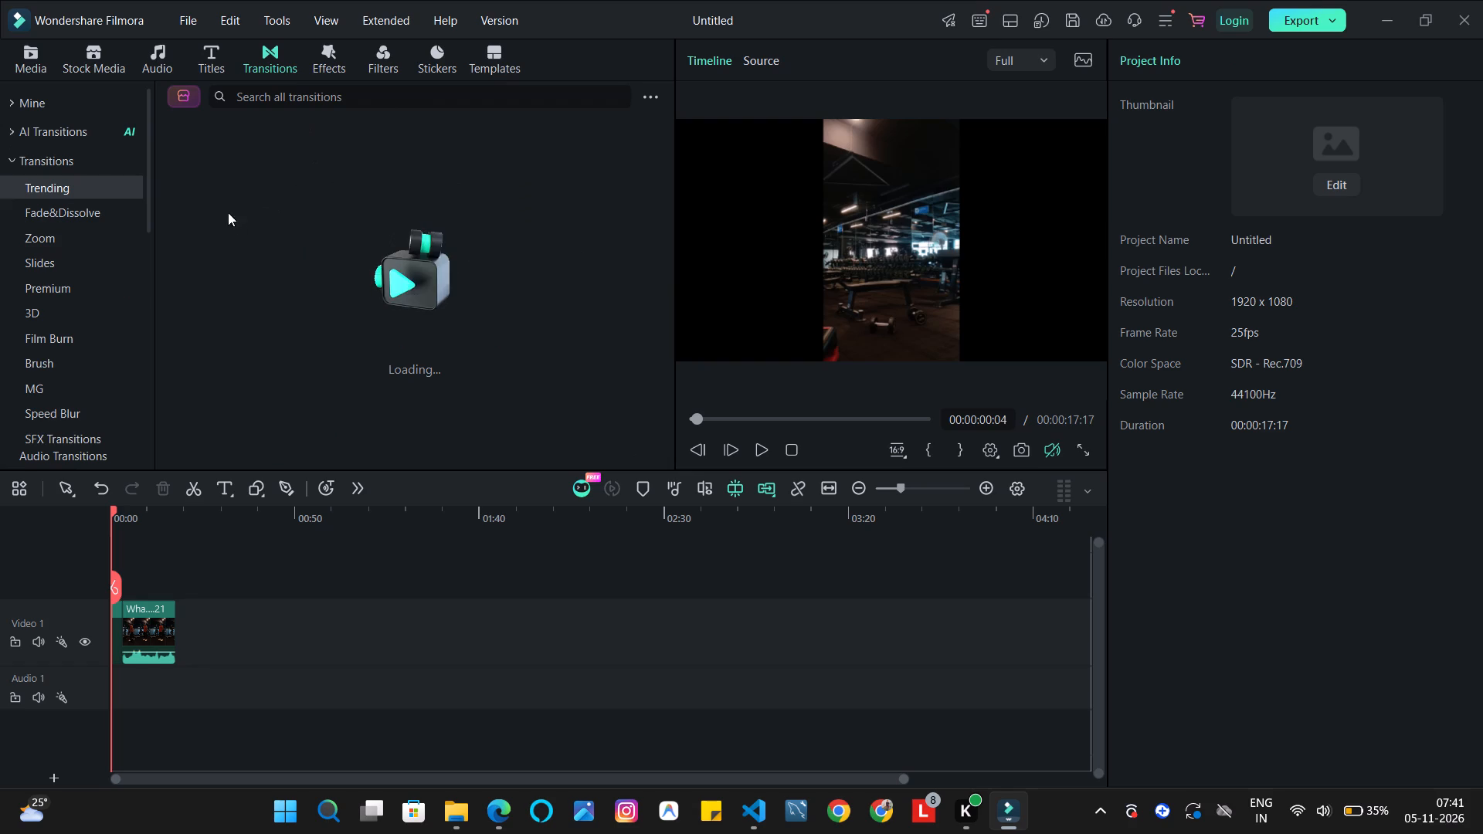
click(245, 199)
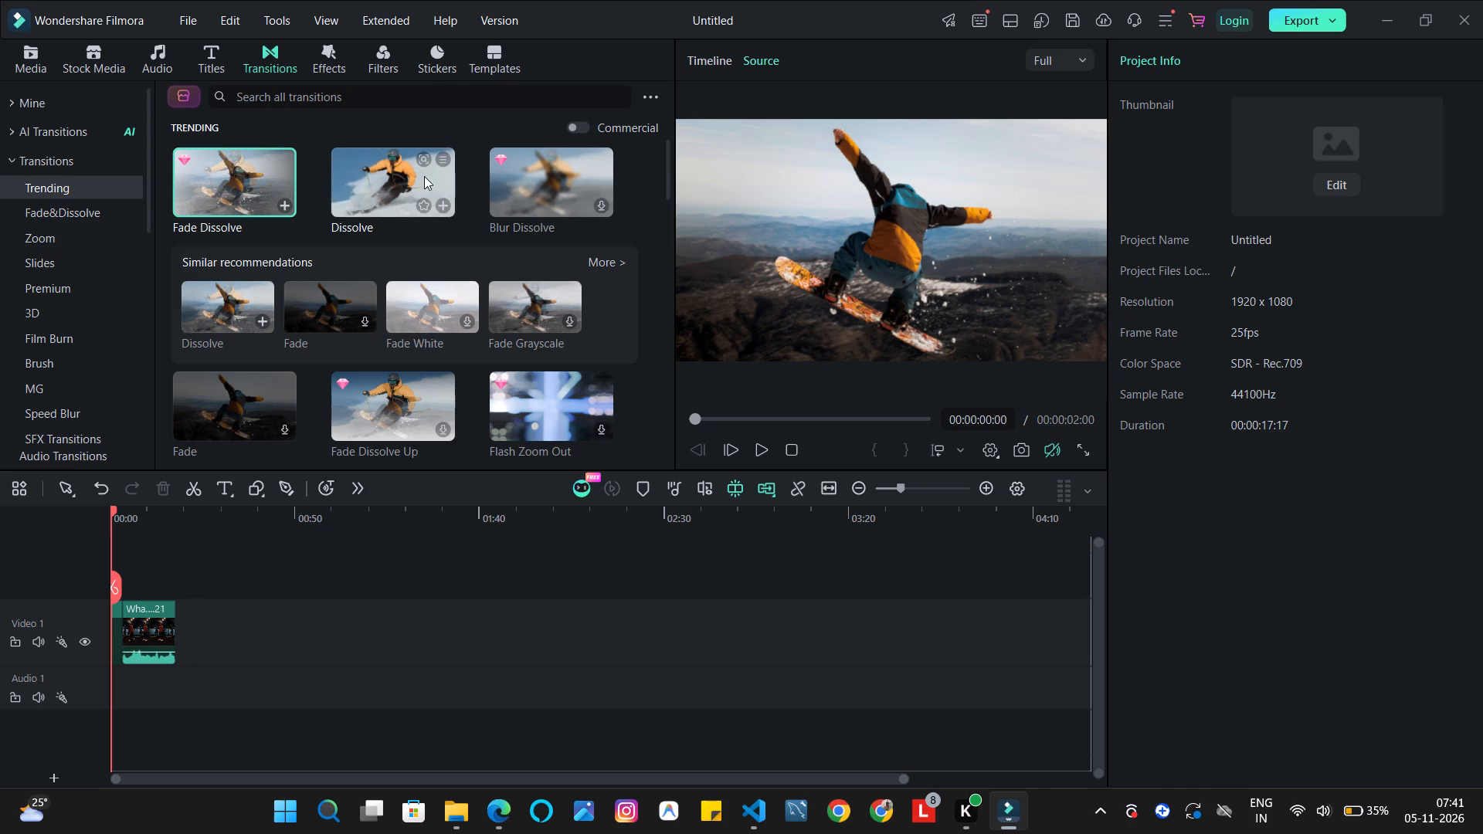
click(392, 173)
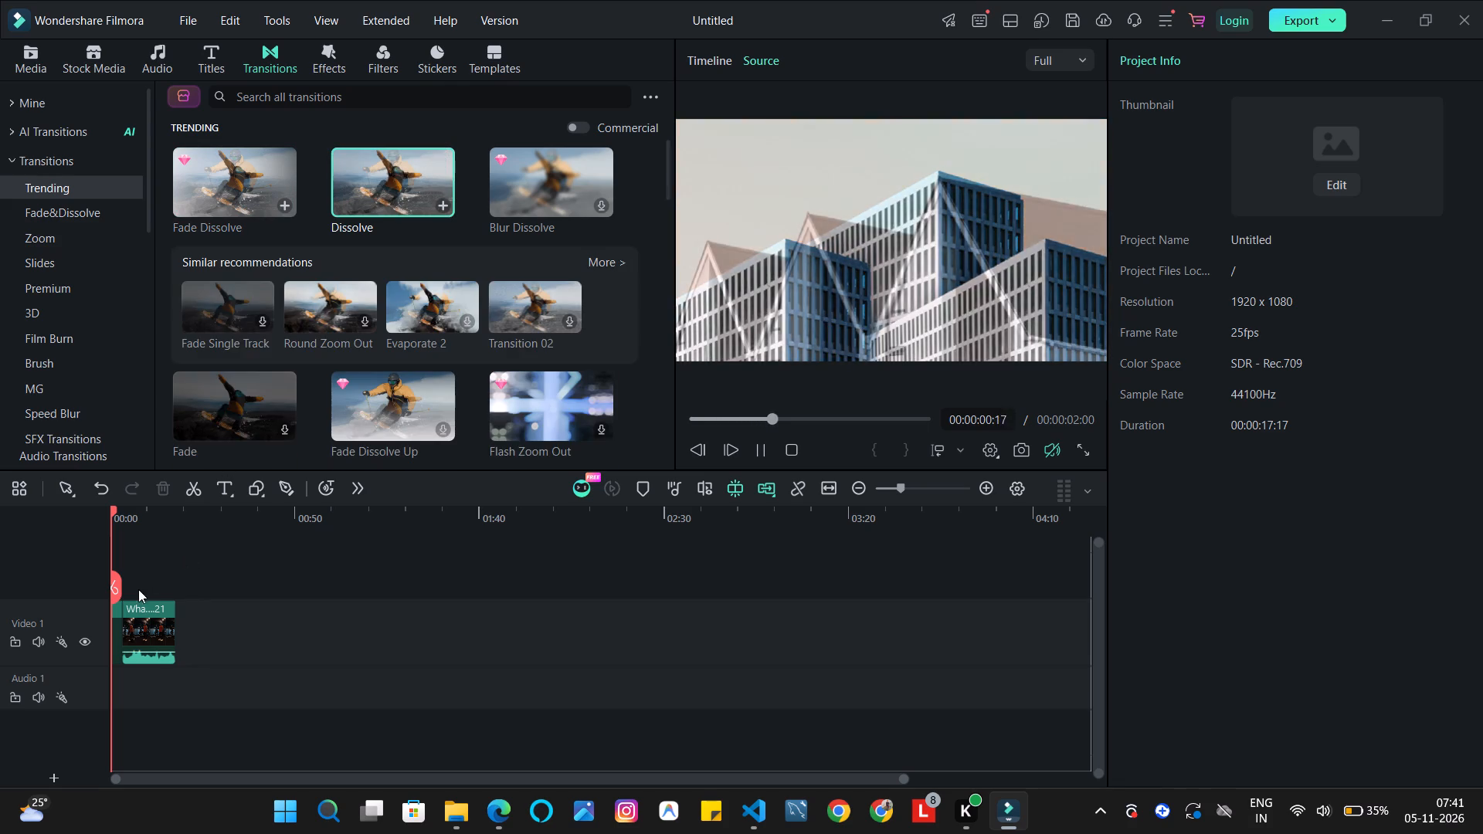
click(116, 625)
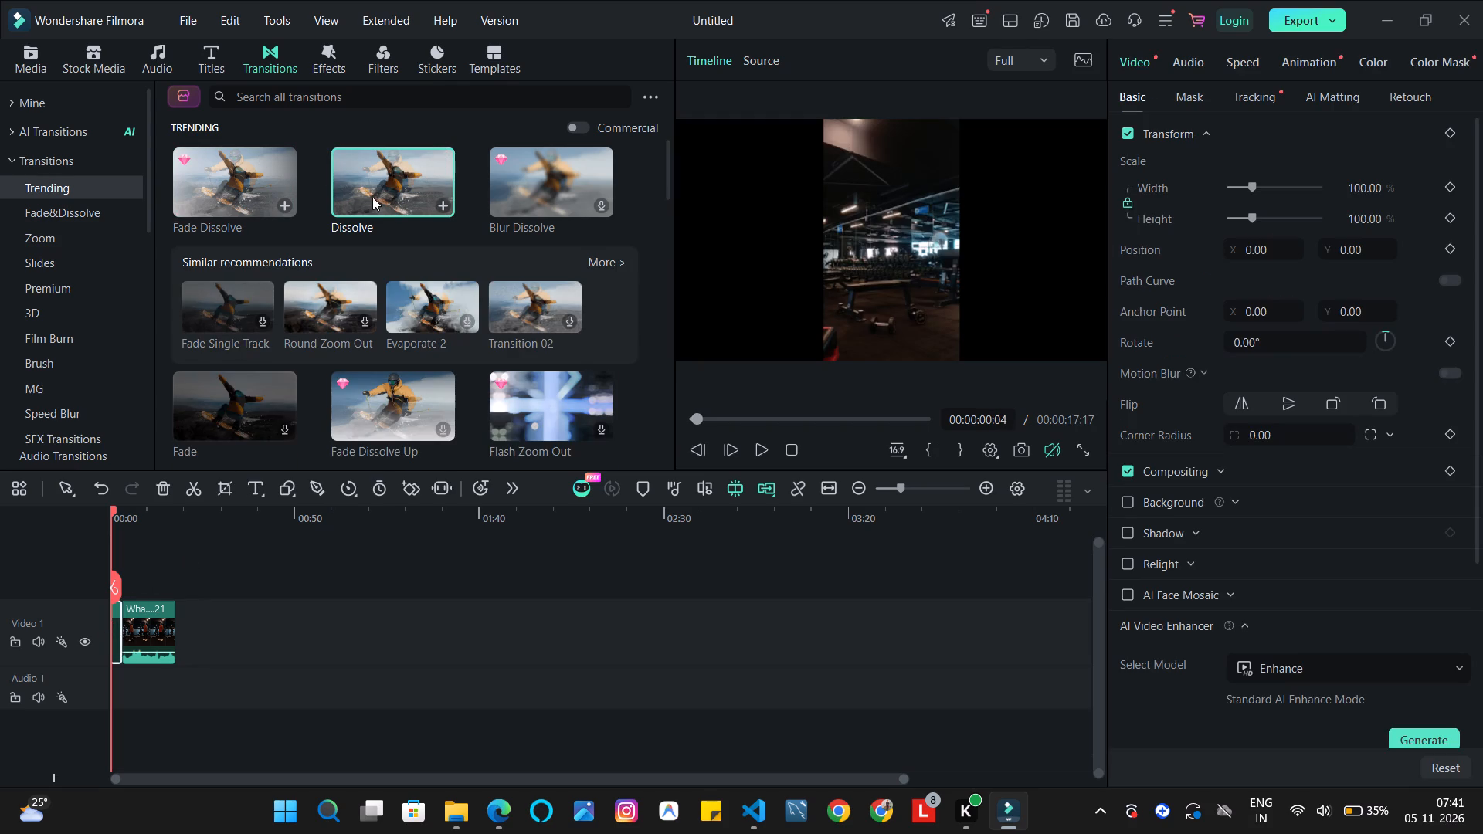
click(372, 194)
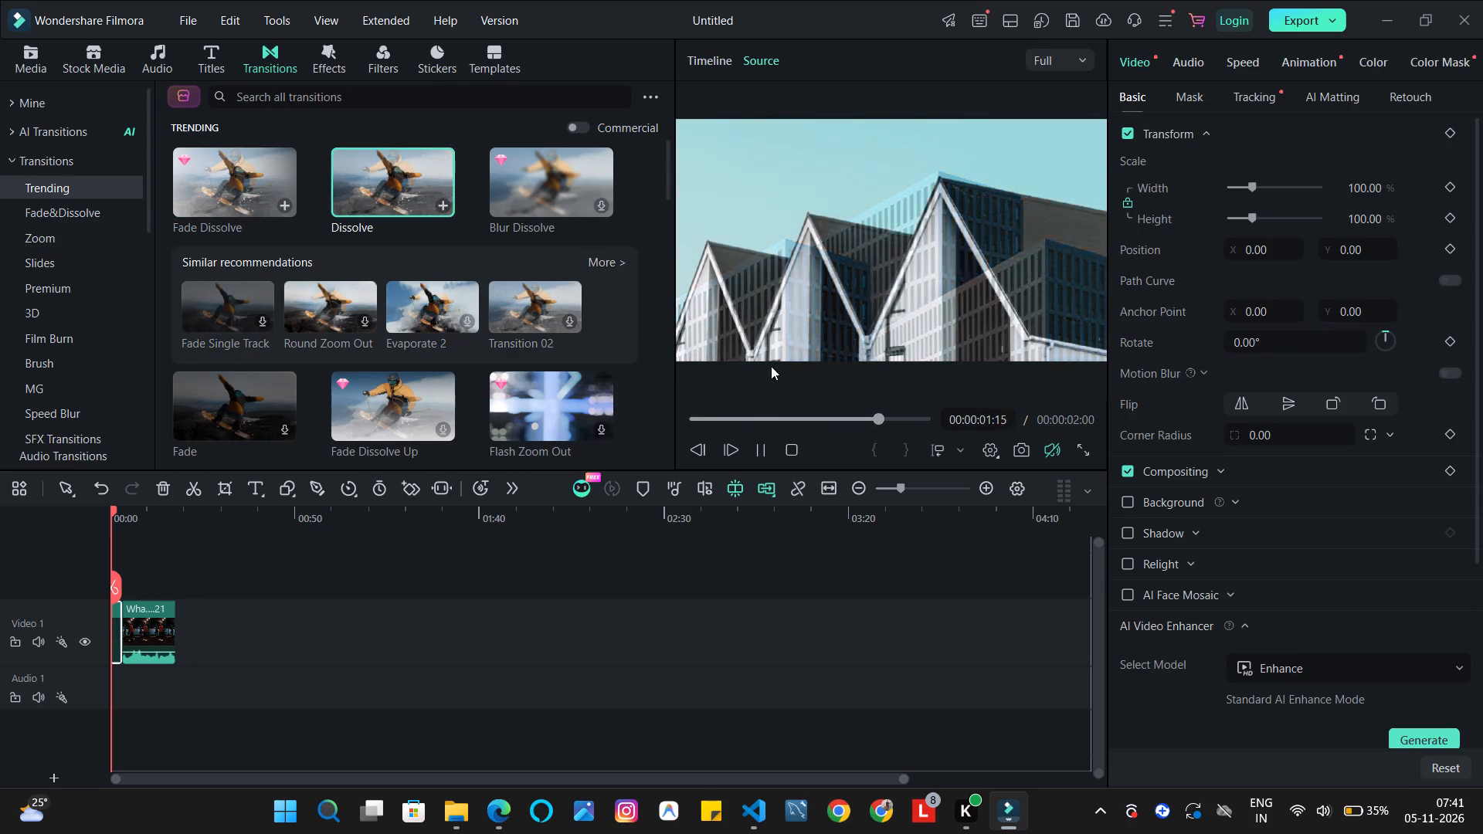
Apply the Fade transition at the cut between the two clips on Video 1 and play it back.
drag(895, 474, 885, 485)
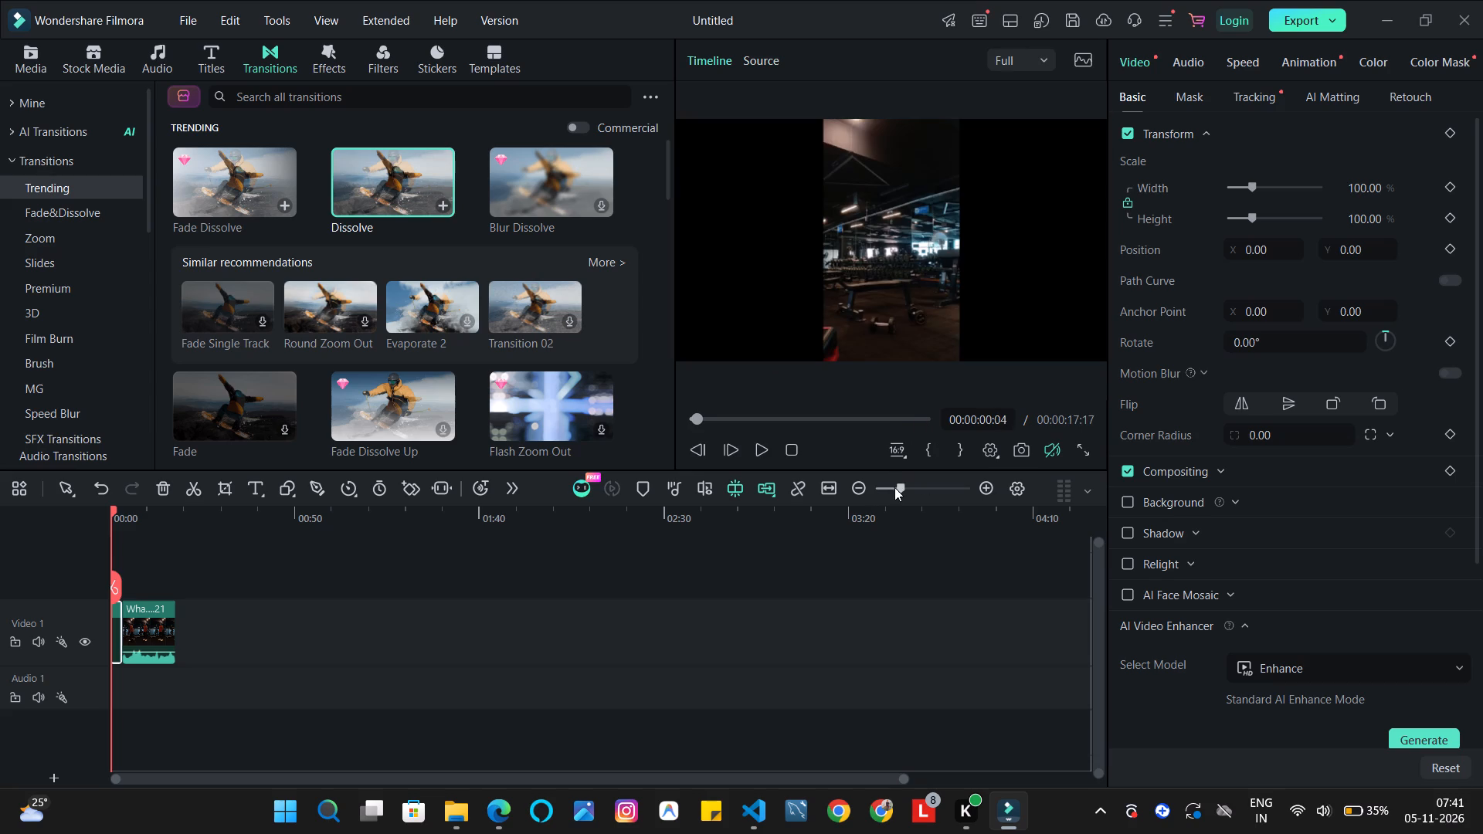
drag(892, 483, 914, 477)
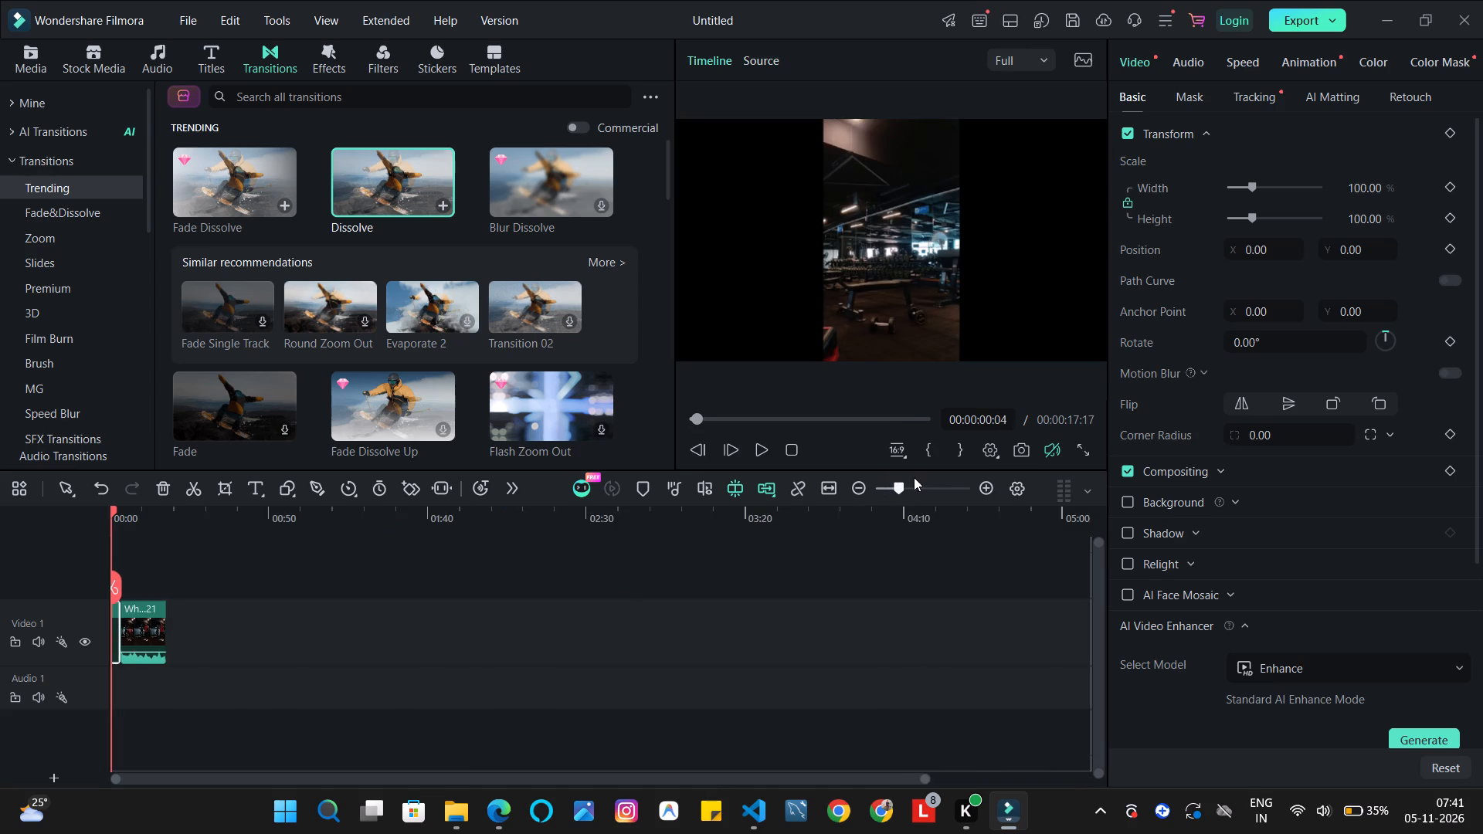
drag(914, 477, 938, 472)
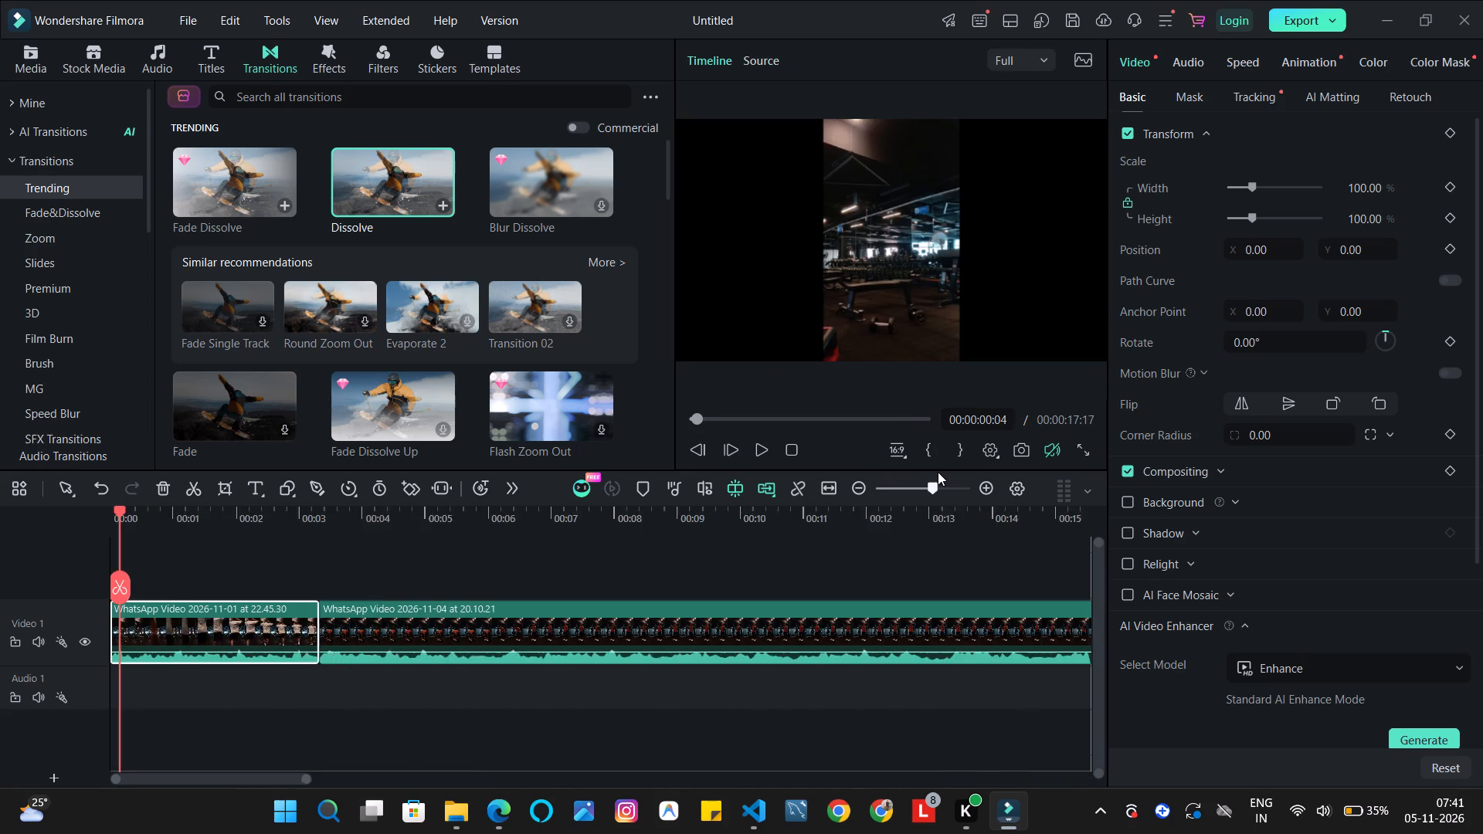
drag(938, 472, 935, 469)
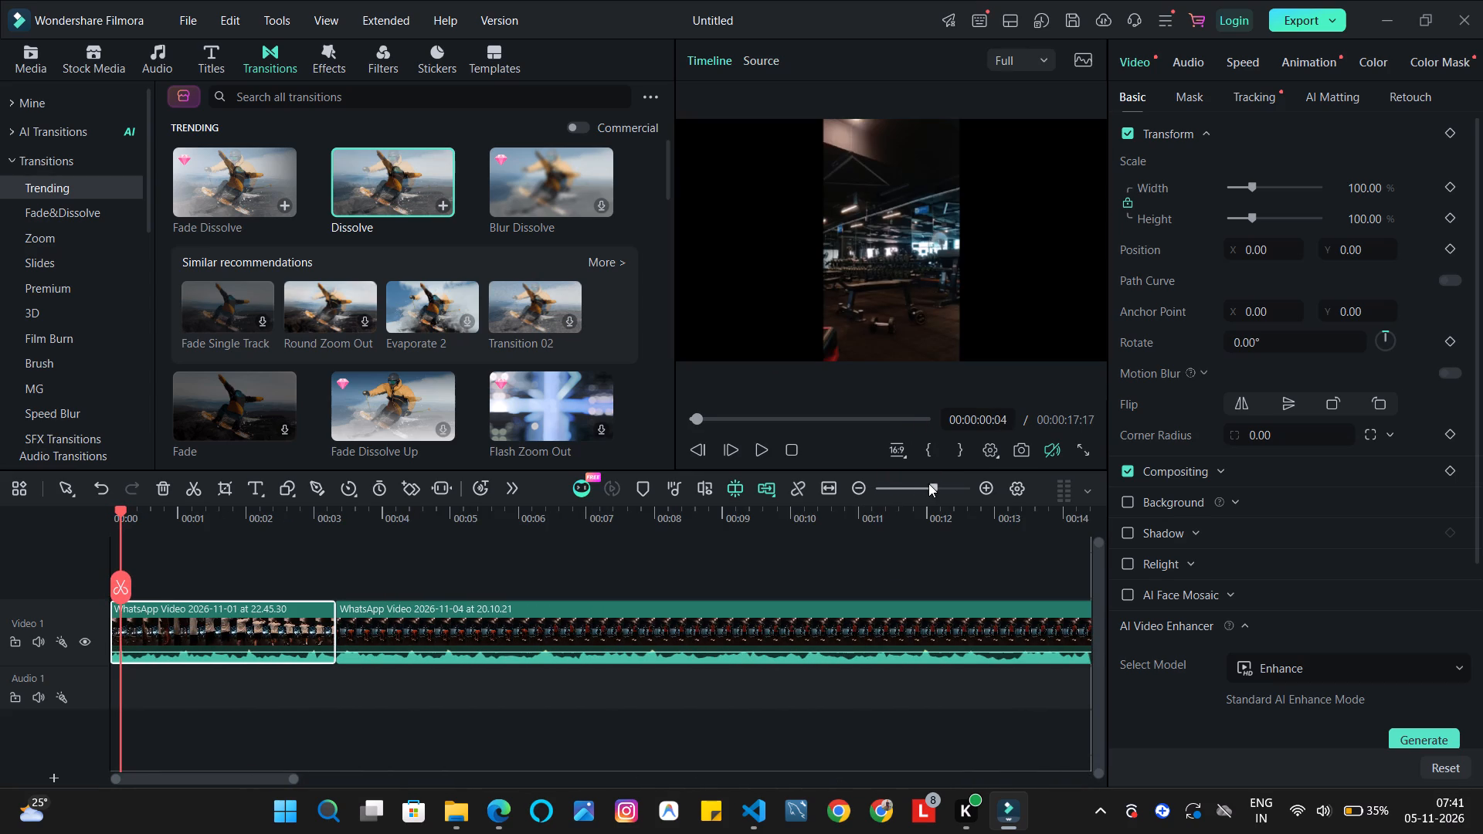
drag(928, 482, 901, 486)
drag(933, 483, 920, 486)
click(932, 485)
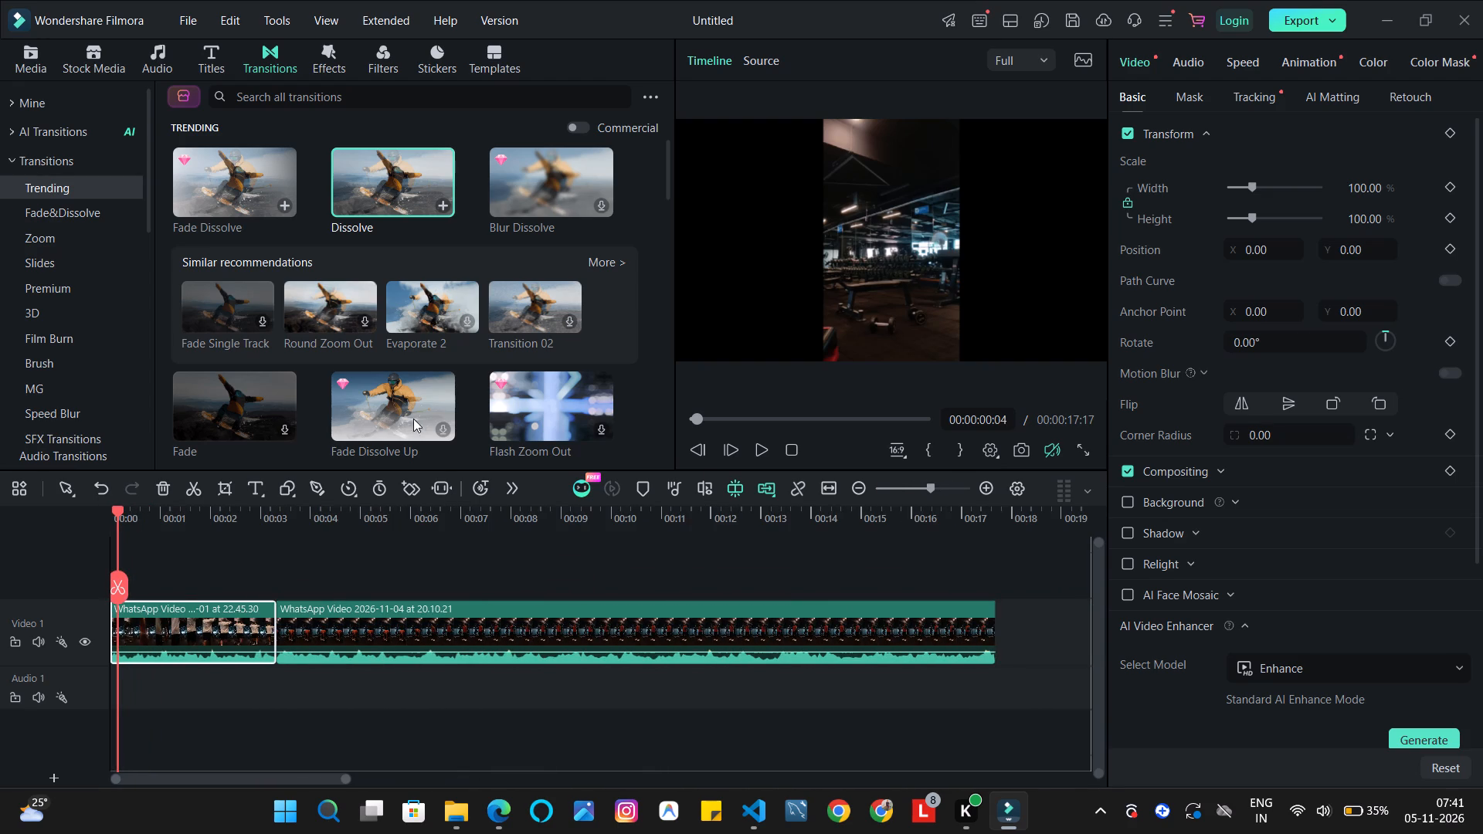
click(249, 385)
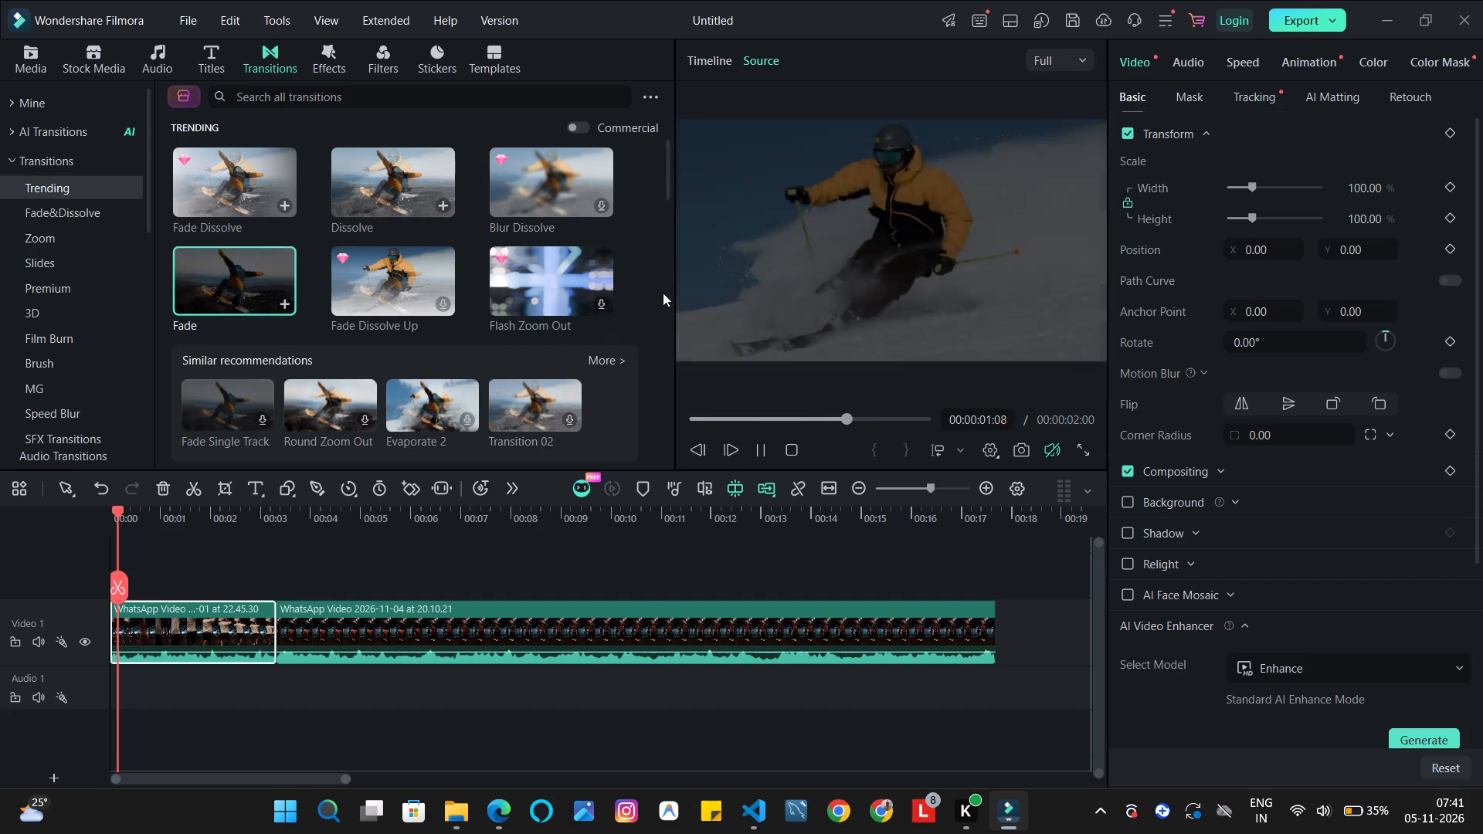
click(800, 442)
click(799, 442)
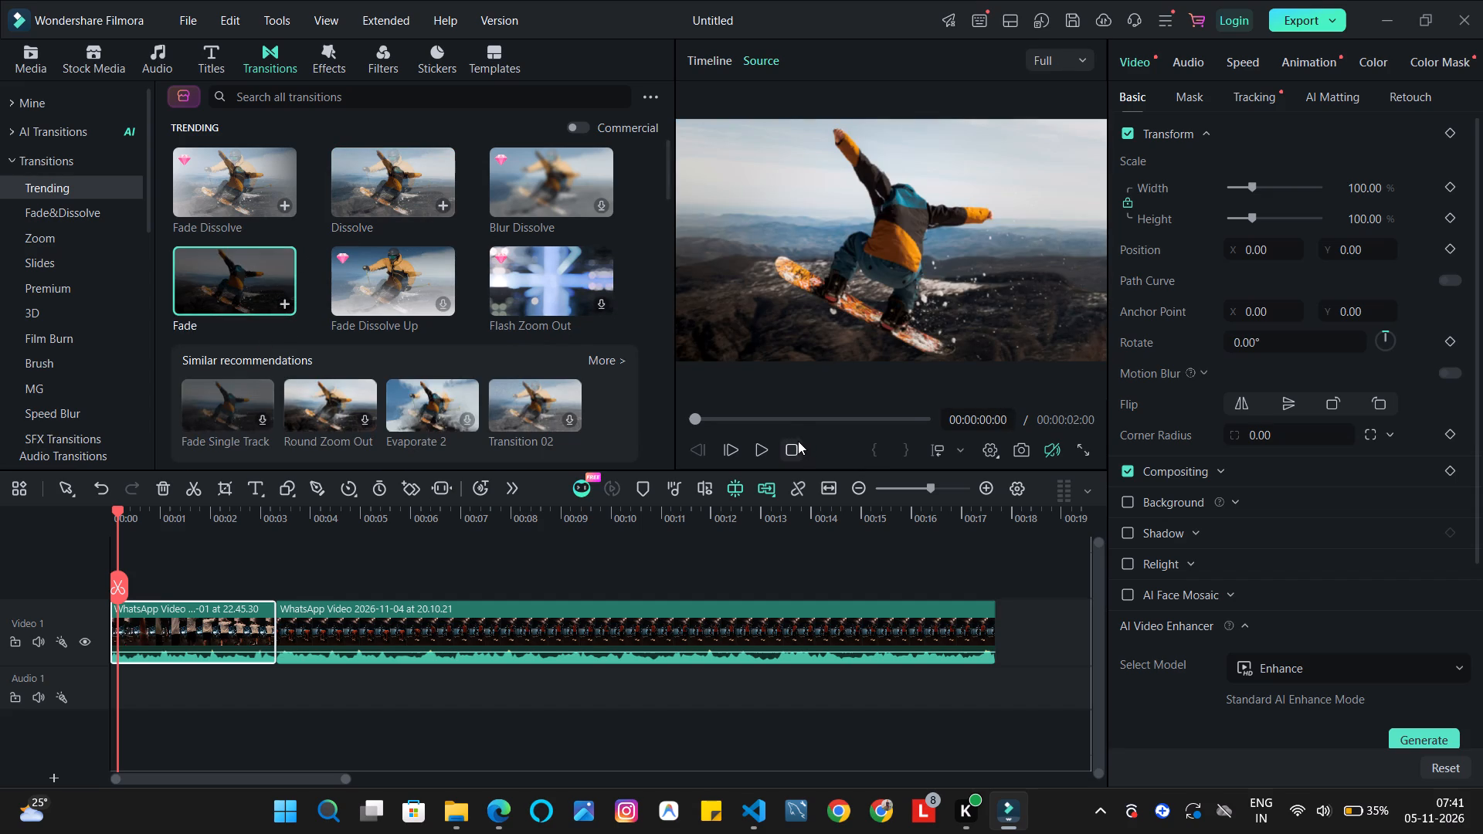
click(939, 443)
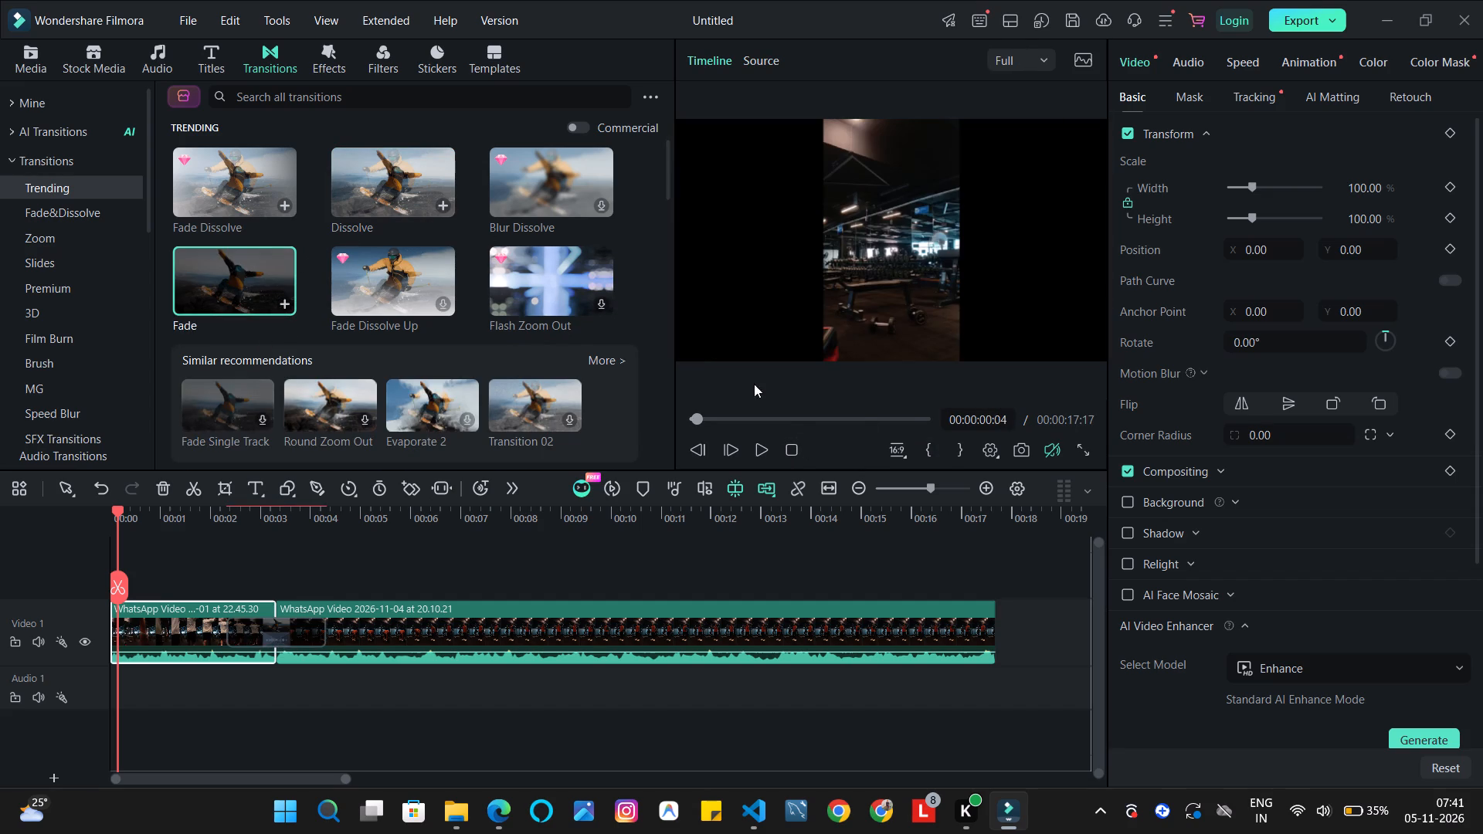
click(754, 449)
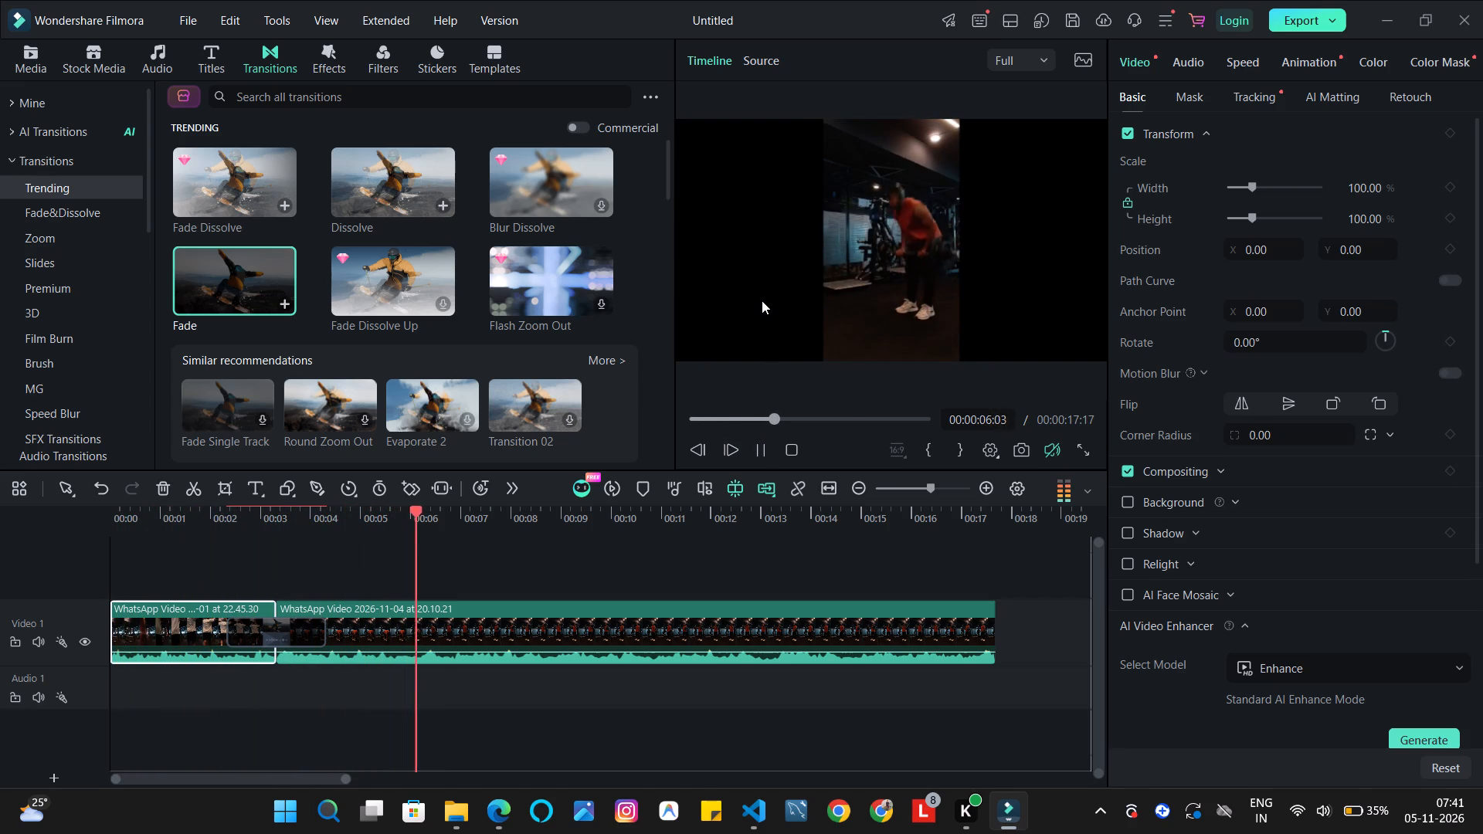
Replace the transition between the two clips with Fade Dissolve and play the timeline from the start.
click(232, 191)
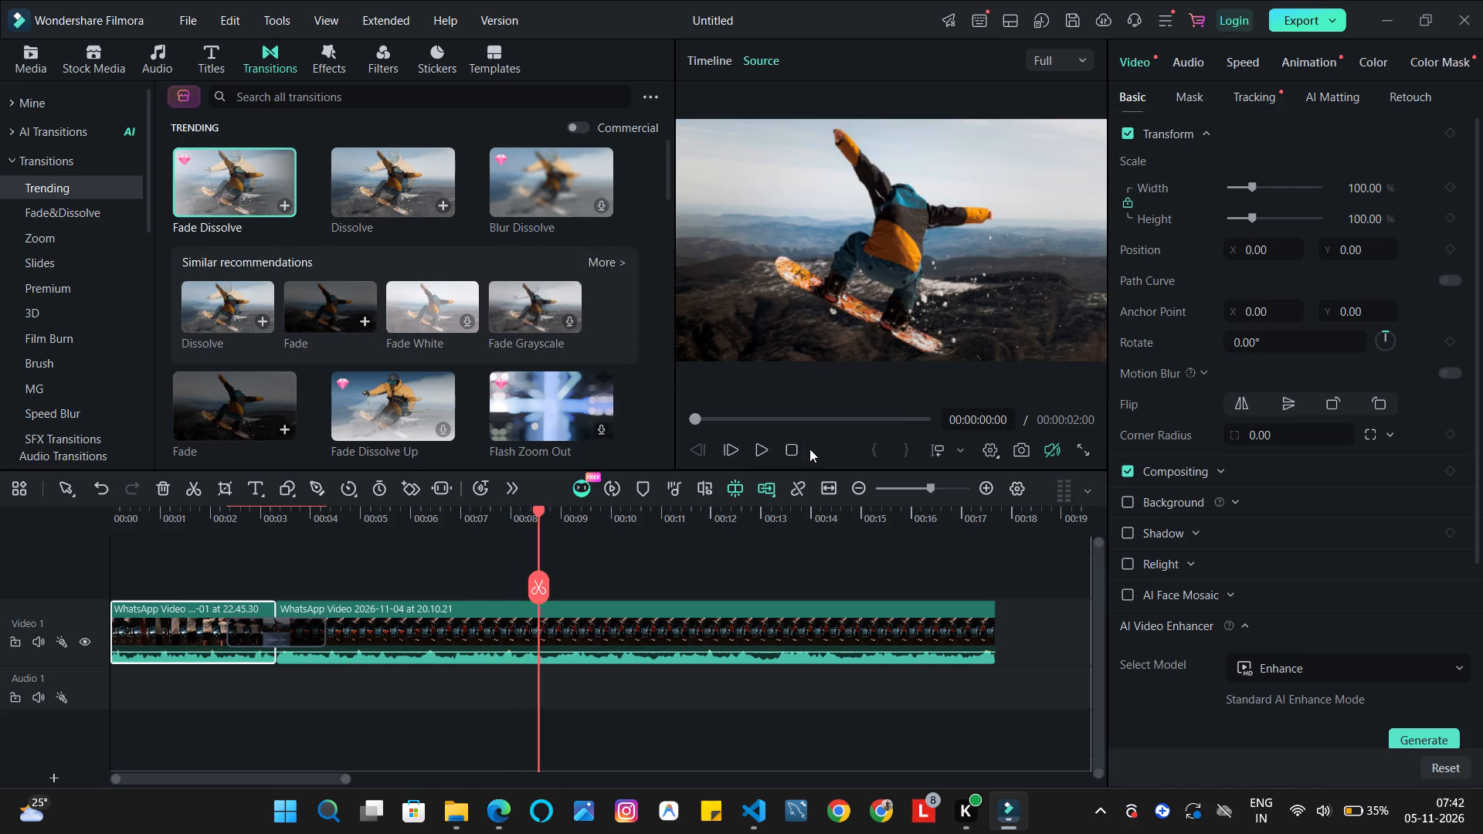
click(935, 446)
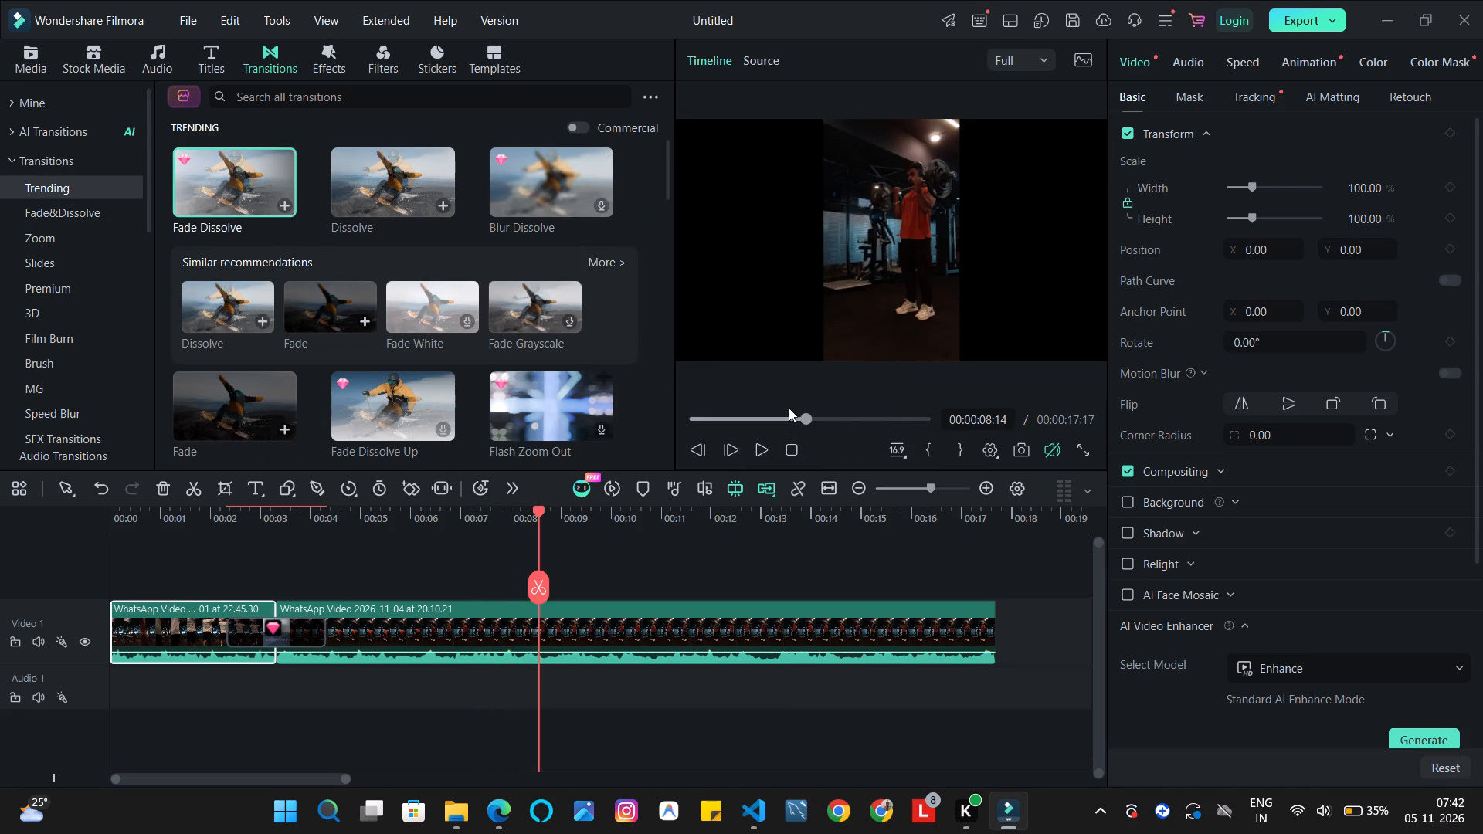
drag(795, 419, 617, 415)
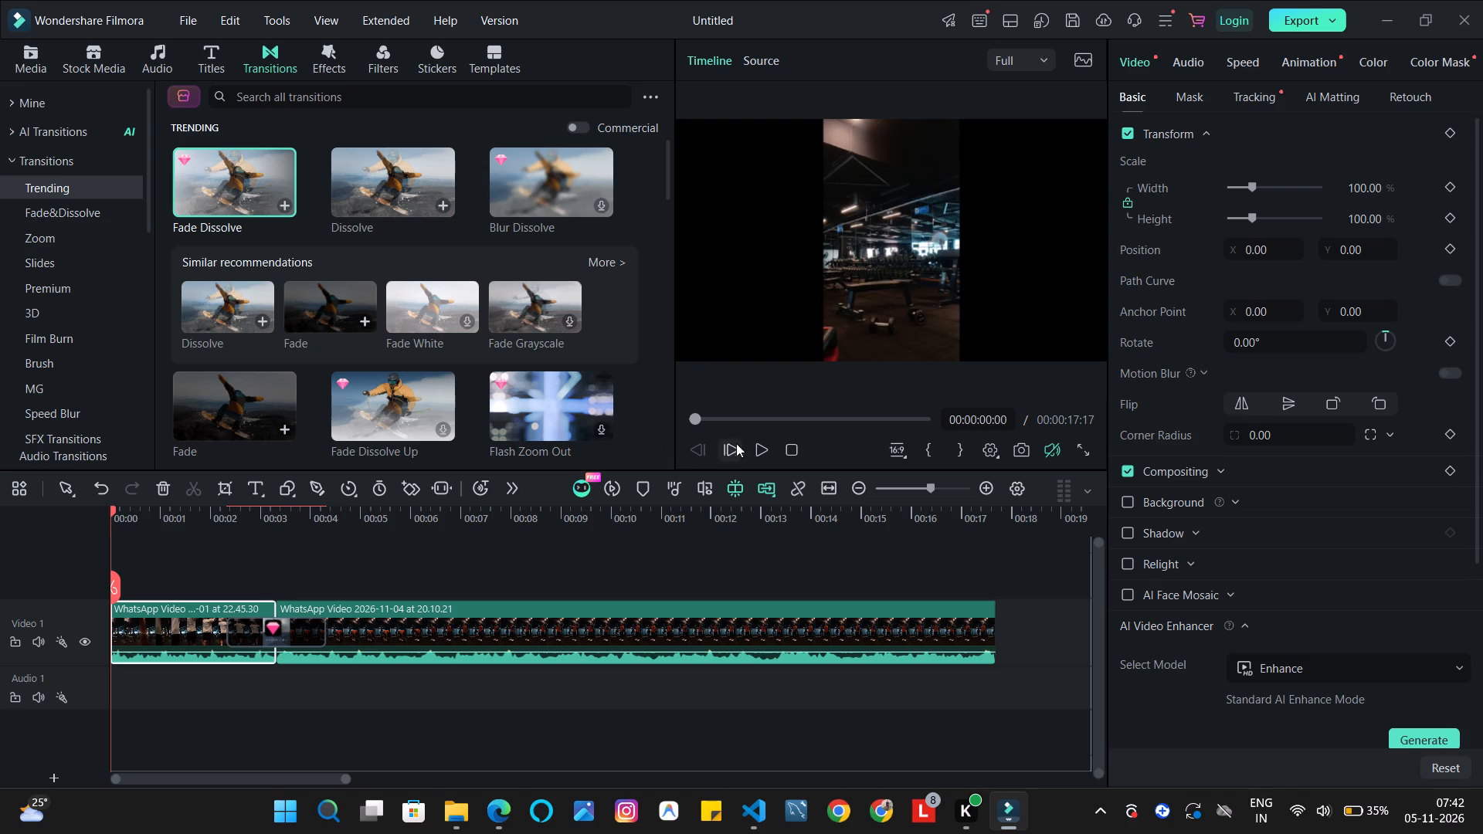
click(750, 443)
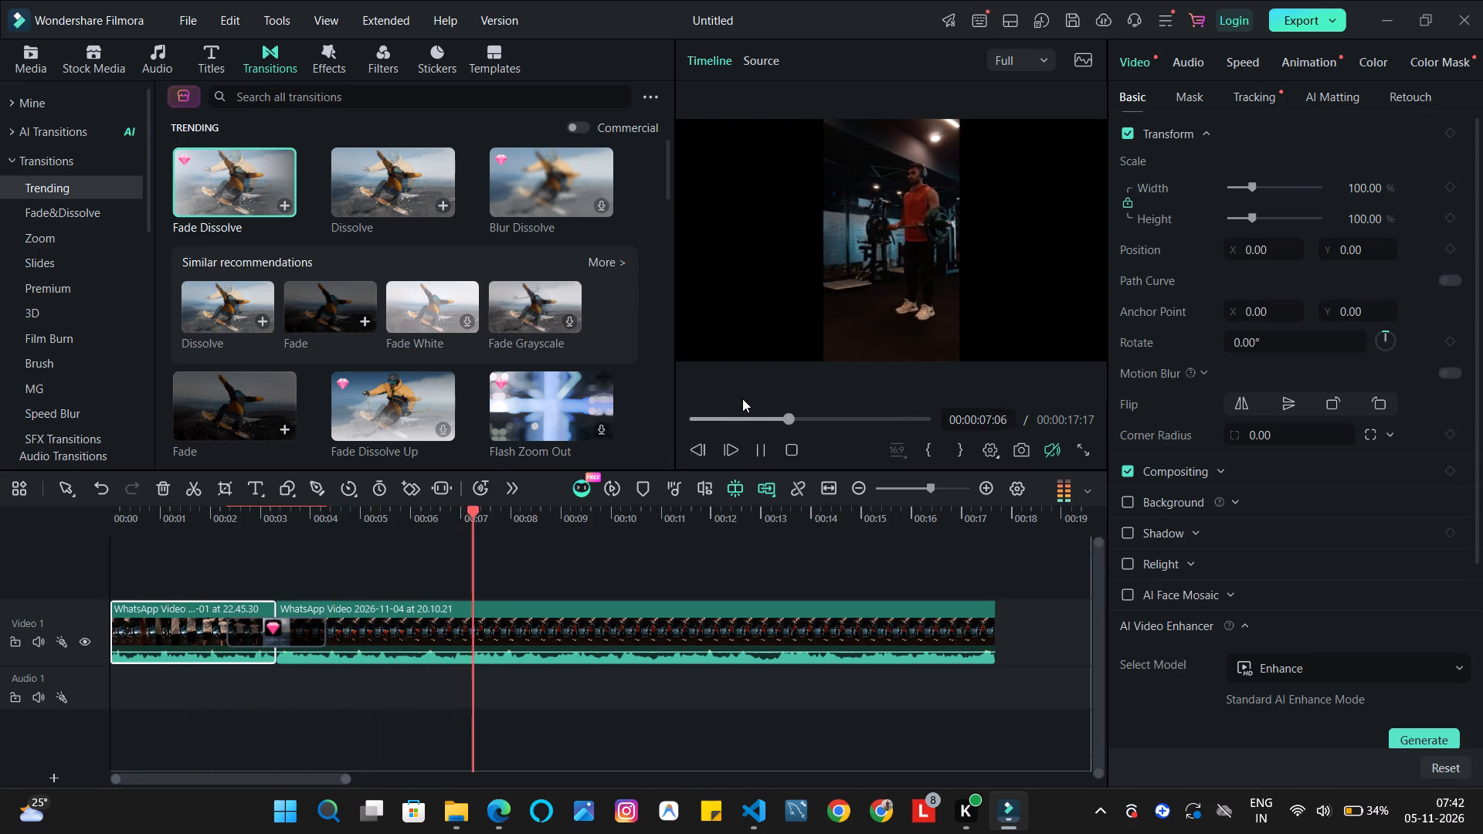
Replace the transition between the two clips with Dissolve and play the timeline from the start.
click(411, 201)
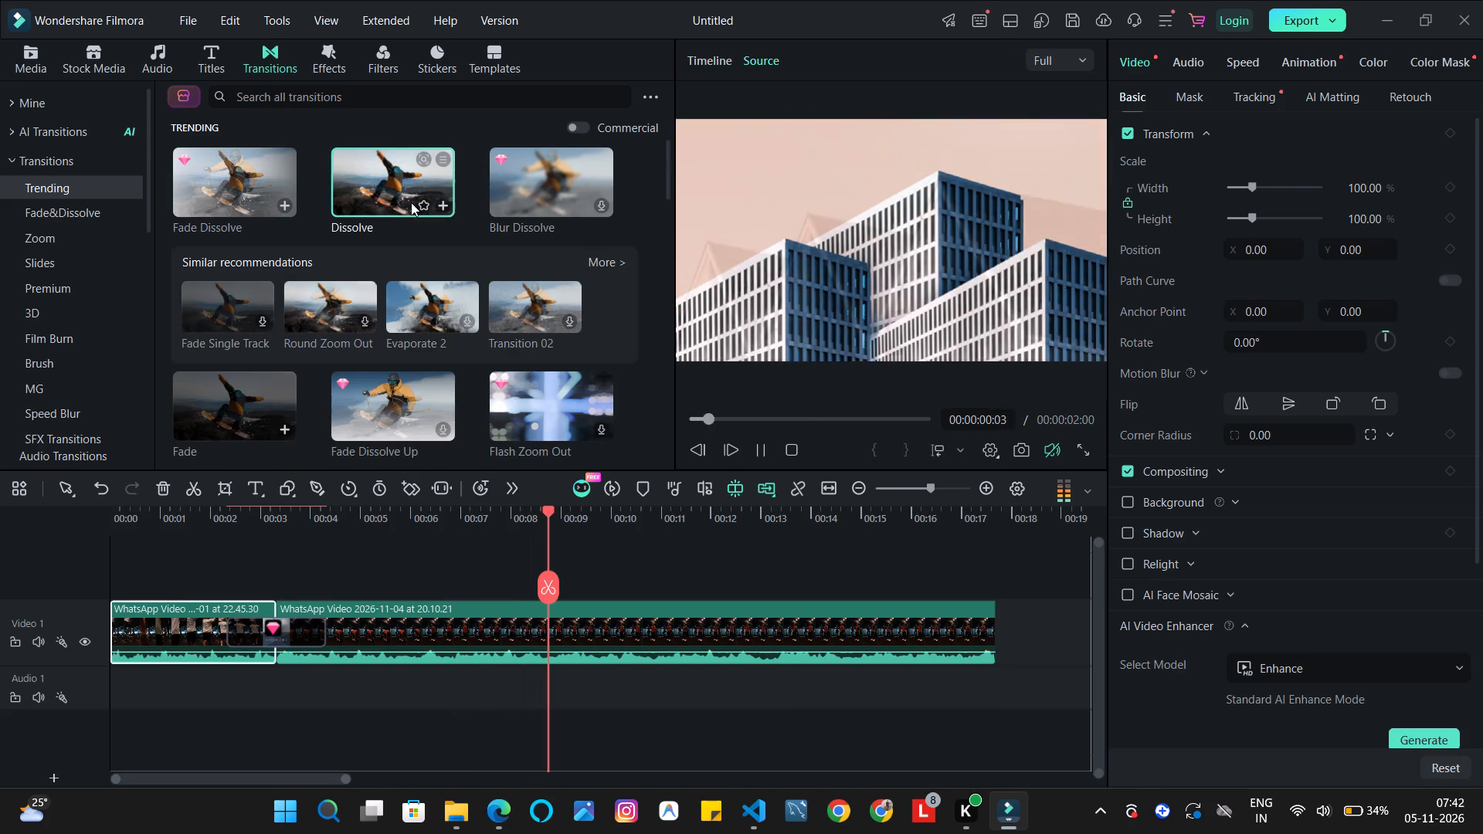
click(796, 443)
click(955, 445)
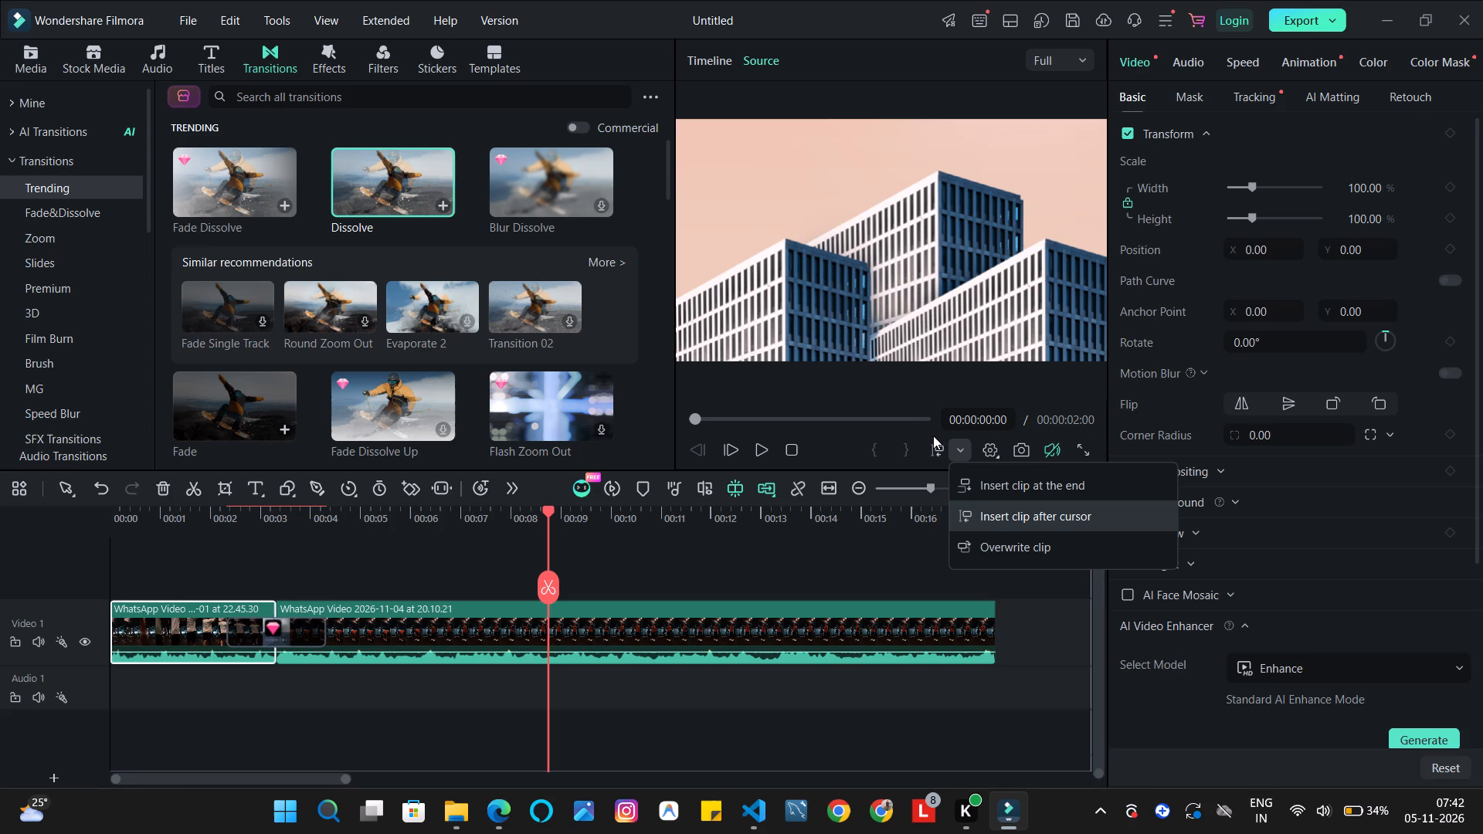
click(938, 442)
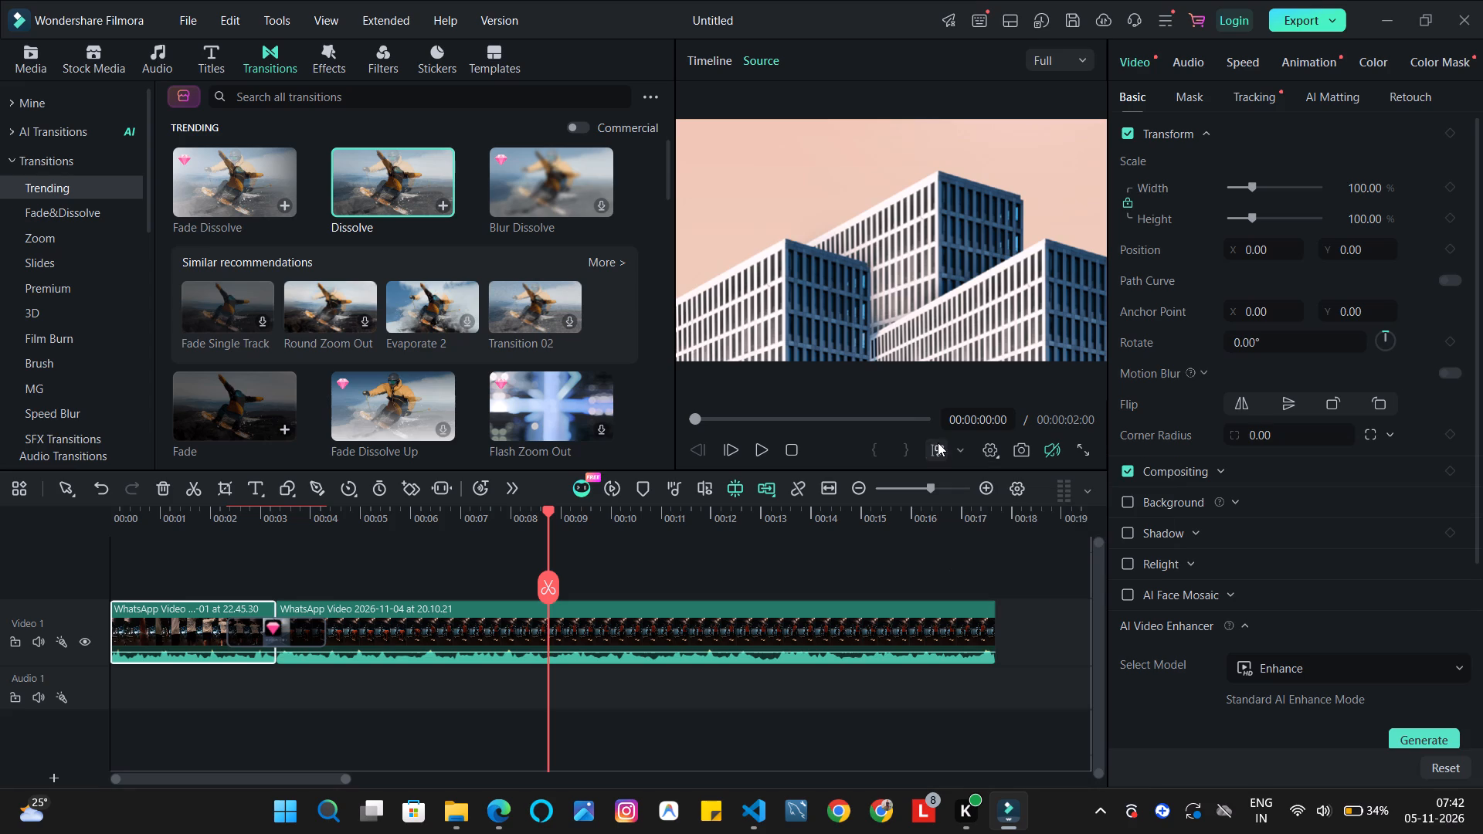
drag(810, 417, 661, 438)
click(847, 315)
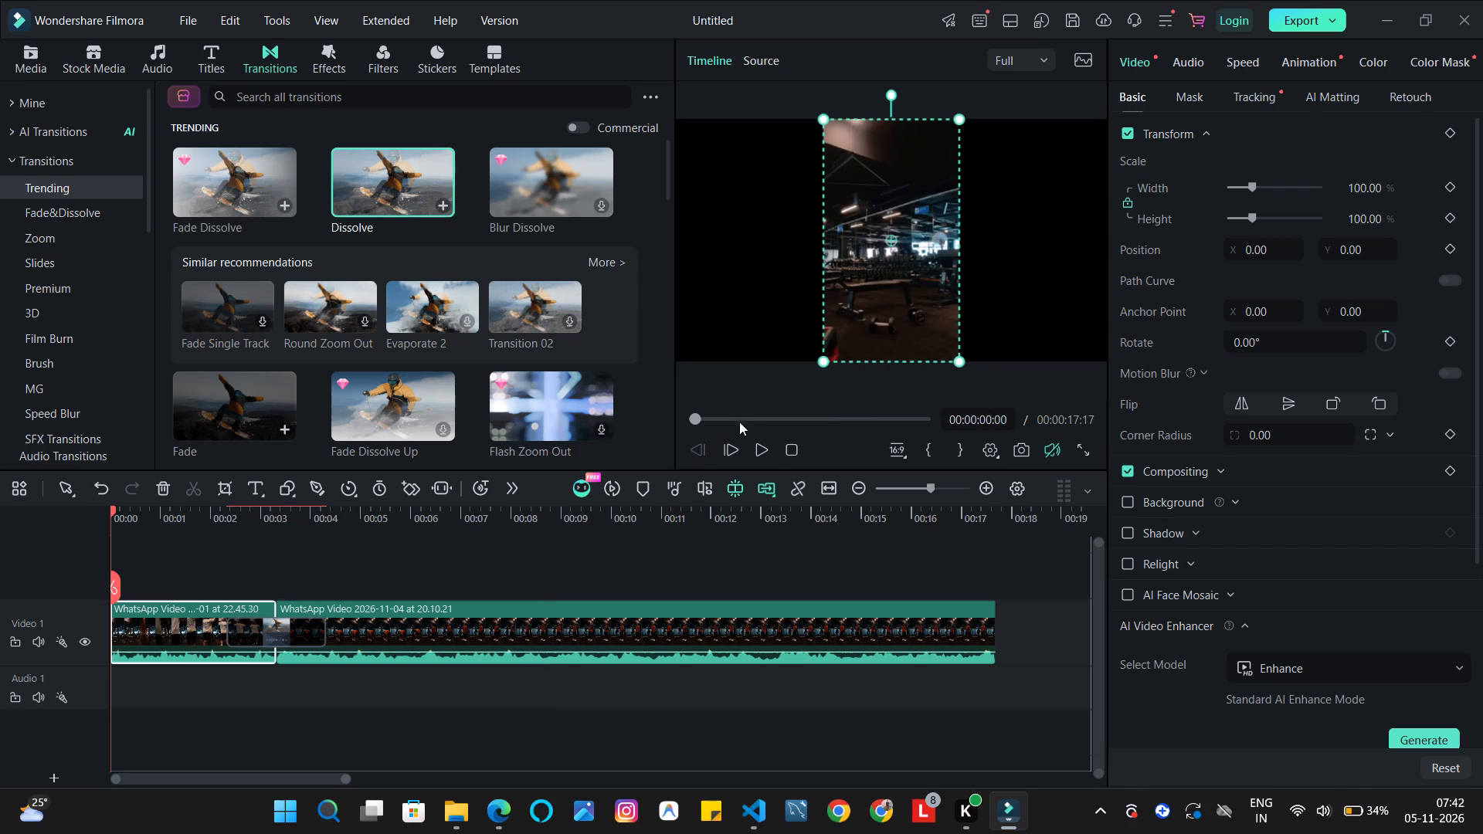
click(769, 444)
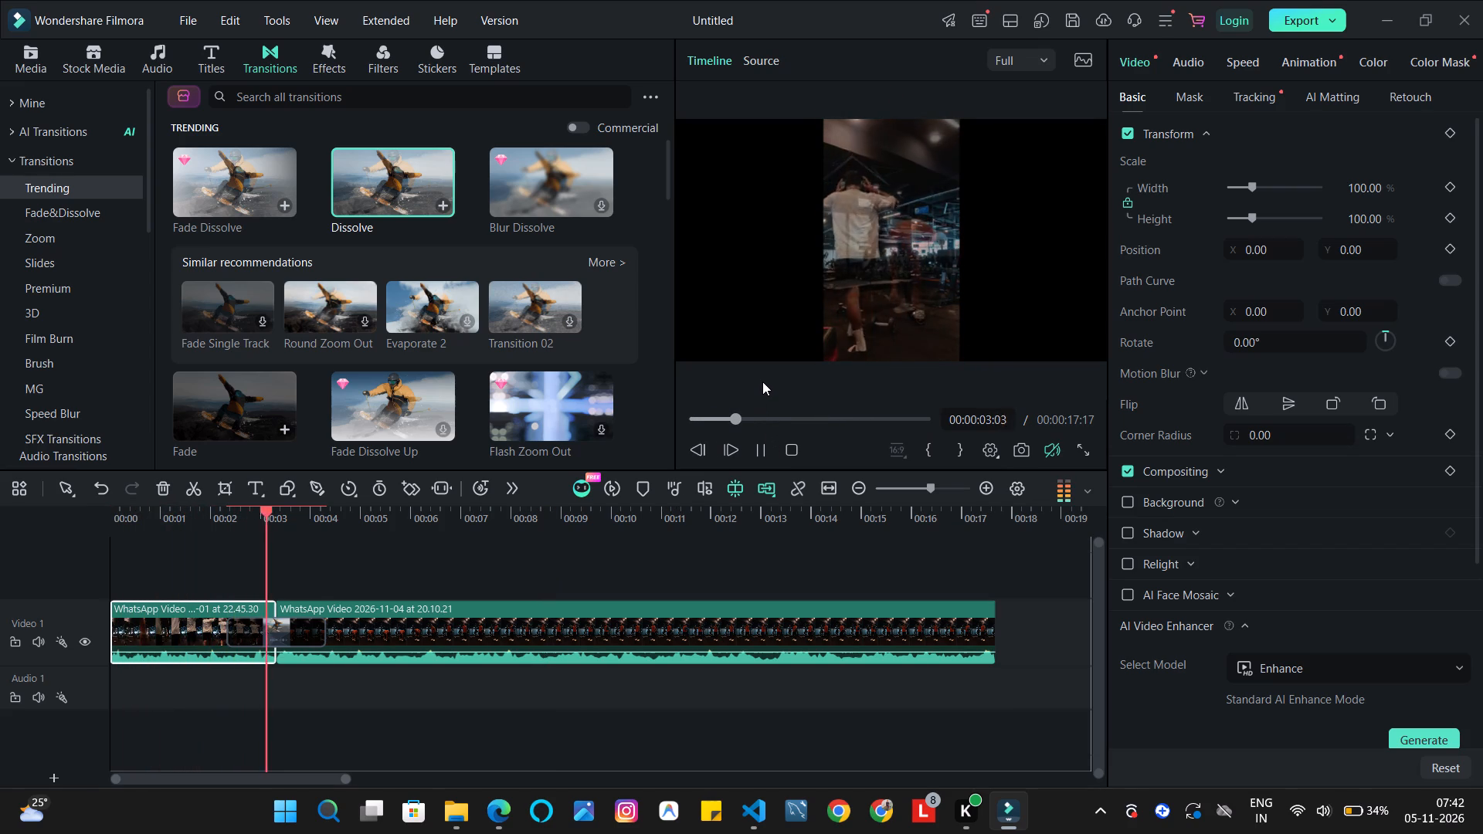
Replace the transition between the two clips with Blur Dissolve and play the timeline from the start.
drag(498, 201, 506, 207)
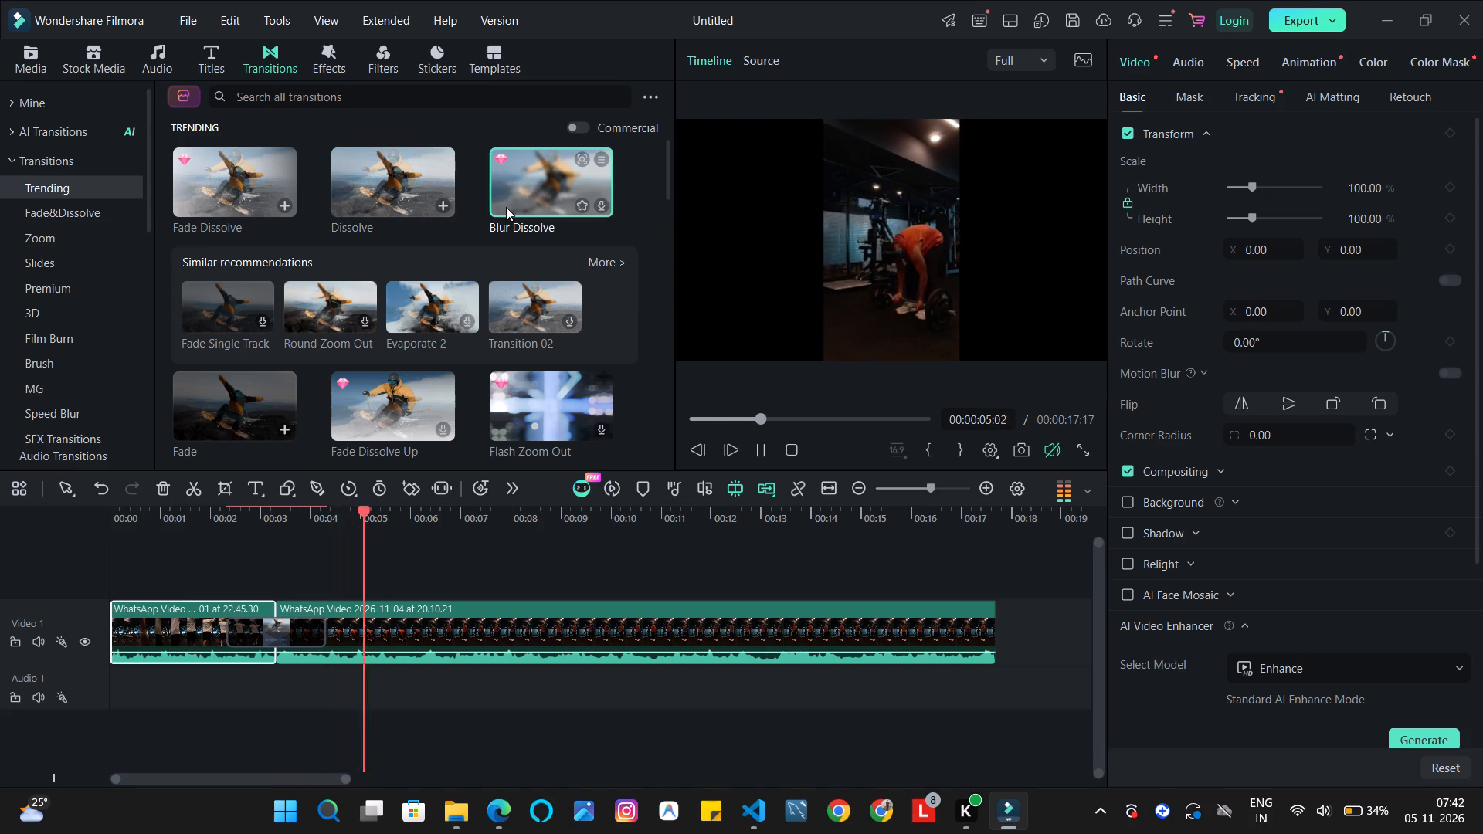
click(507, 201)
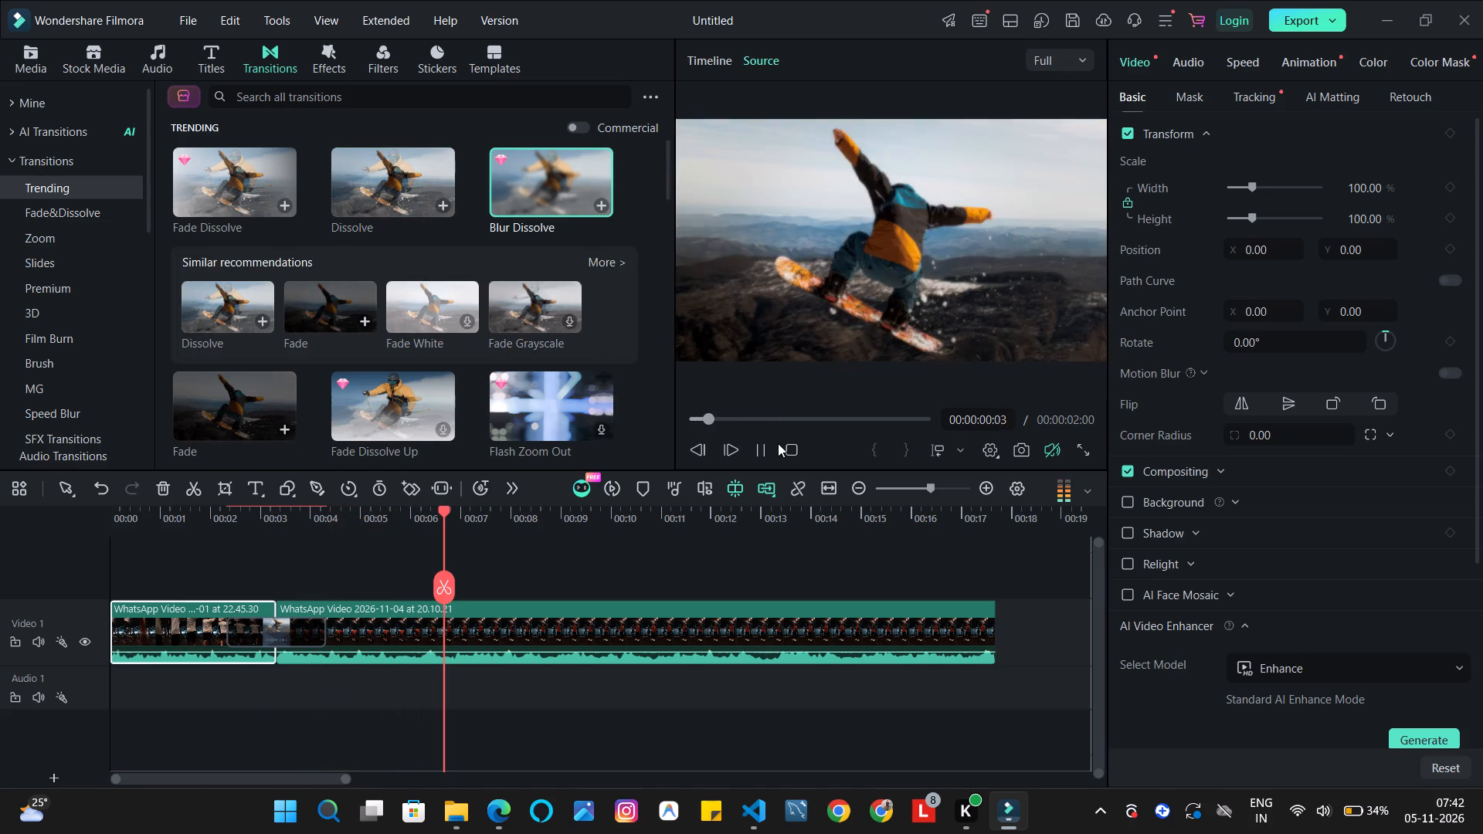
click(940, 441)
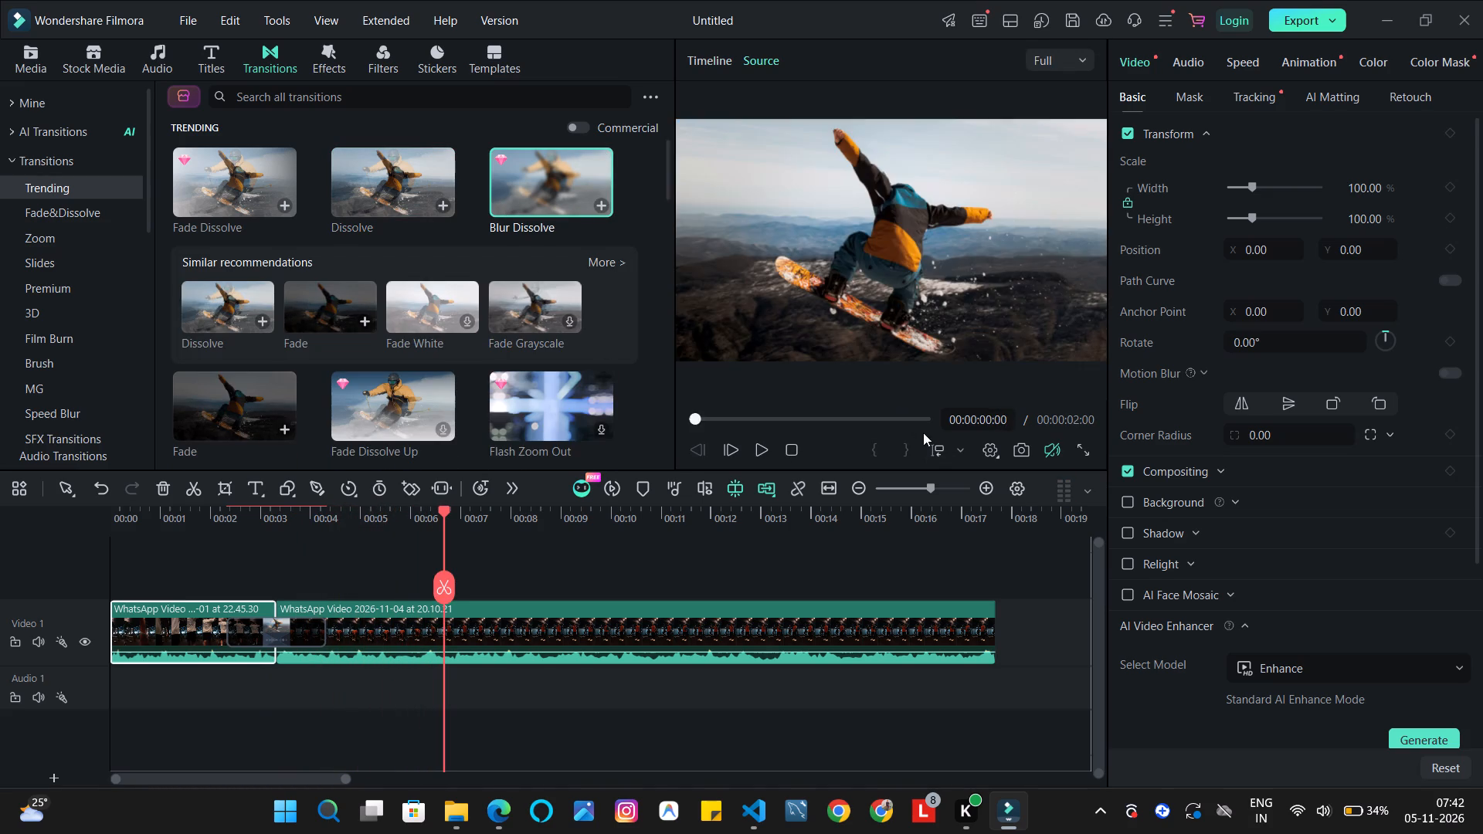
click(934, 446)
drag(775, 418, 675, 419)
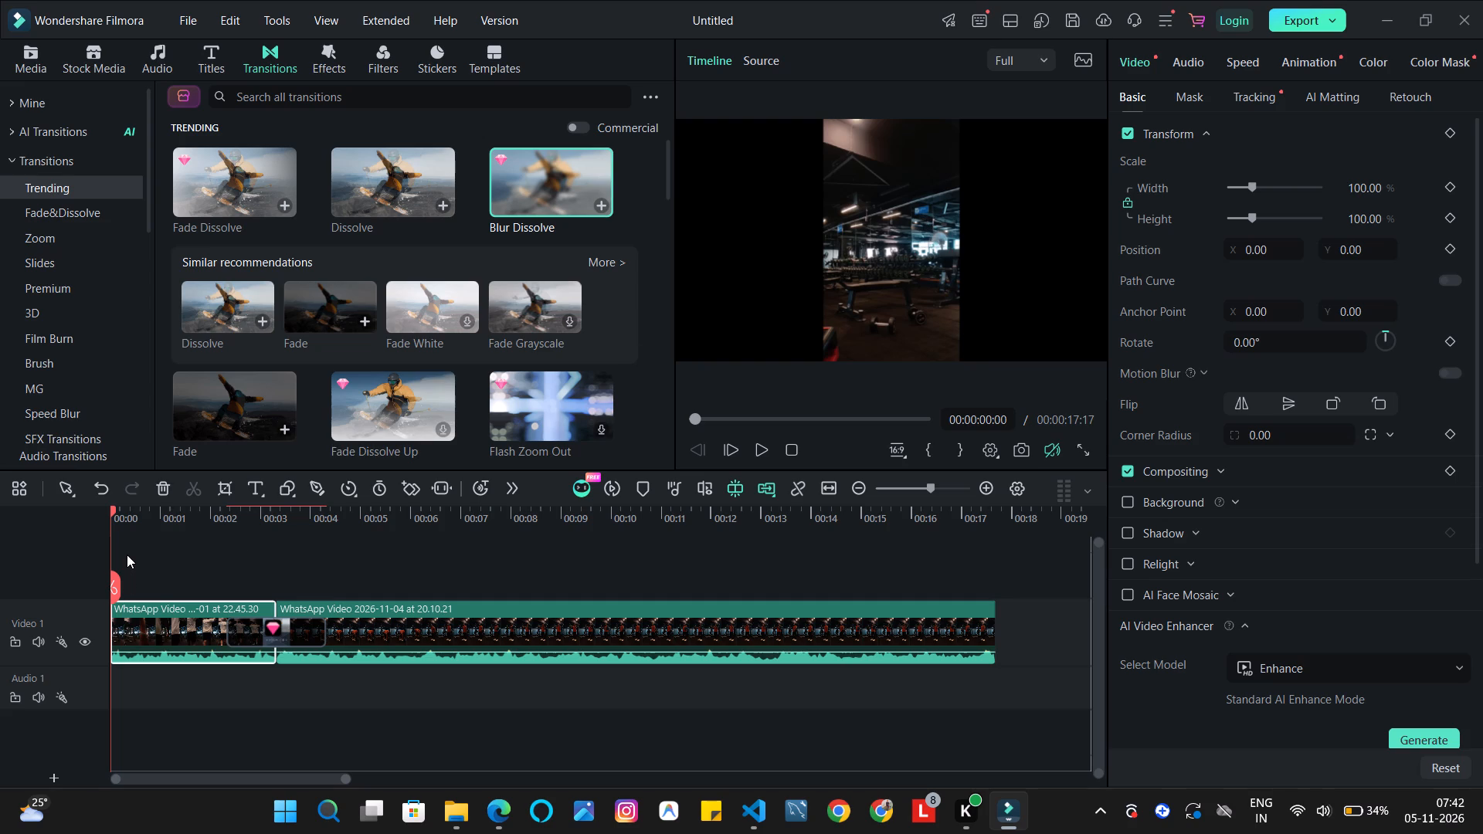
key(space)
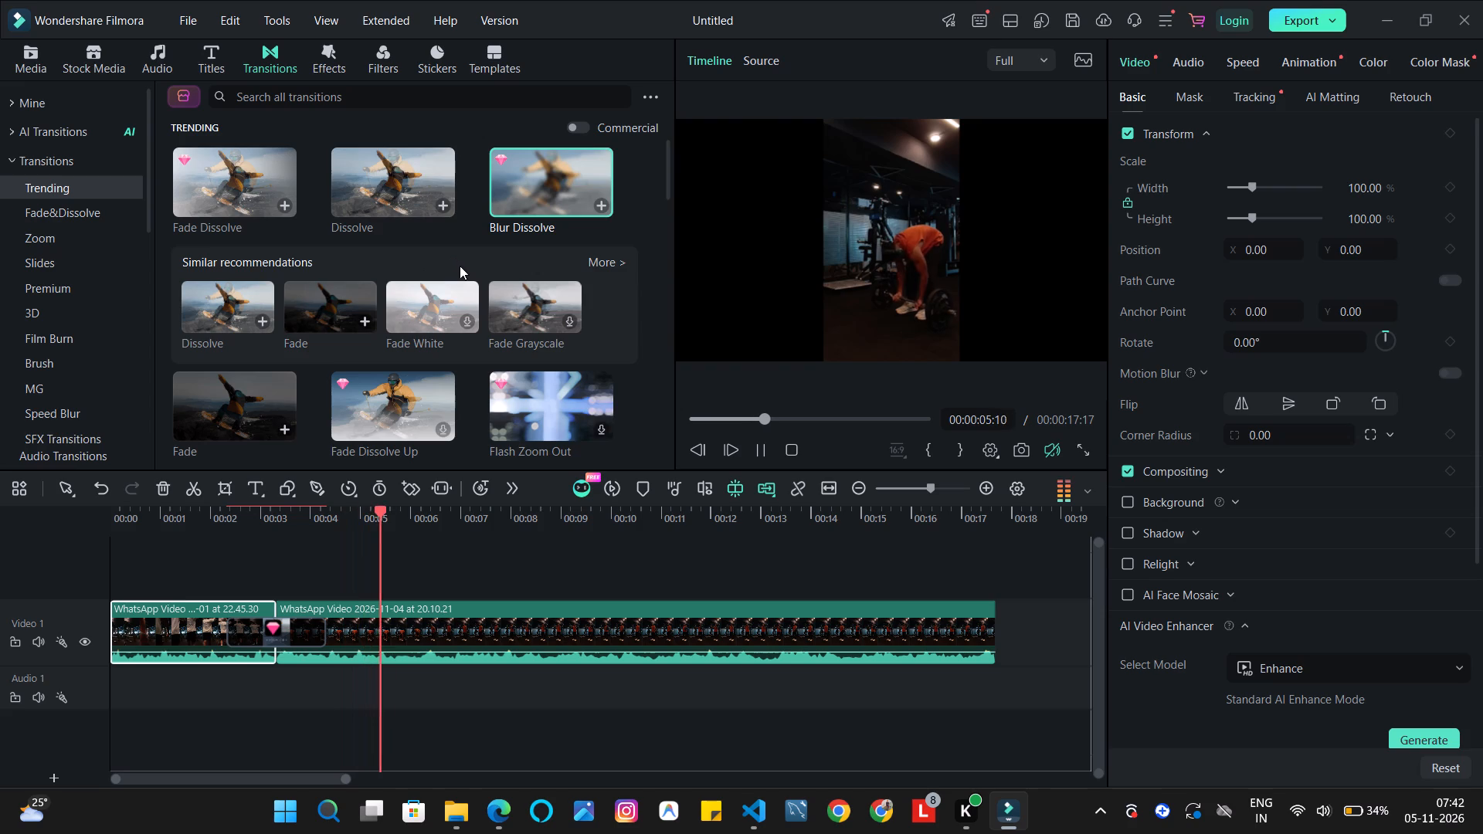
Replace the transition between the two clips with Lens Zoom, recommended under Warp Zoom 6, and play the timeline from the start.
scroll(460, 266, down, 3)
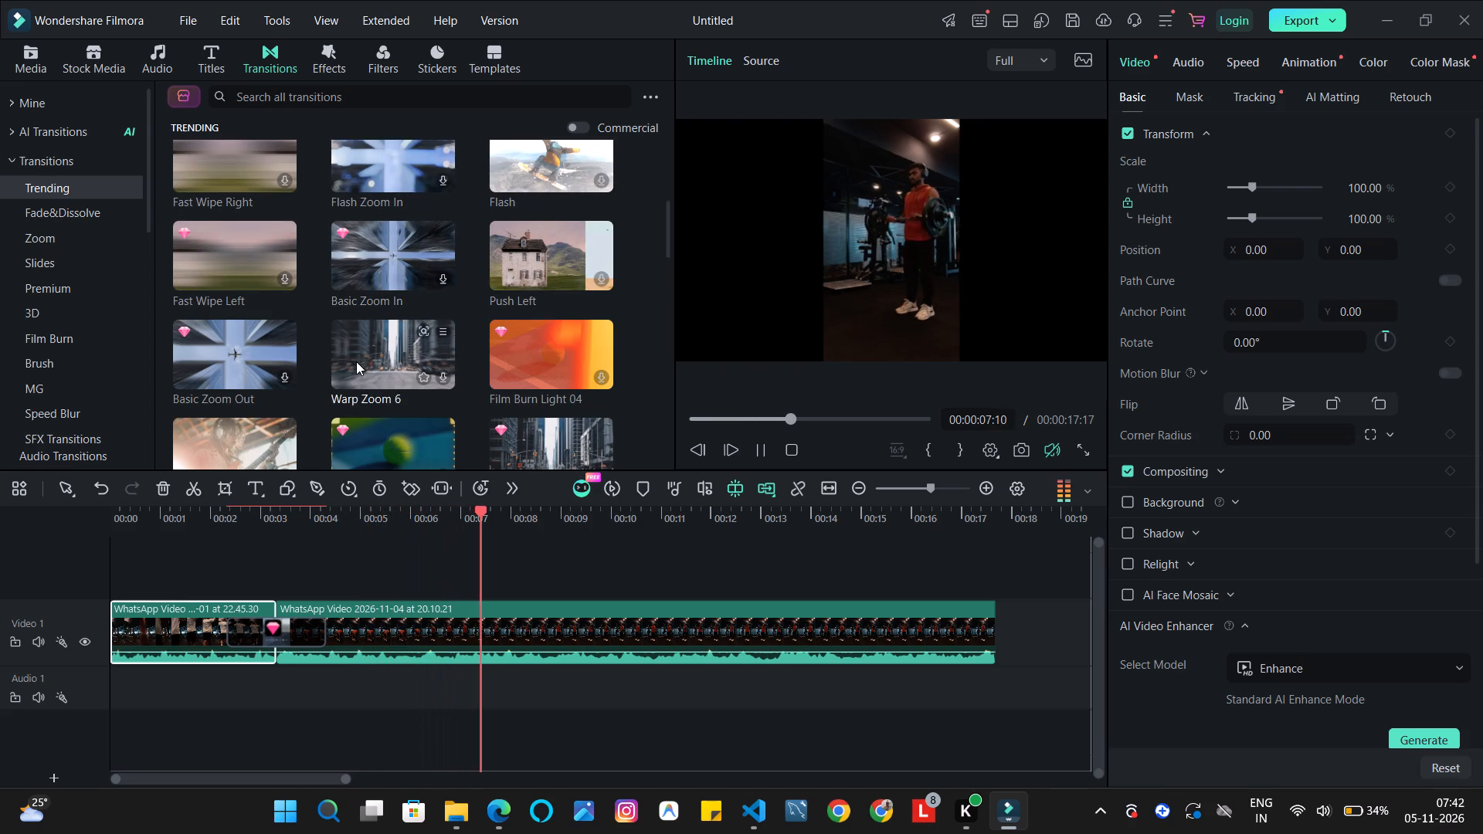
click(356, 361)
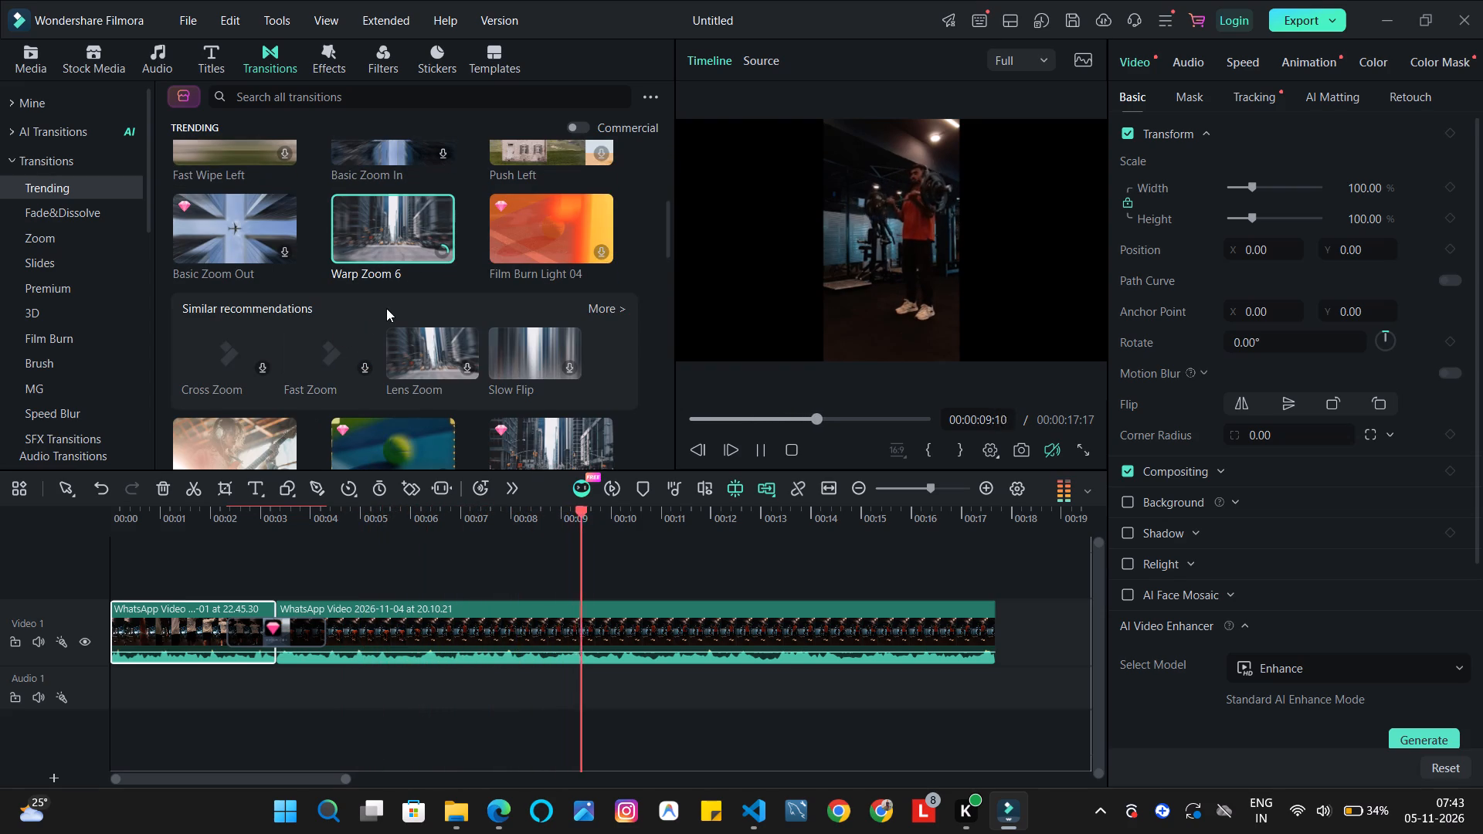
click(392, 347)
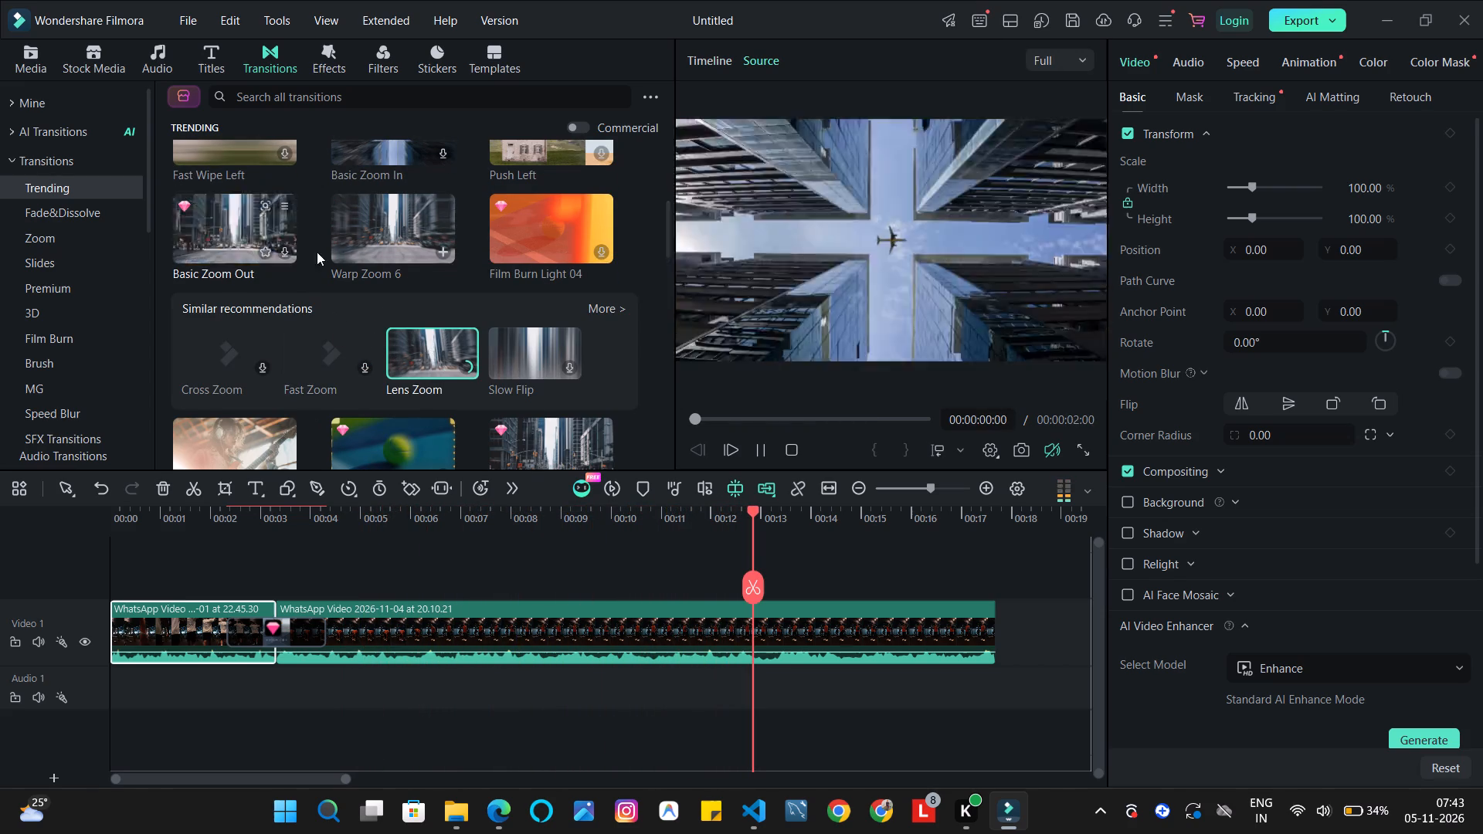
click(935, 456)
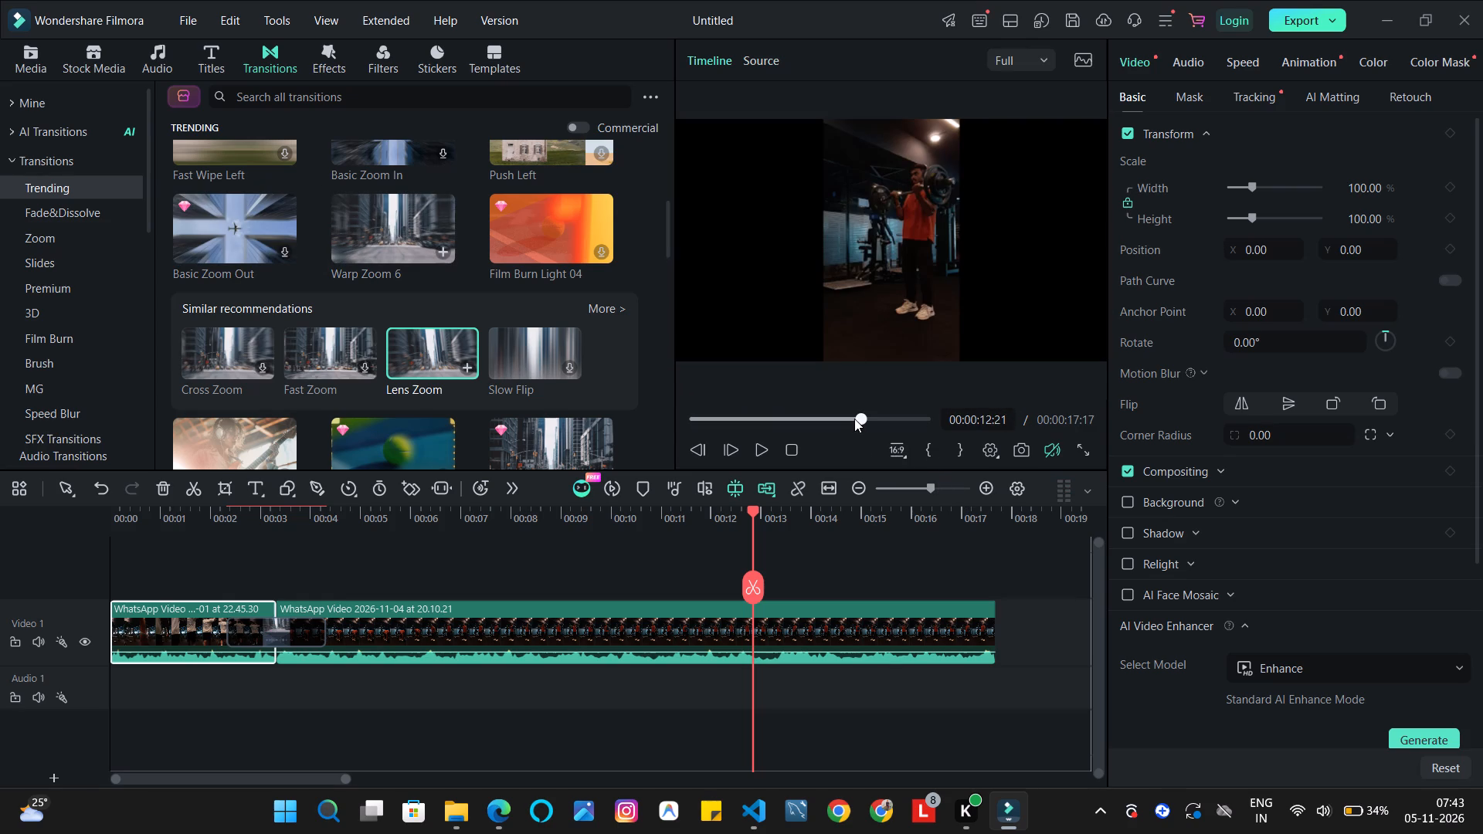
drag(854, 419, 667, 463)
key(space)
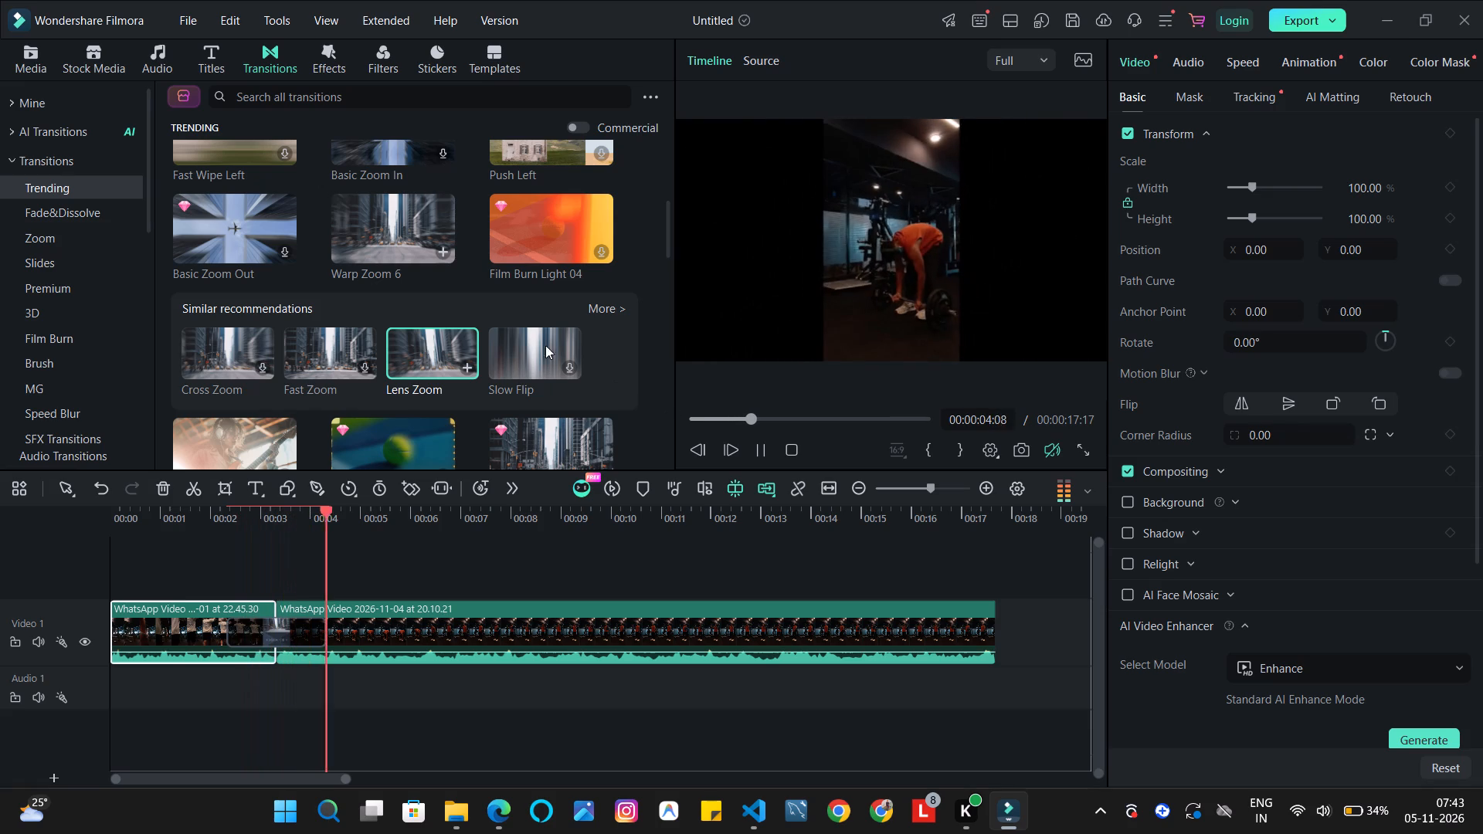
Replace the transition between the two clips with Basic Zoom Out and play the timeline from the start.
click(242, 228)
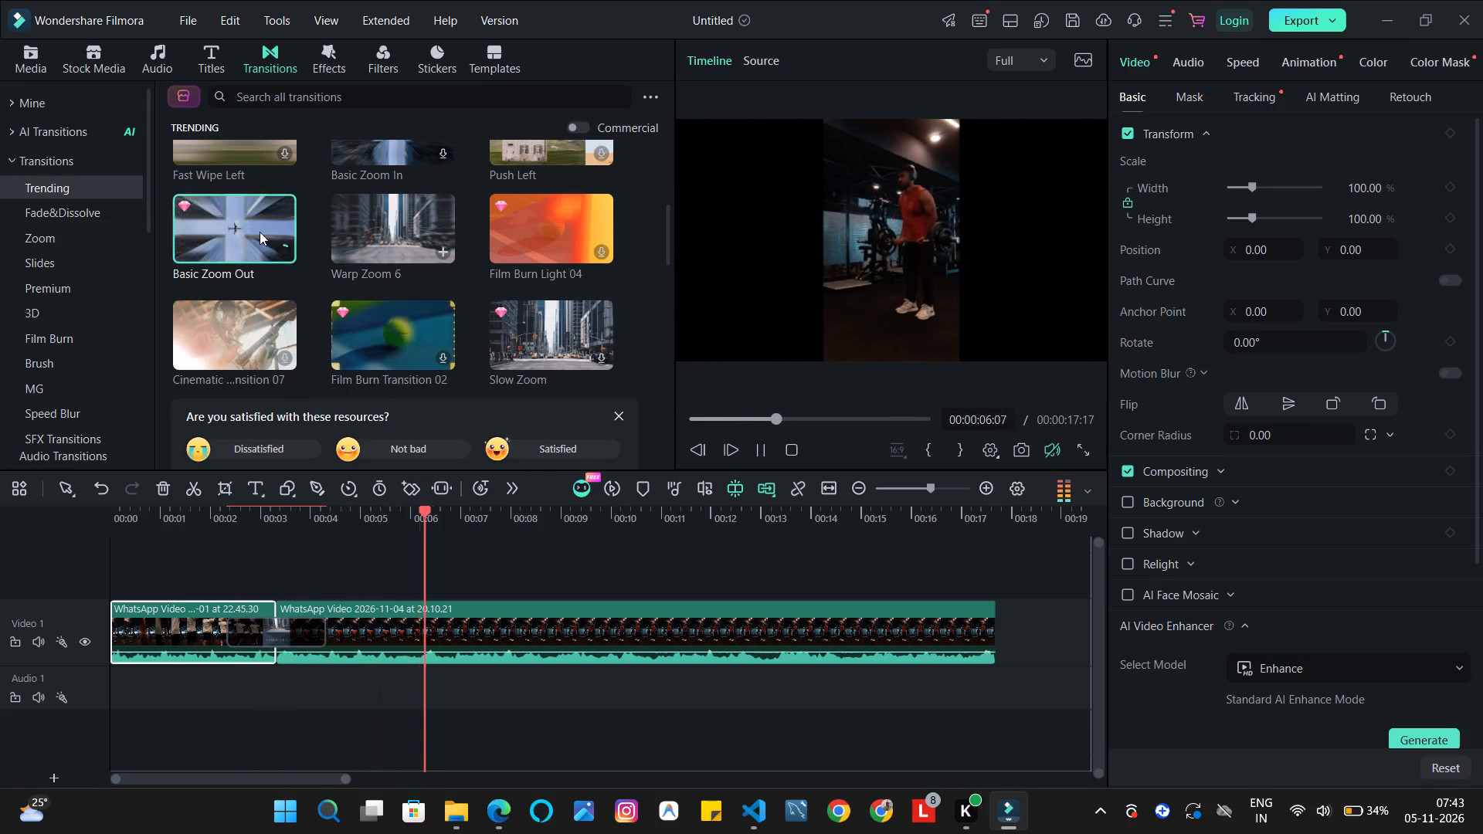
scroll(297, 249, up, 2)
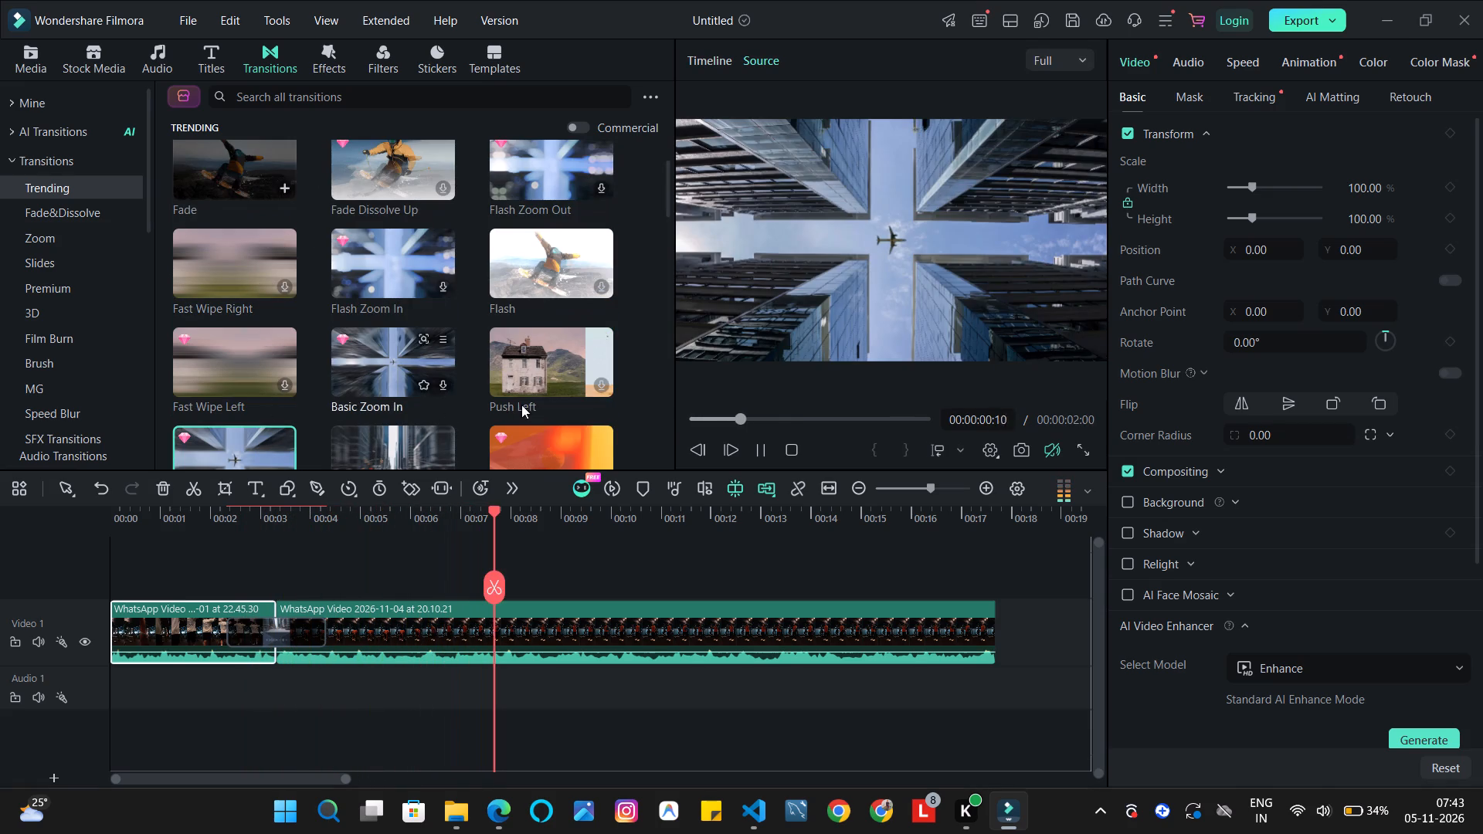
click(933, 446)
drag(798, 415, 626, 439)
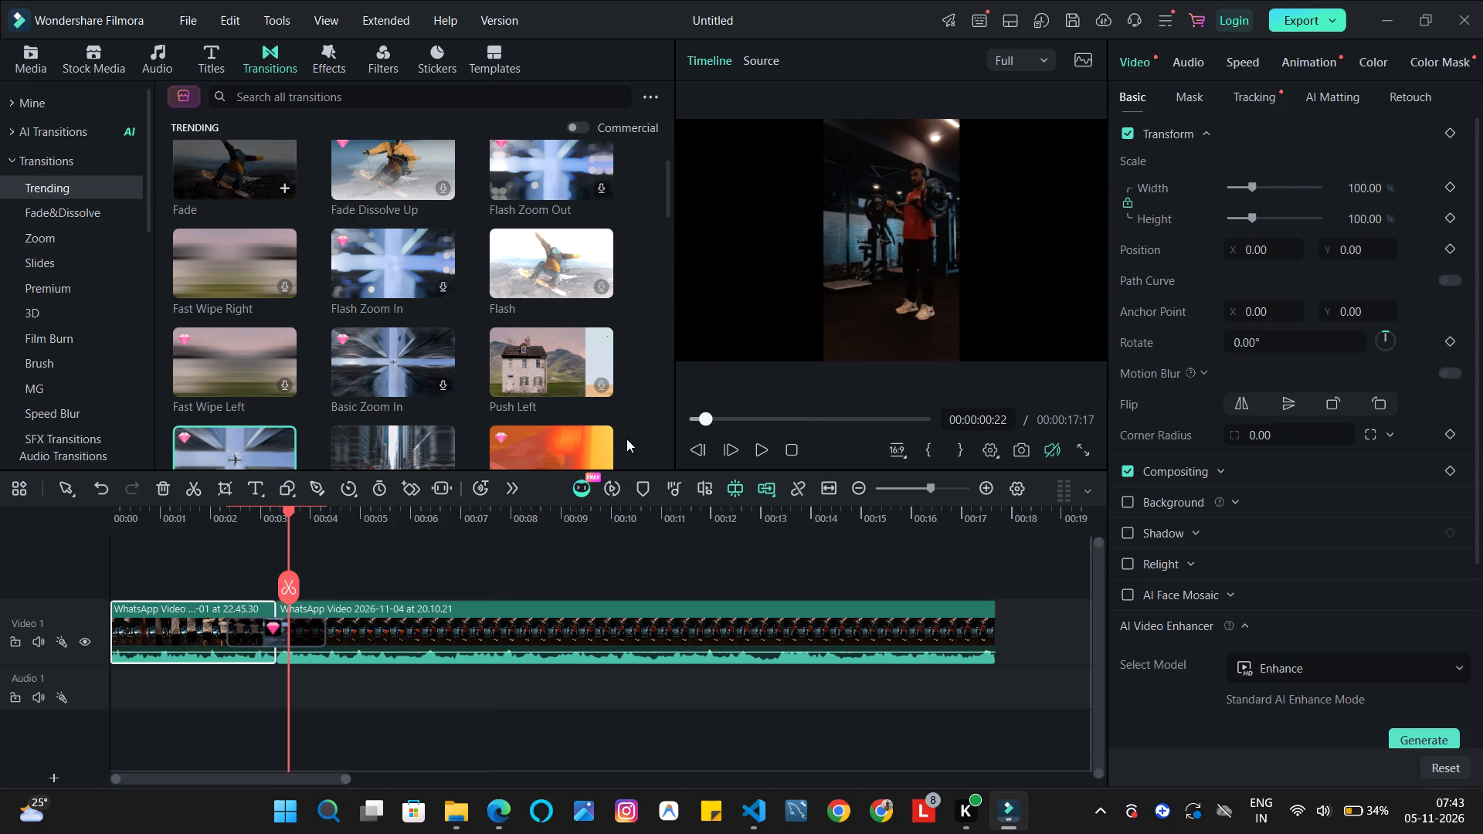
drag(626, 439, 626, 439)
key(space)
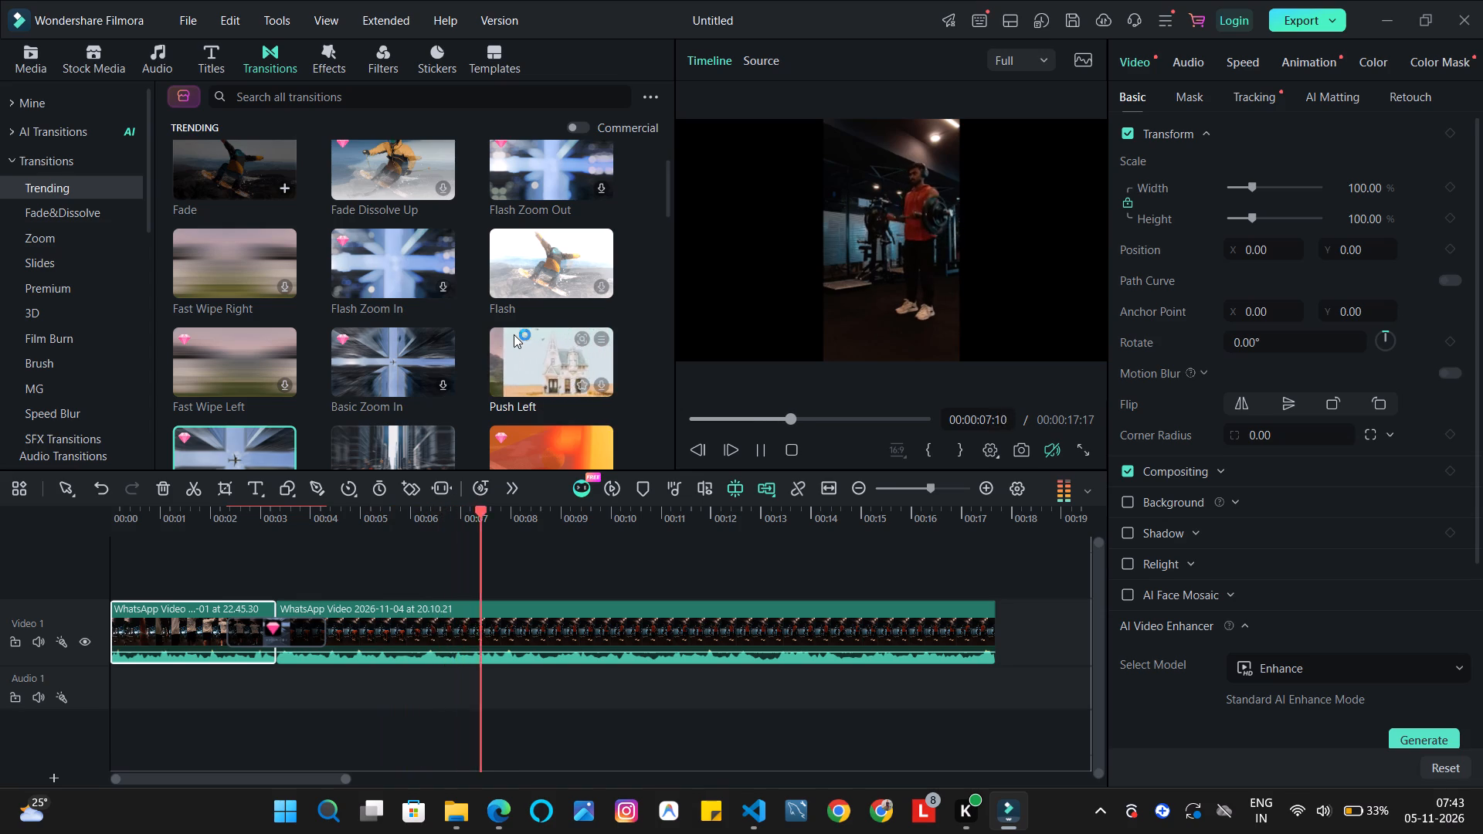
Replace the transition between the two clips with Dissolve and play the timeline from the start through to the end.
scroll(503, 354, down, 1)
scroll(502, 351, up, 6)
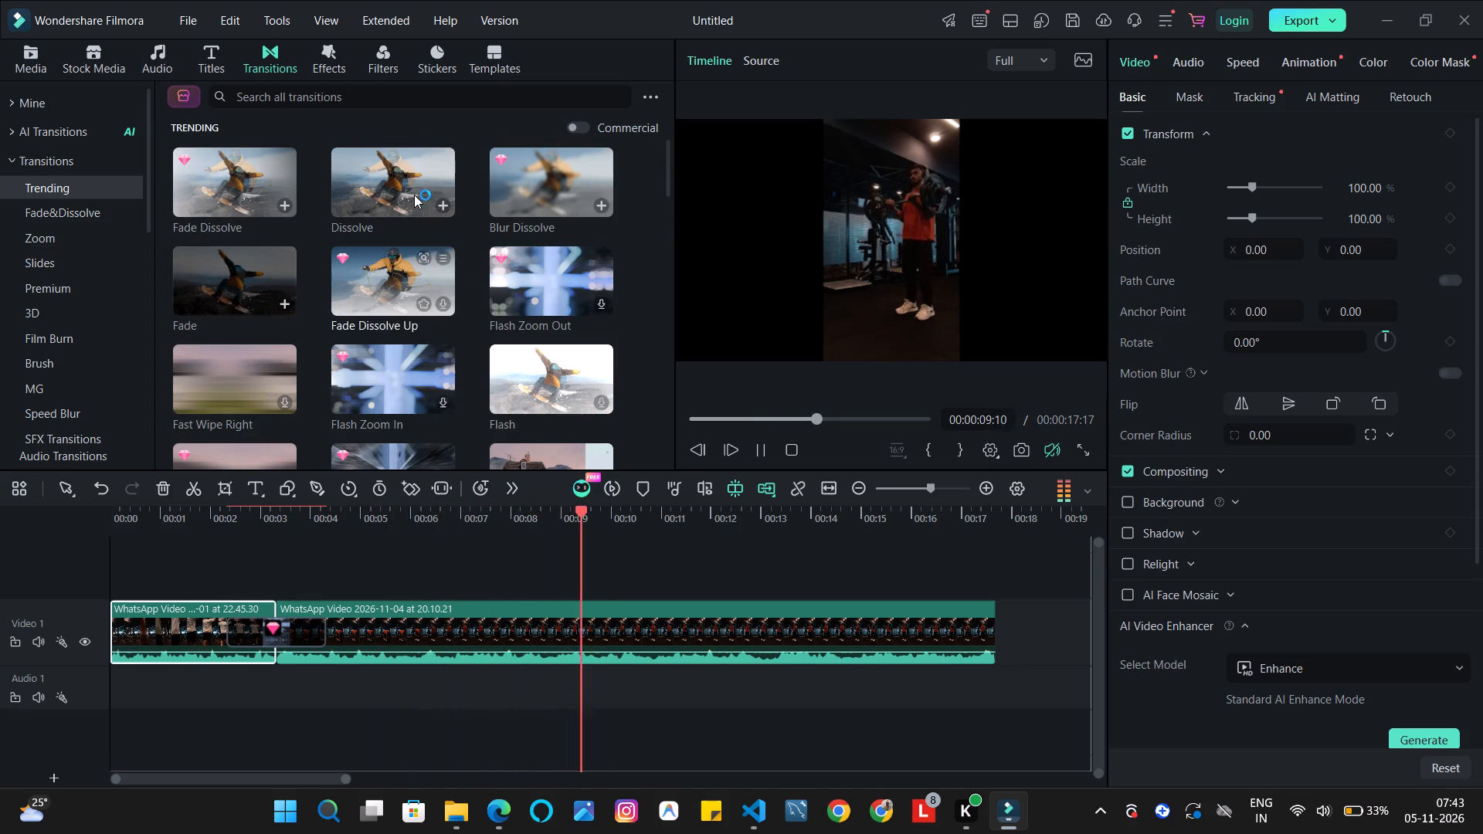
click(406, 183)
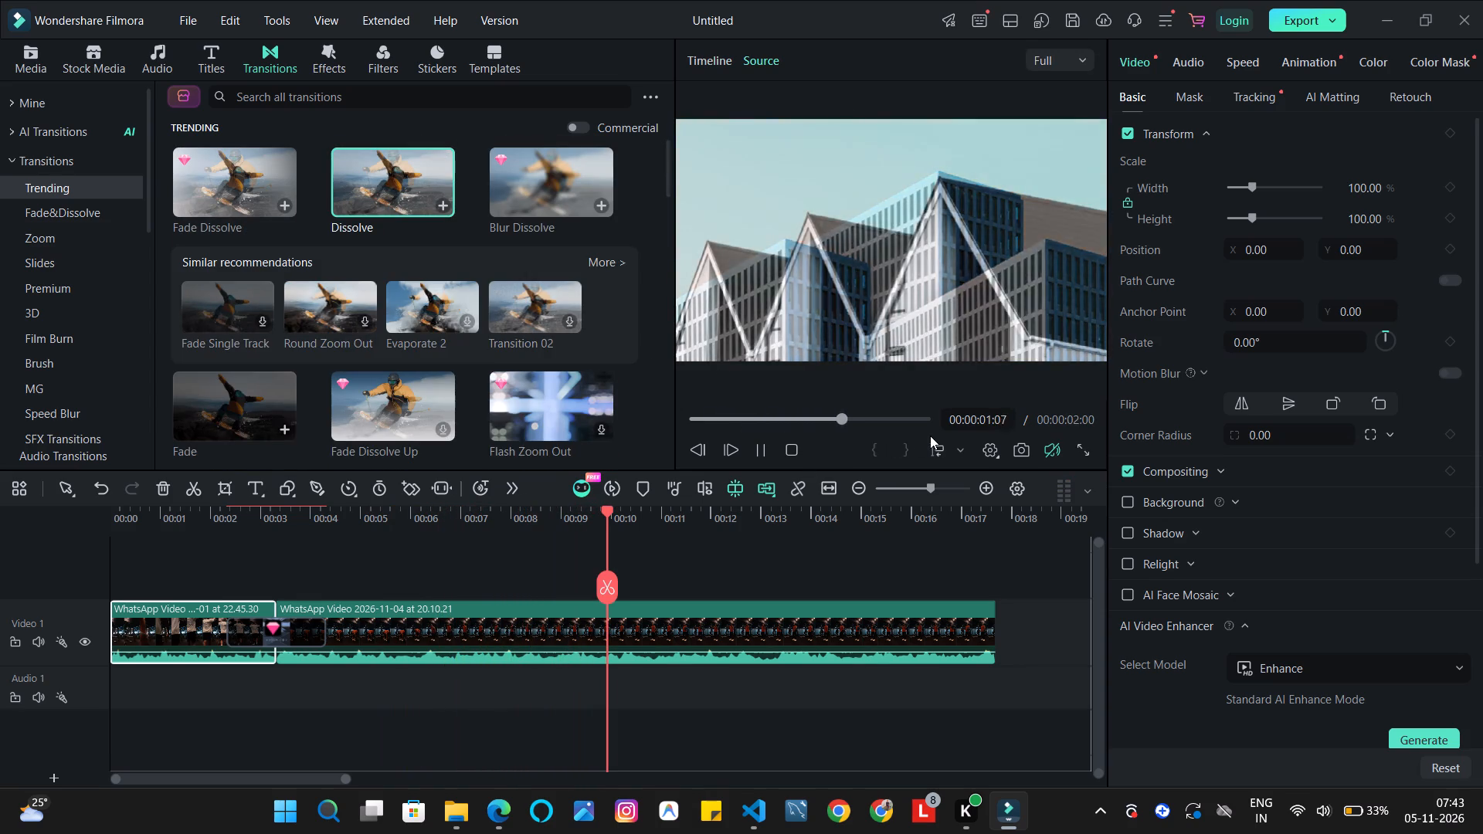
click(934, 442)
drag(822, 409, 665, 447)
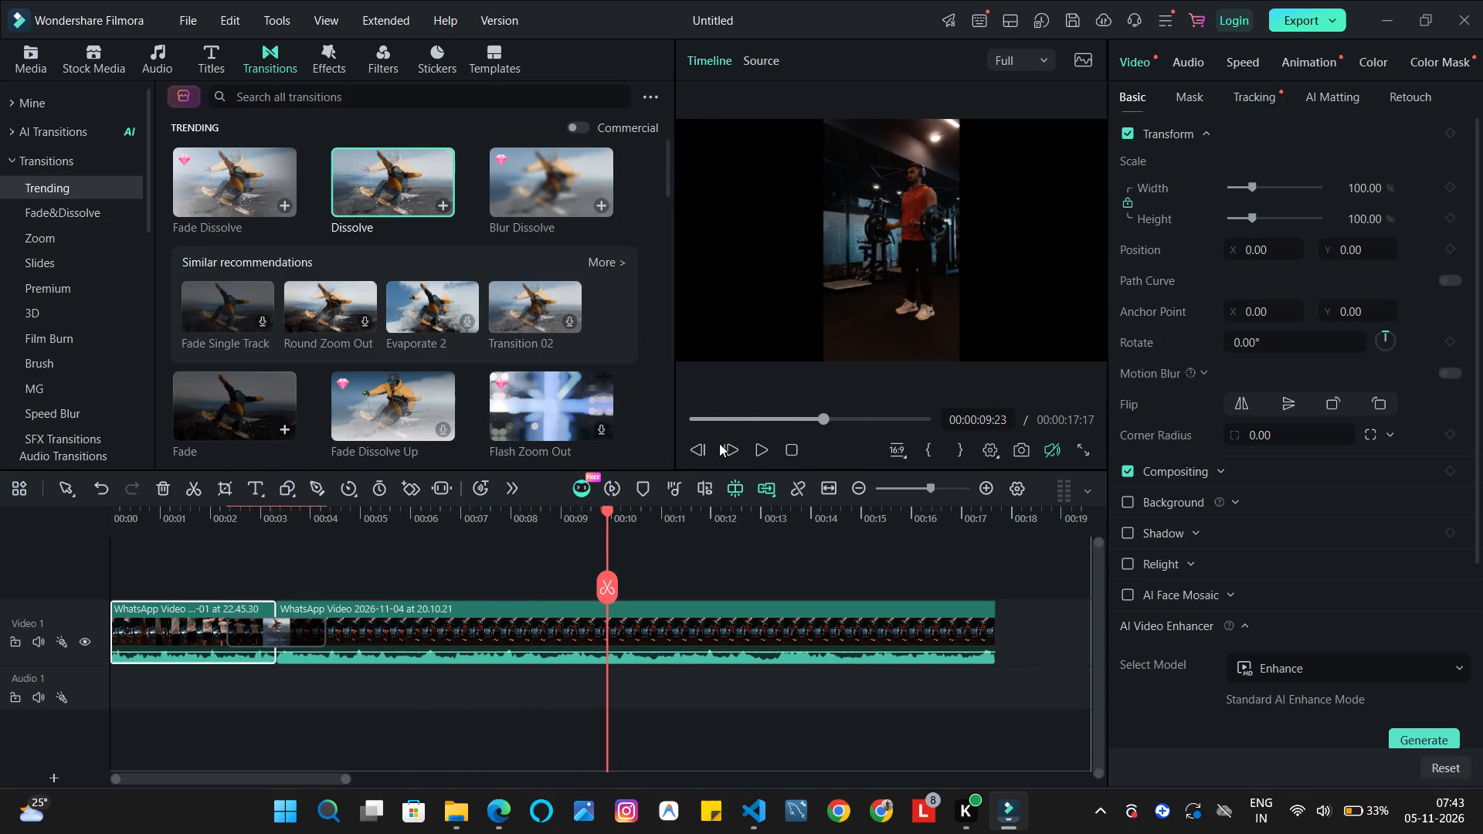
drag(821, 418, 625, 446)
key(space)
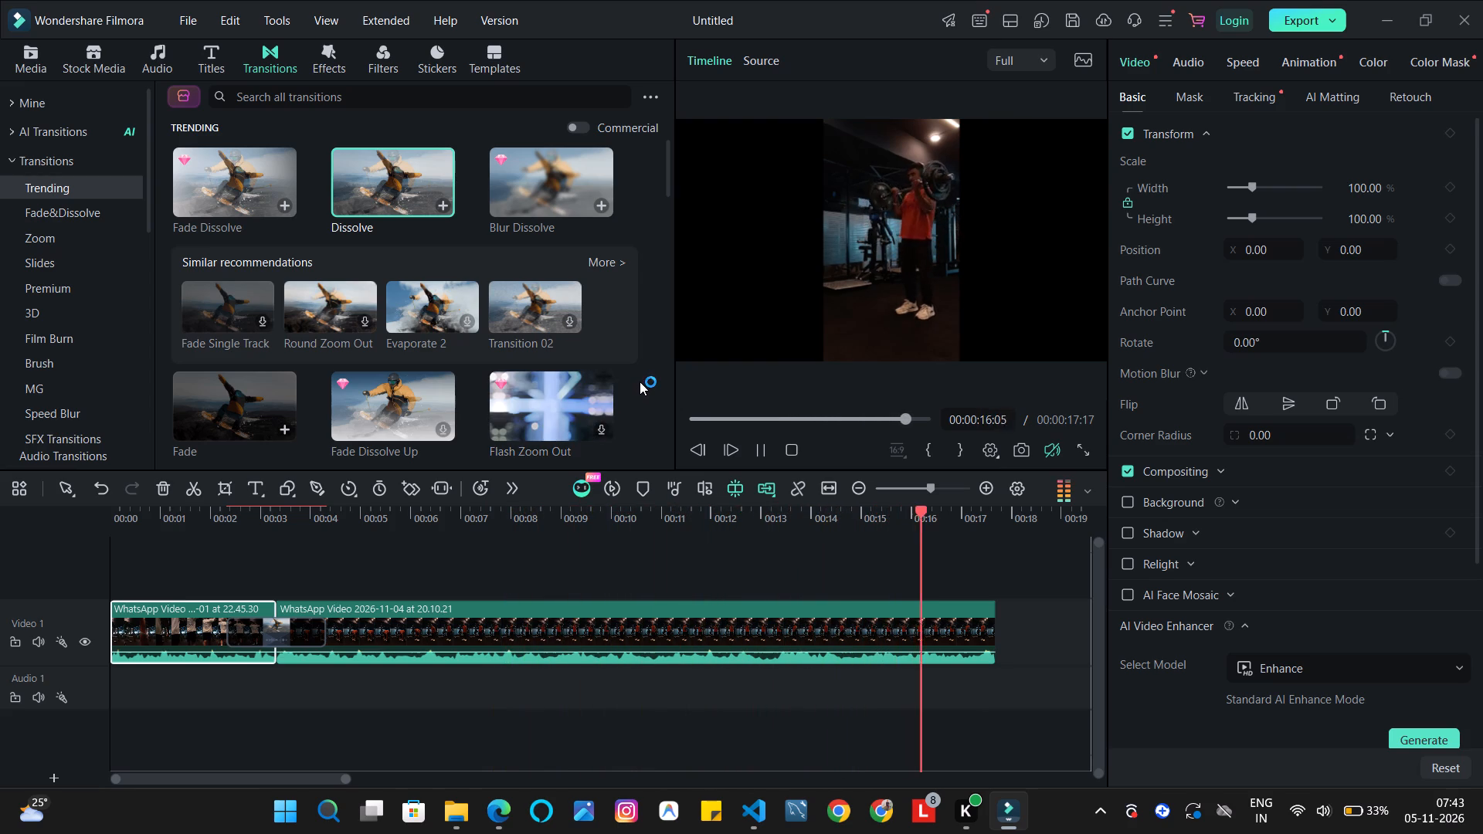
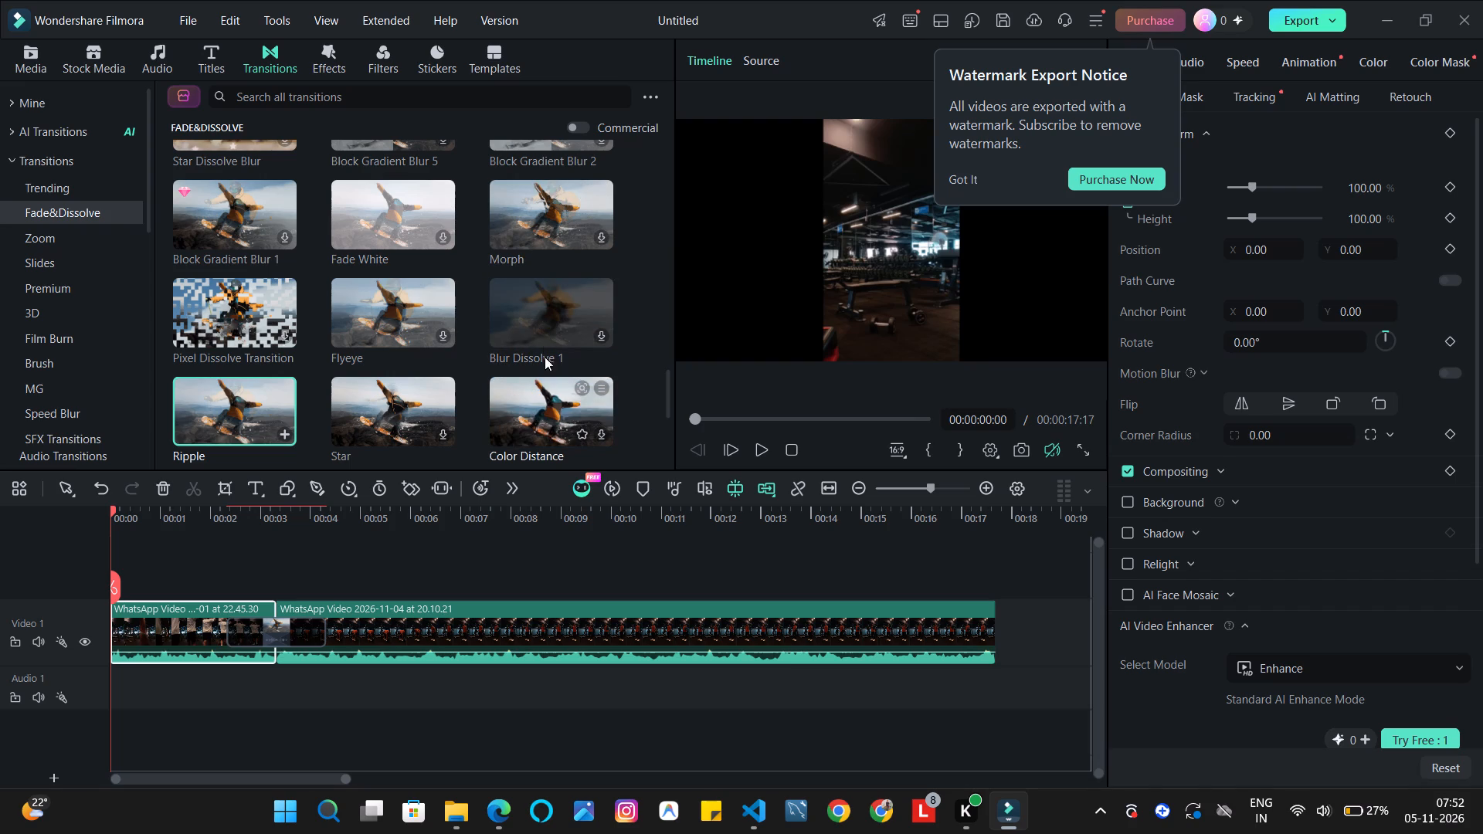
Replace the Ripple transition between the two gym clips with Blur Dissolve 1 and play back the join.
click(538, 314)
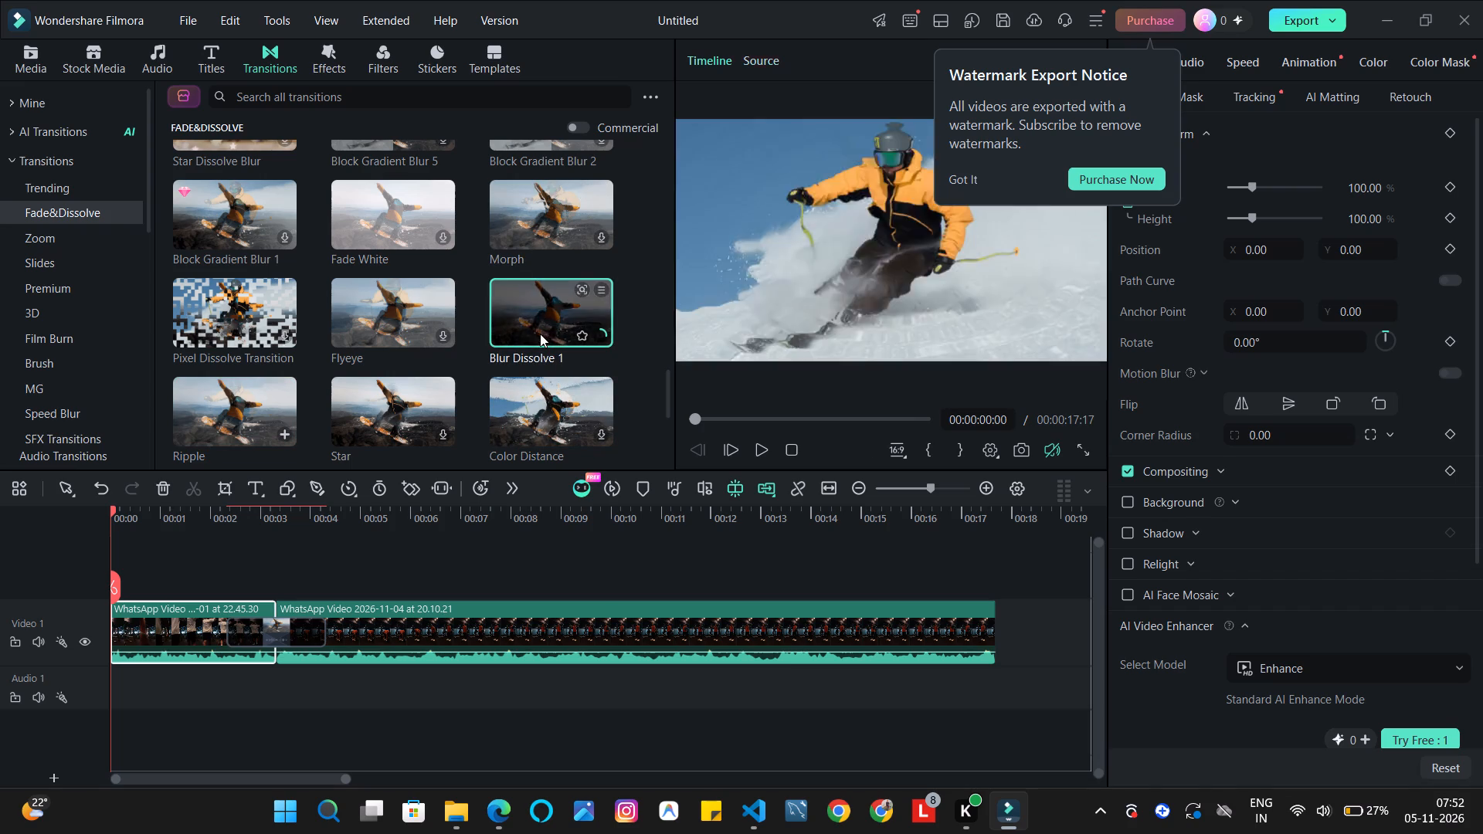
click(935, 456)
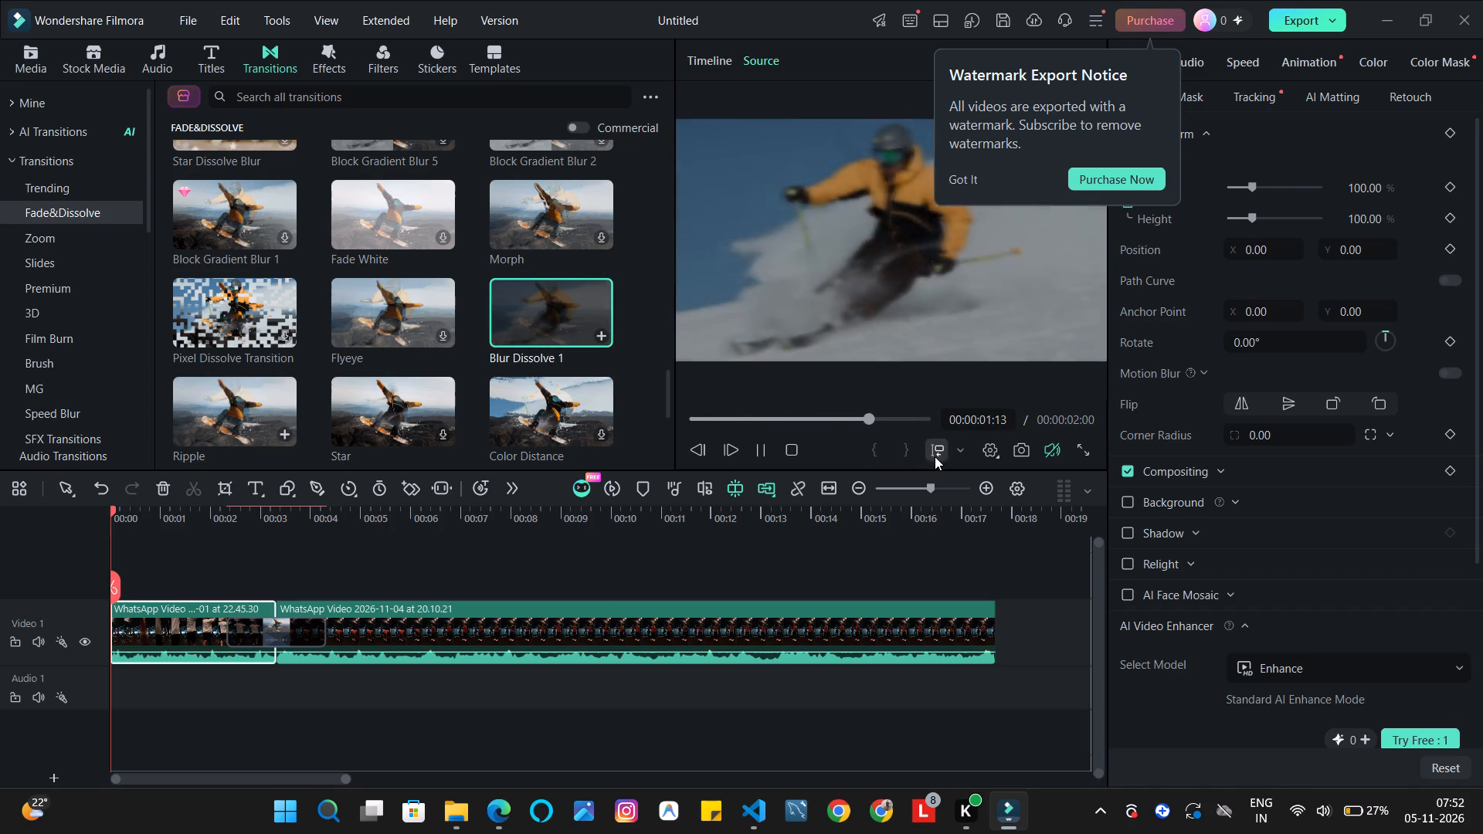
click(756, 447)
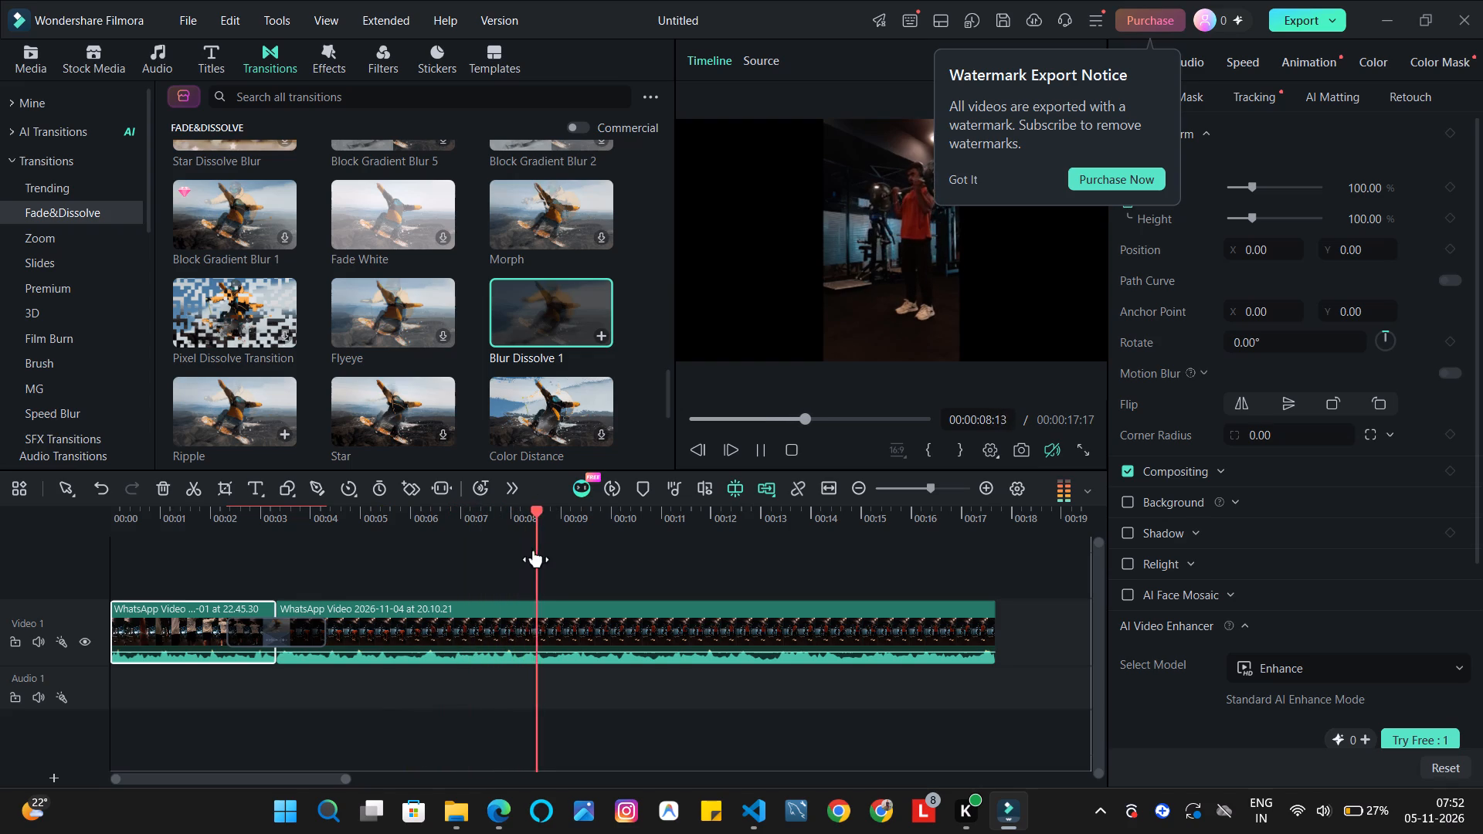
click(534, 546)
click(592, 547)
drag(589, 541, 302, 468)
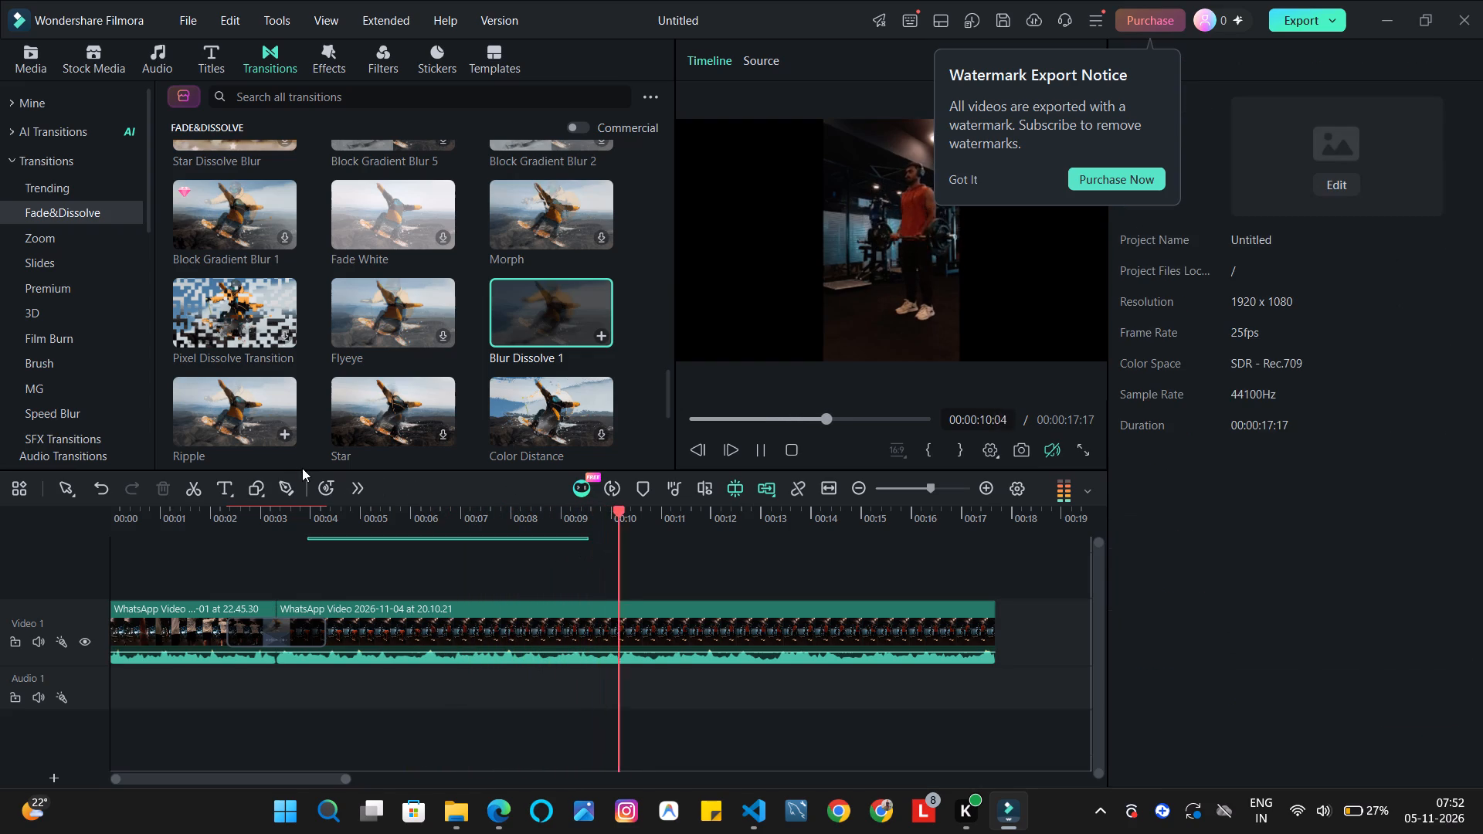
Review the Blur Dissolve 1 join and the second clip in the preview, closing the export notice, and return the playhead to the start.
drag(302, 468, 301, 466)
drag(843, 415, 570, 442)
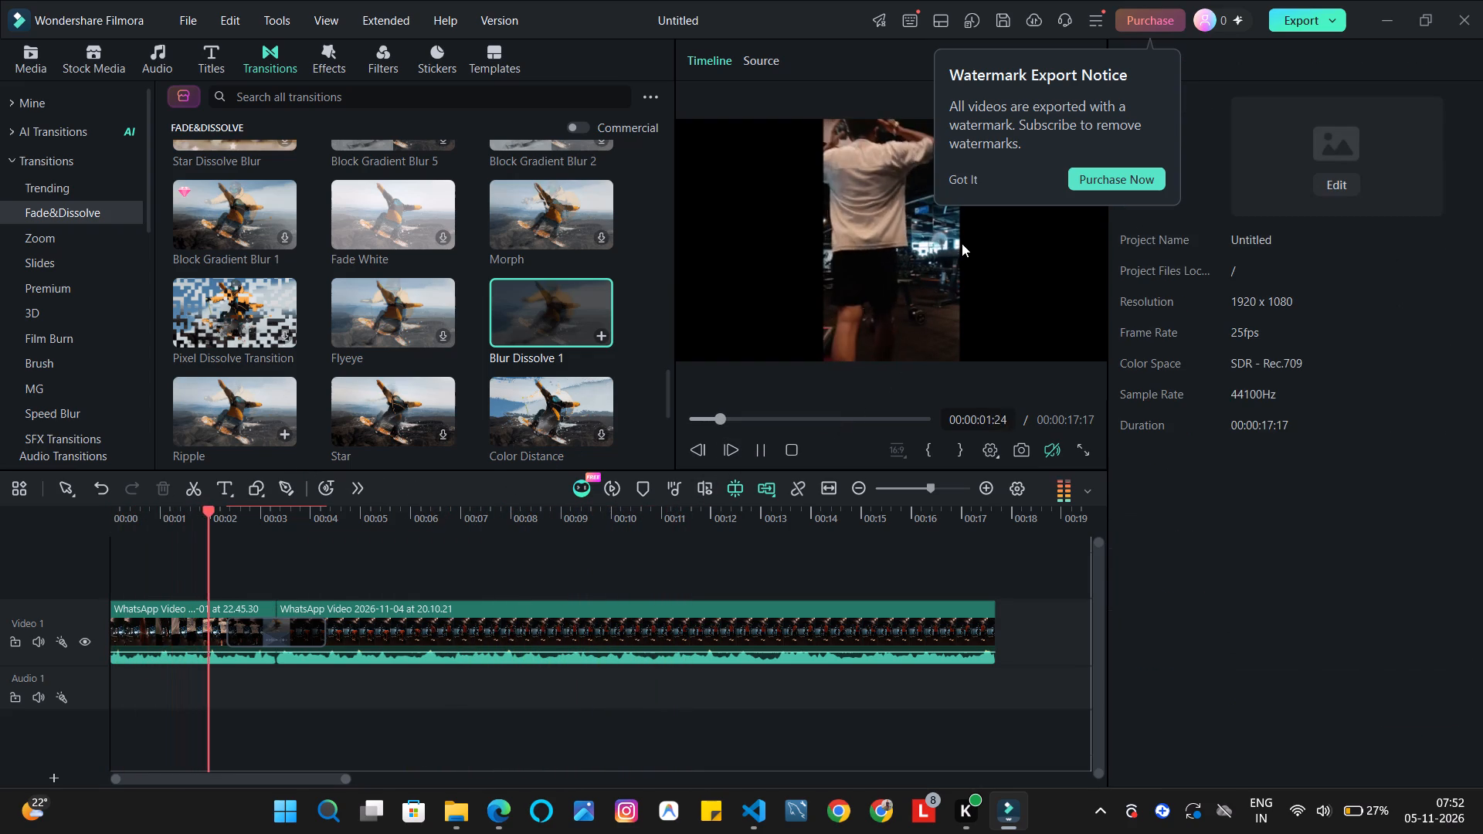
click(965, 182)
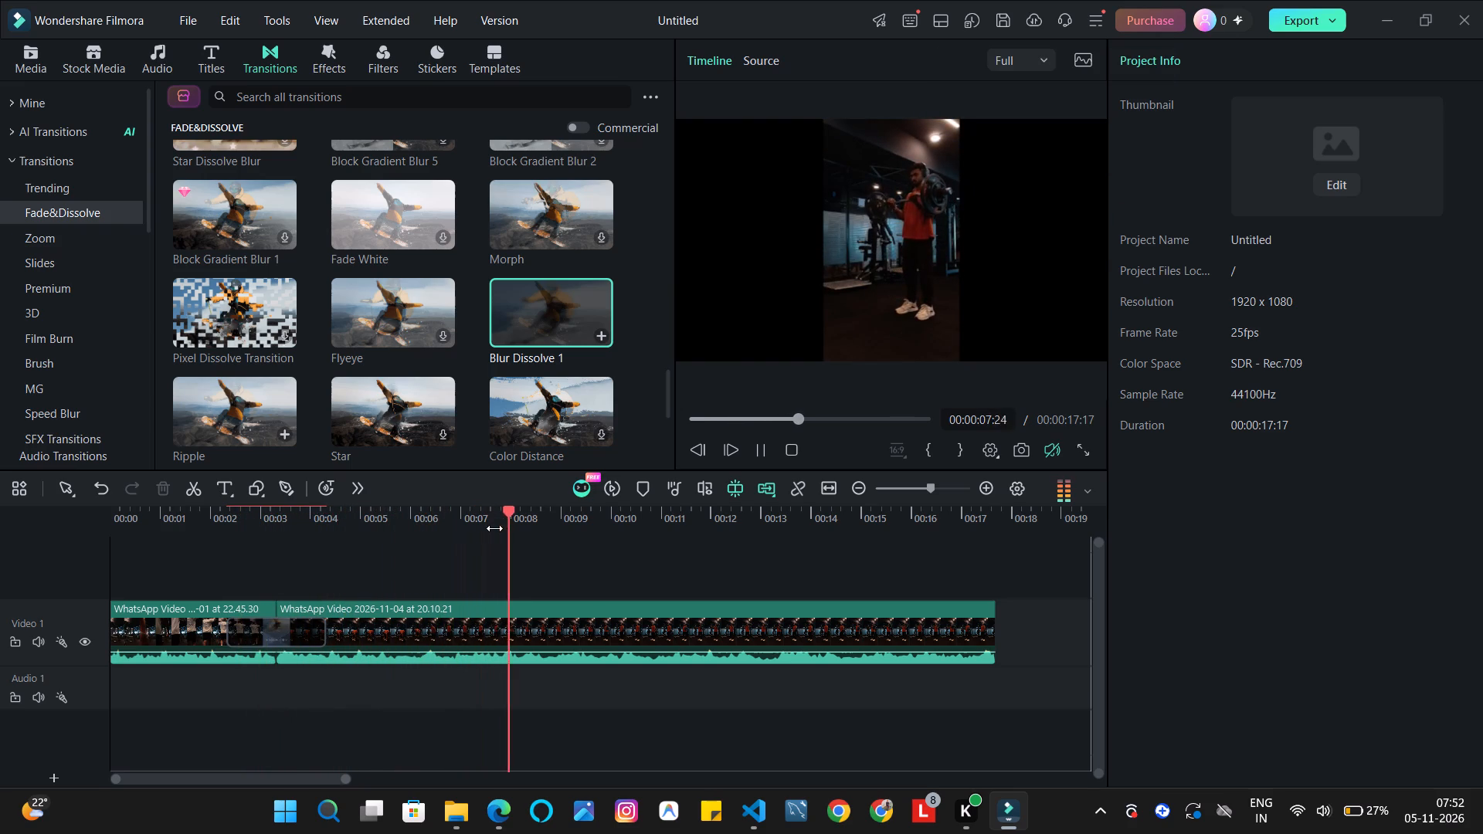
click(507, 534)
drag(558, 557, 559, 556)
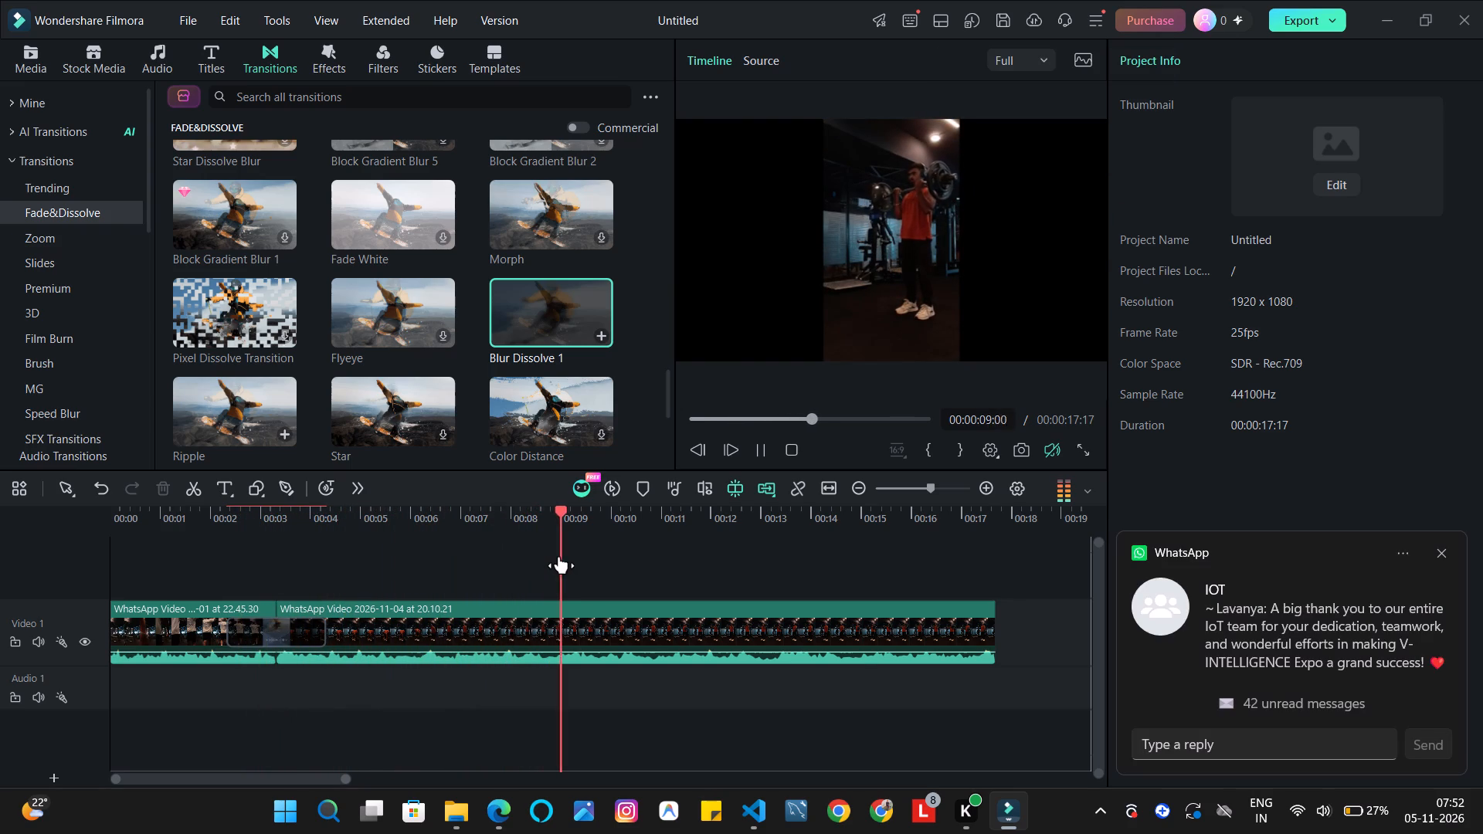
drag(559, 556, 423, 553)
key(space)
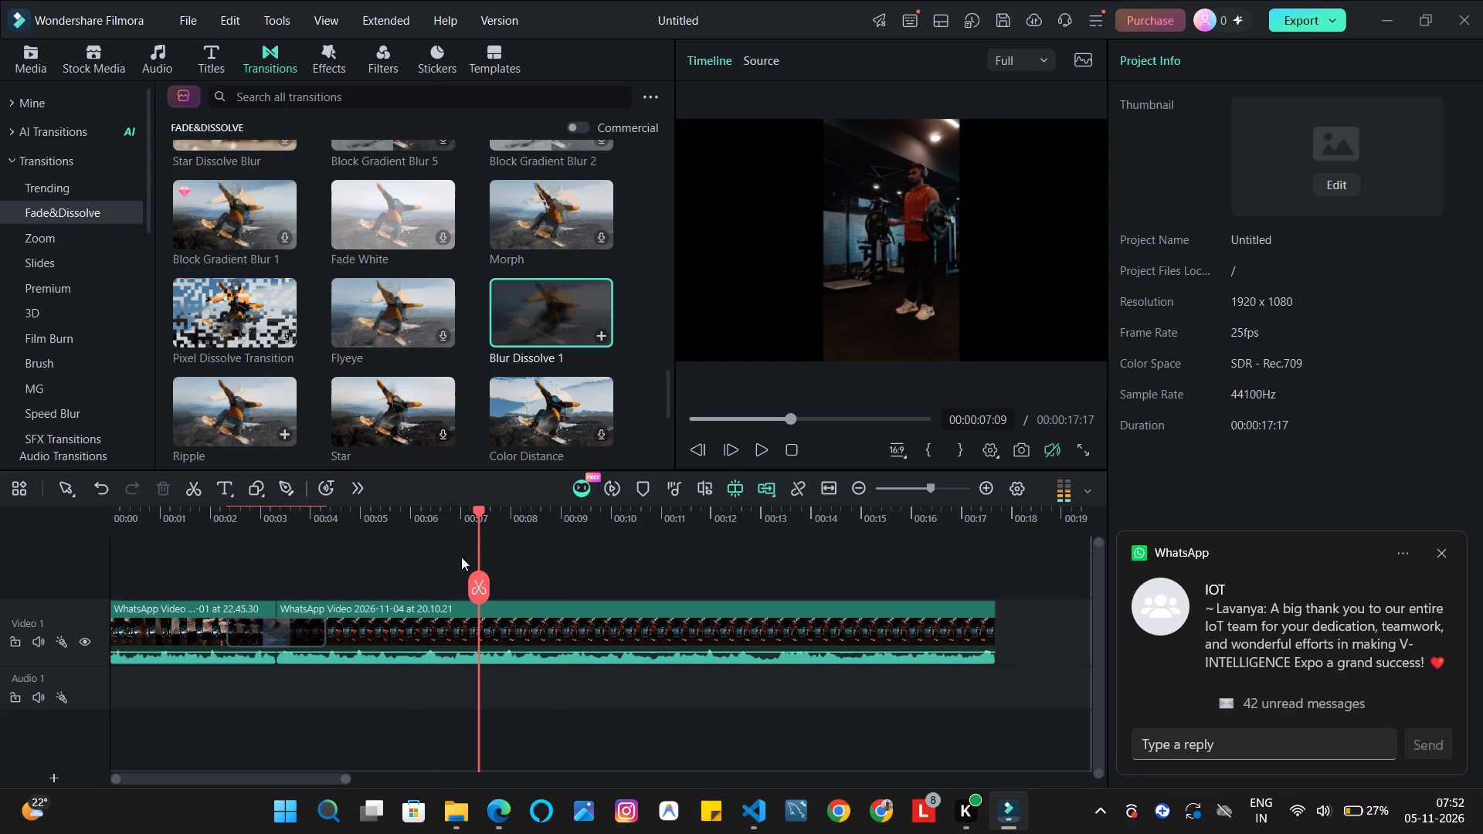
drag(483, 558, 483, 556)
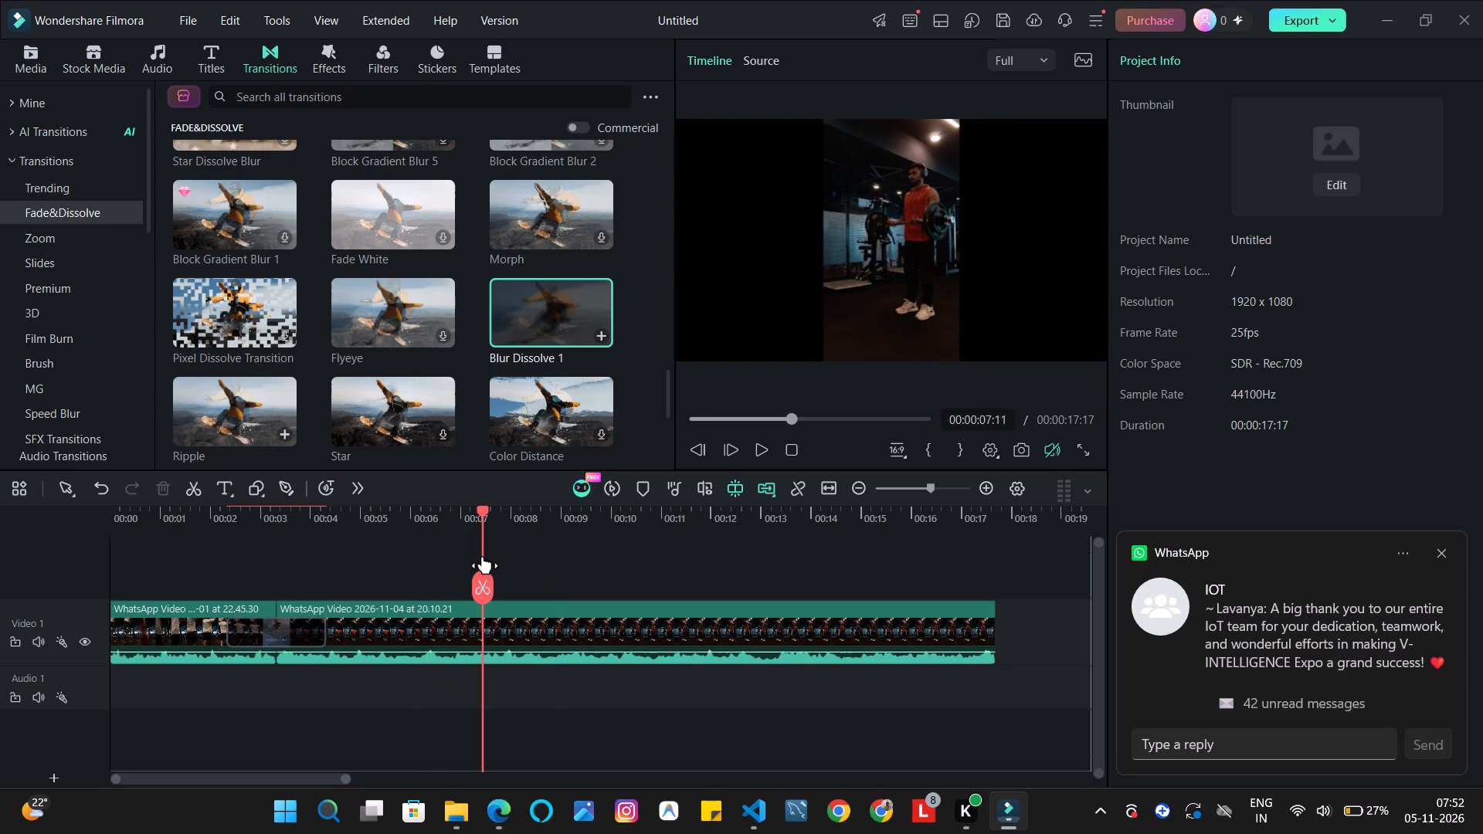
drag(483, 556, 98, 471)
Select the first gym clip on Video 1 and browse the Fade&Dissolve and Trending transitions for another option.
click(134, 617)
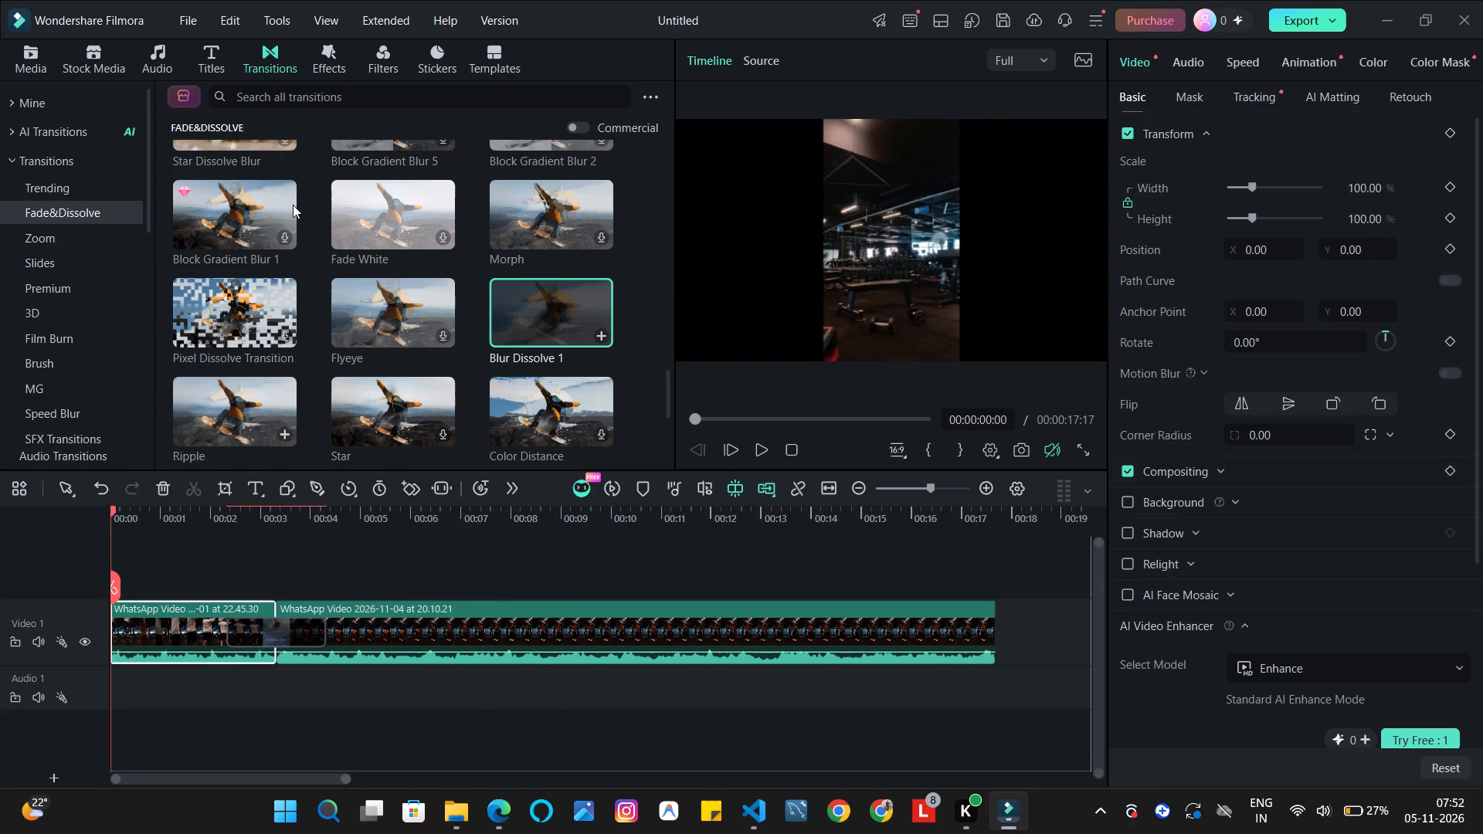
scroll(341, 263, up, 16)
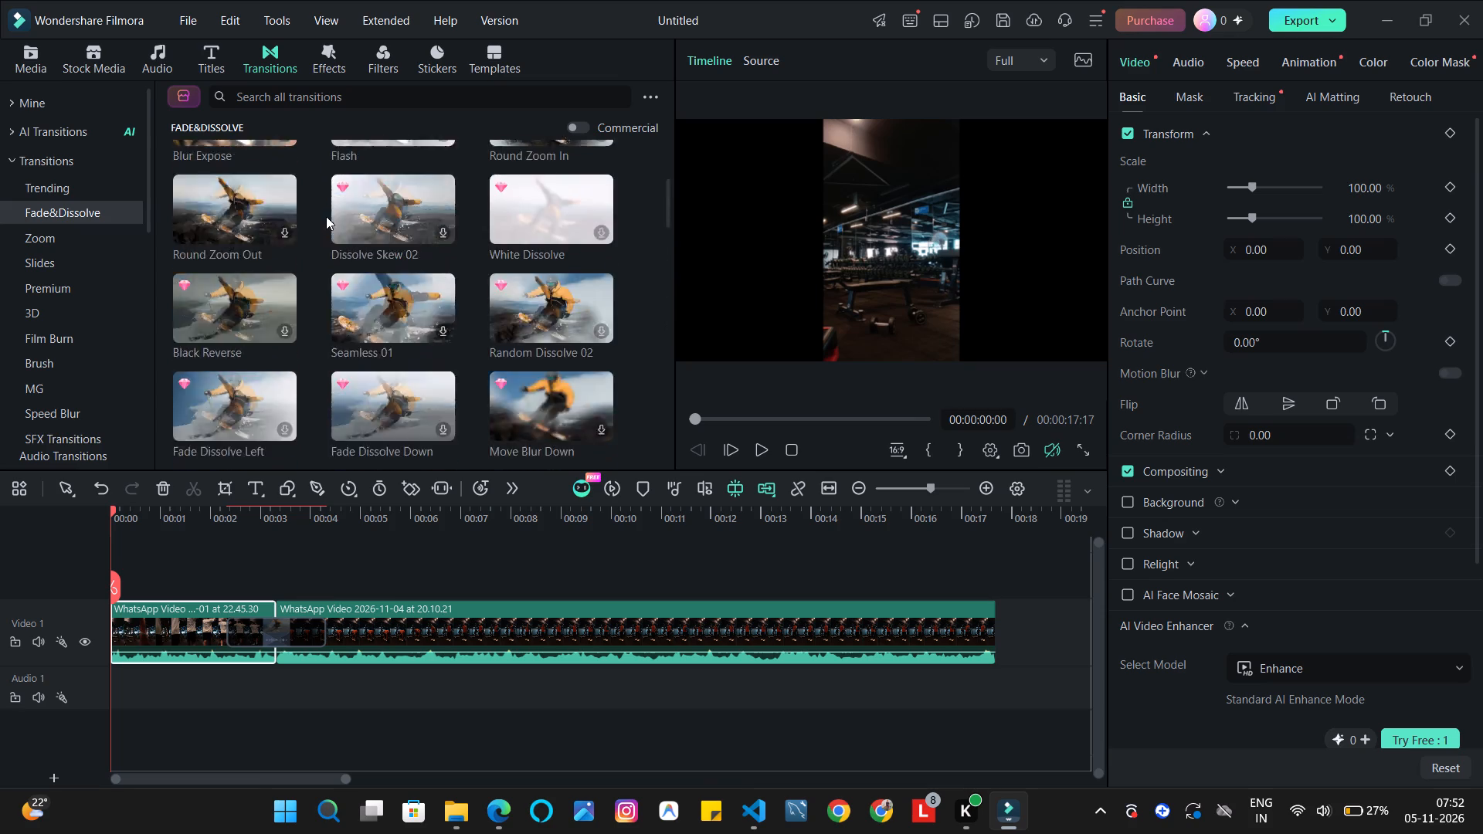
scroll(326, 216, up, 10)
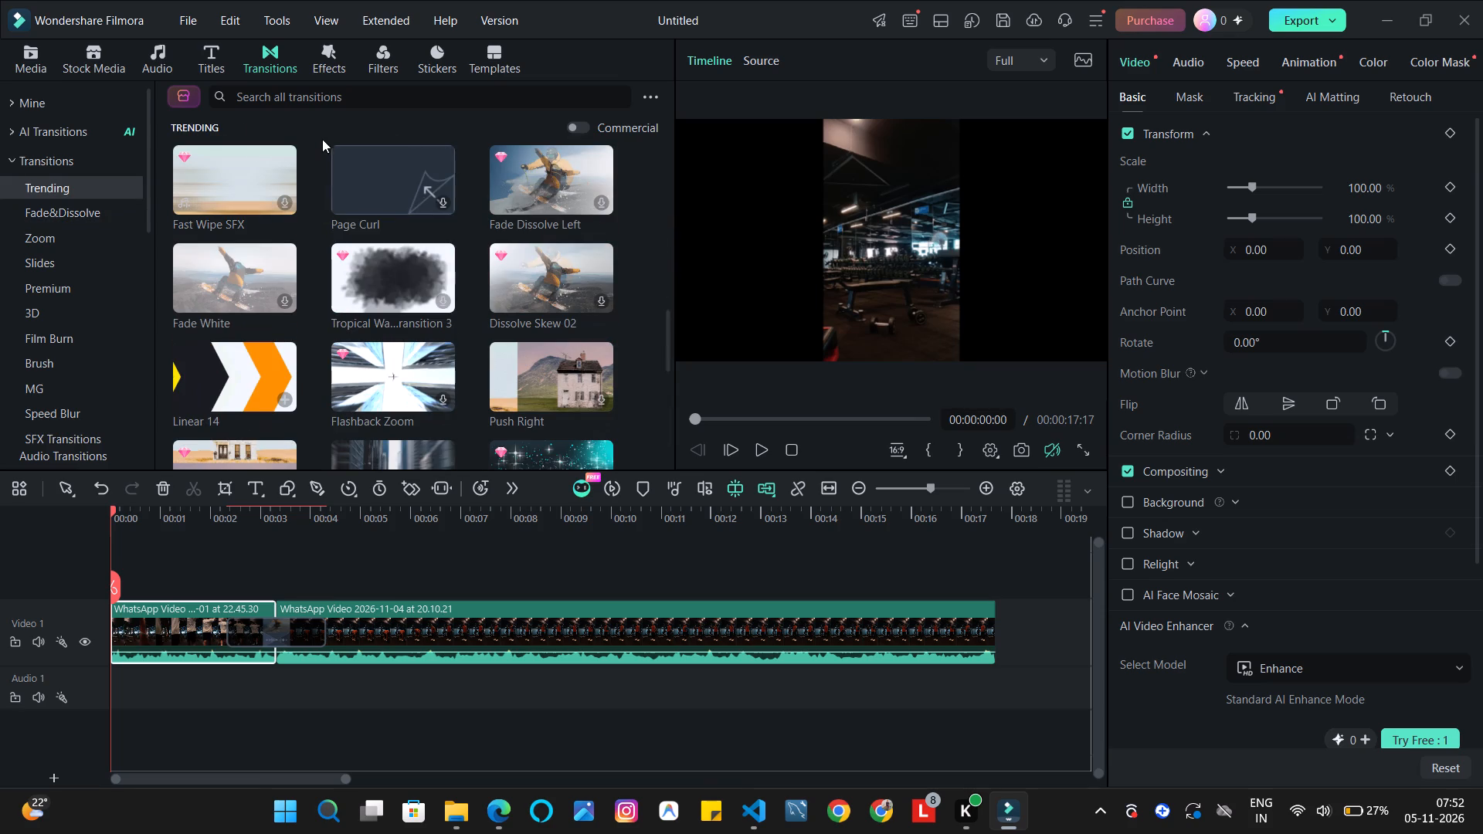
scroll(344, 236, up, 6)
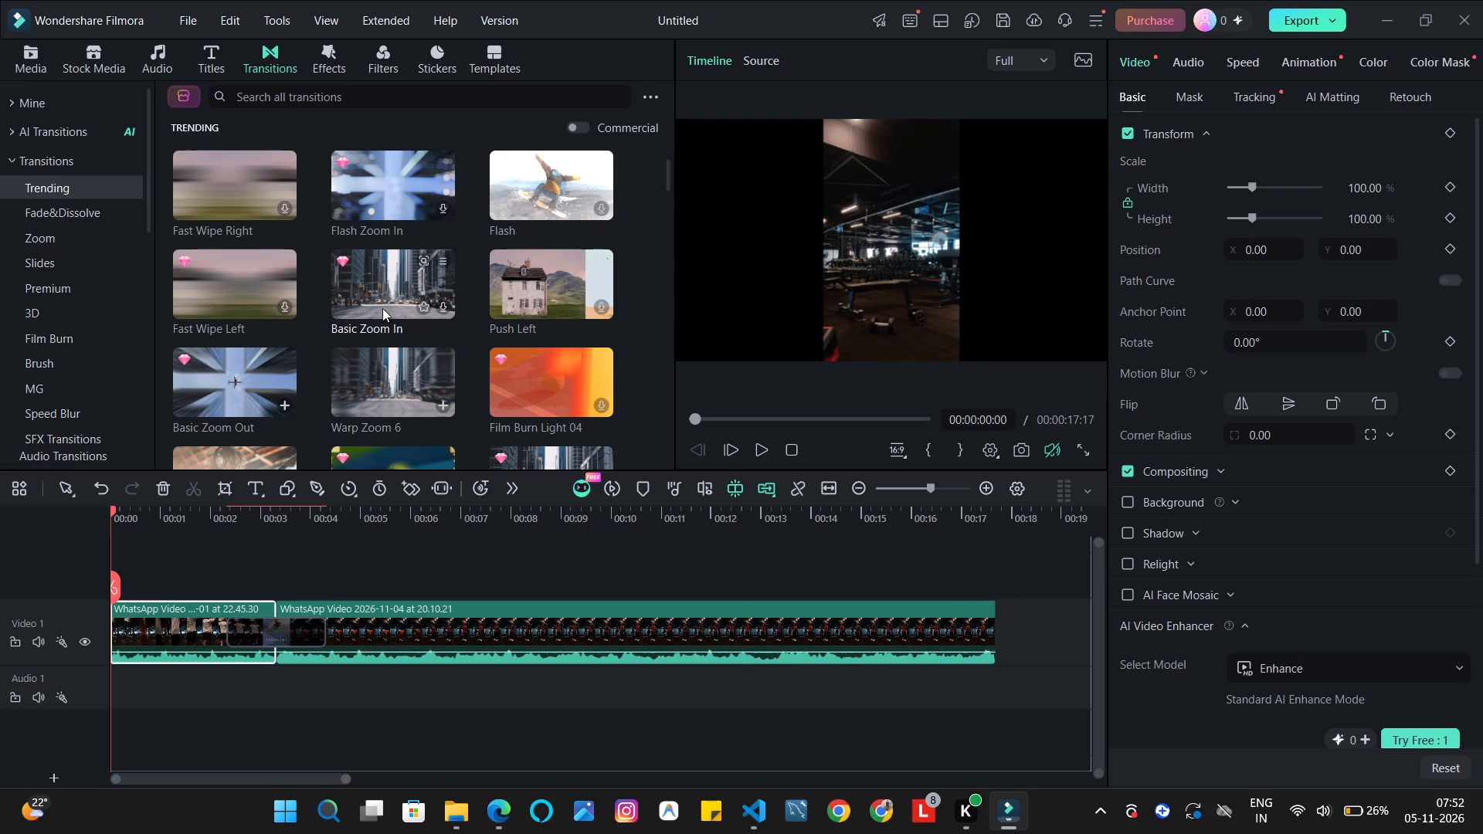
scroll(507, 365, down, 1)
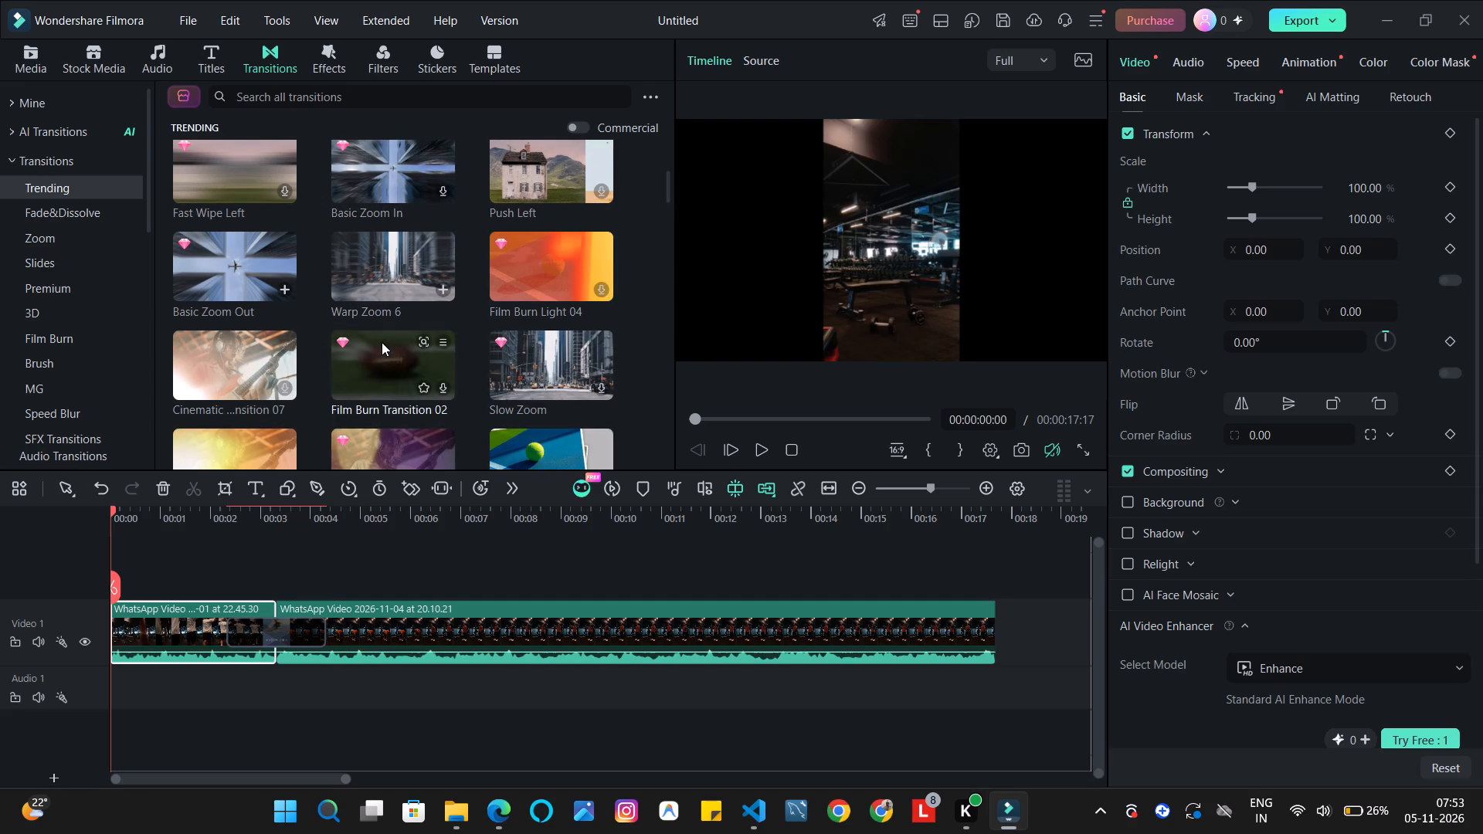
Browse the Trending transitions, and search the transition library for "shack effect".
scroll(382, 341, down, 1)
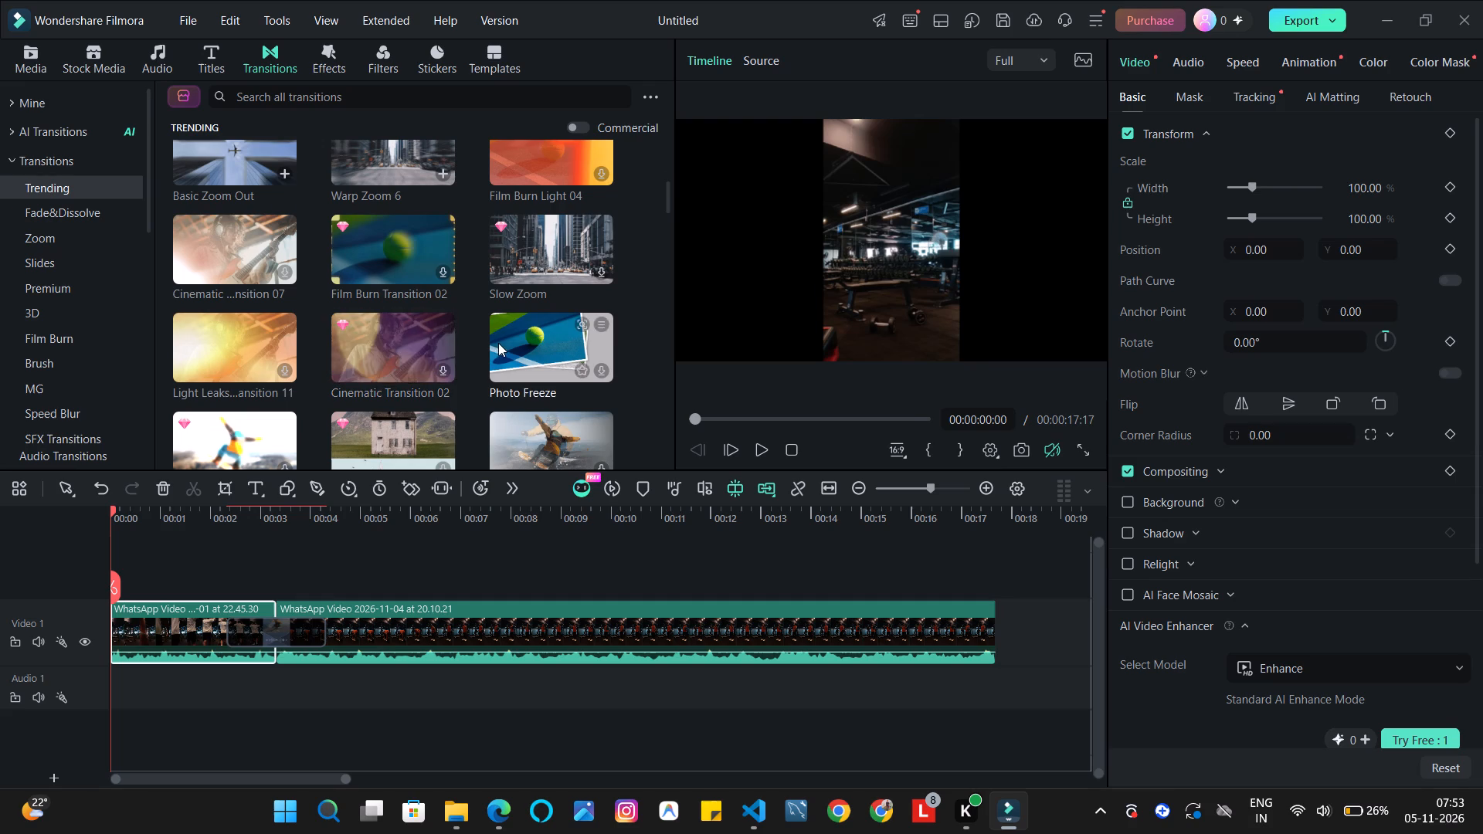
scroll(501, 349, down, 2)
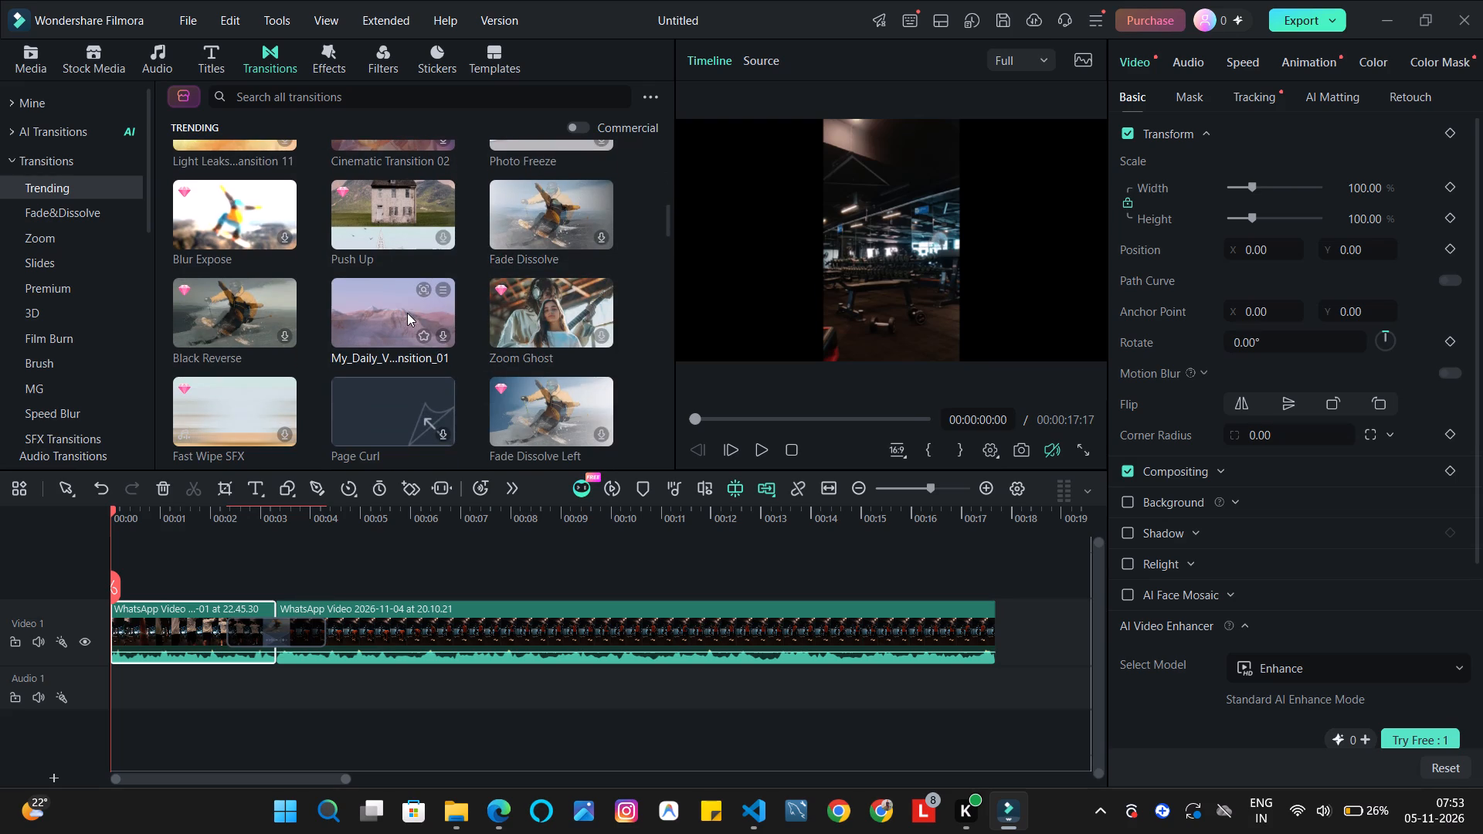
click(351, 97)
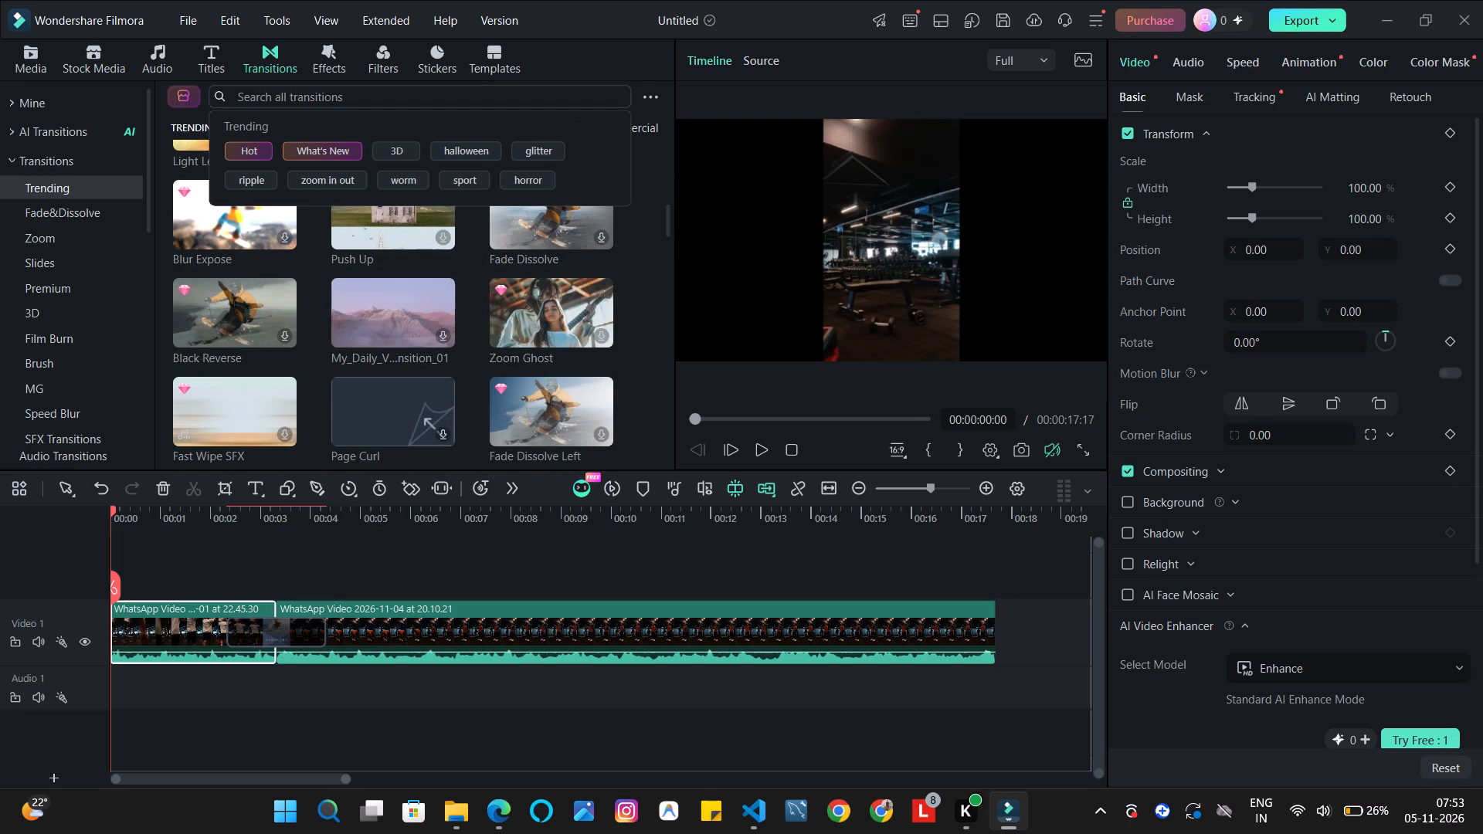
text(sh)
text(ack)
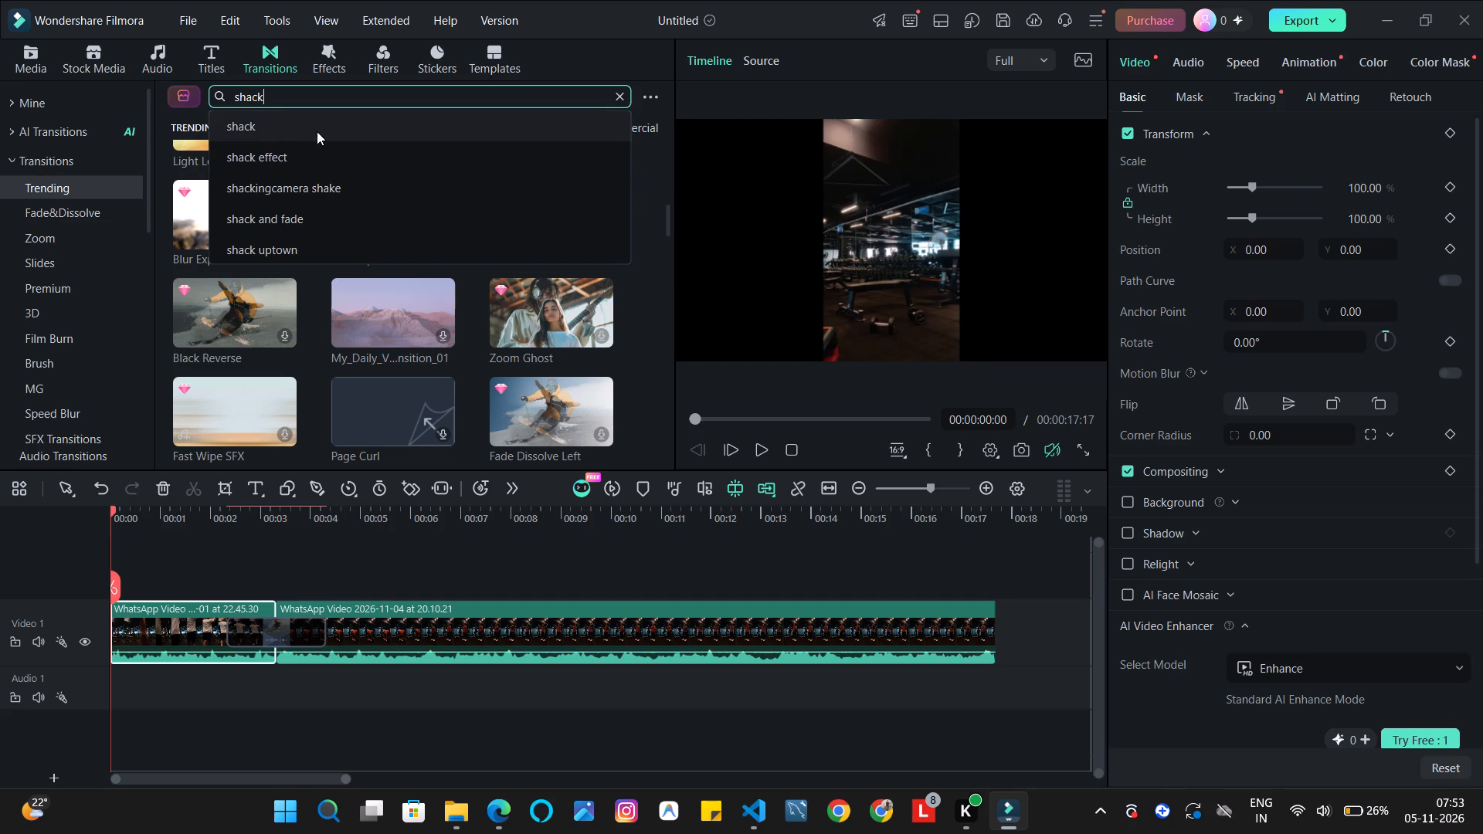
click(320, 147)
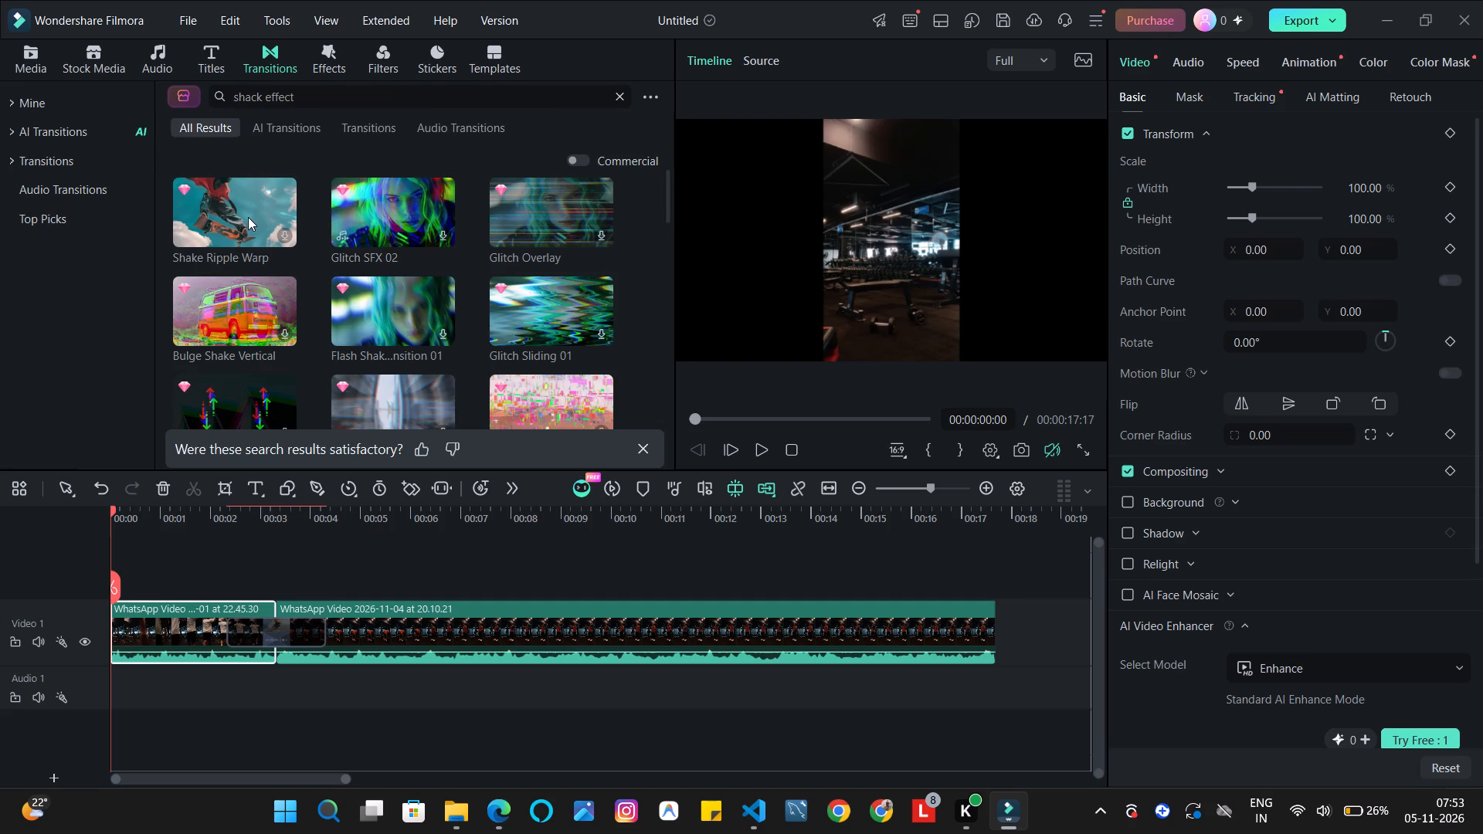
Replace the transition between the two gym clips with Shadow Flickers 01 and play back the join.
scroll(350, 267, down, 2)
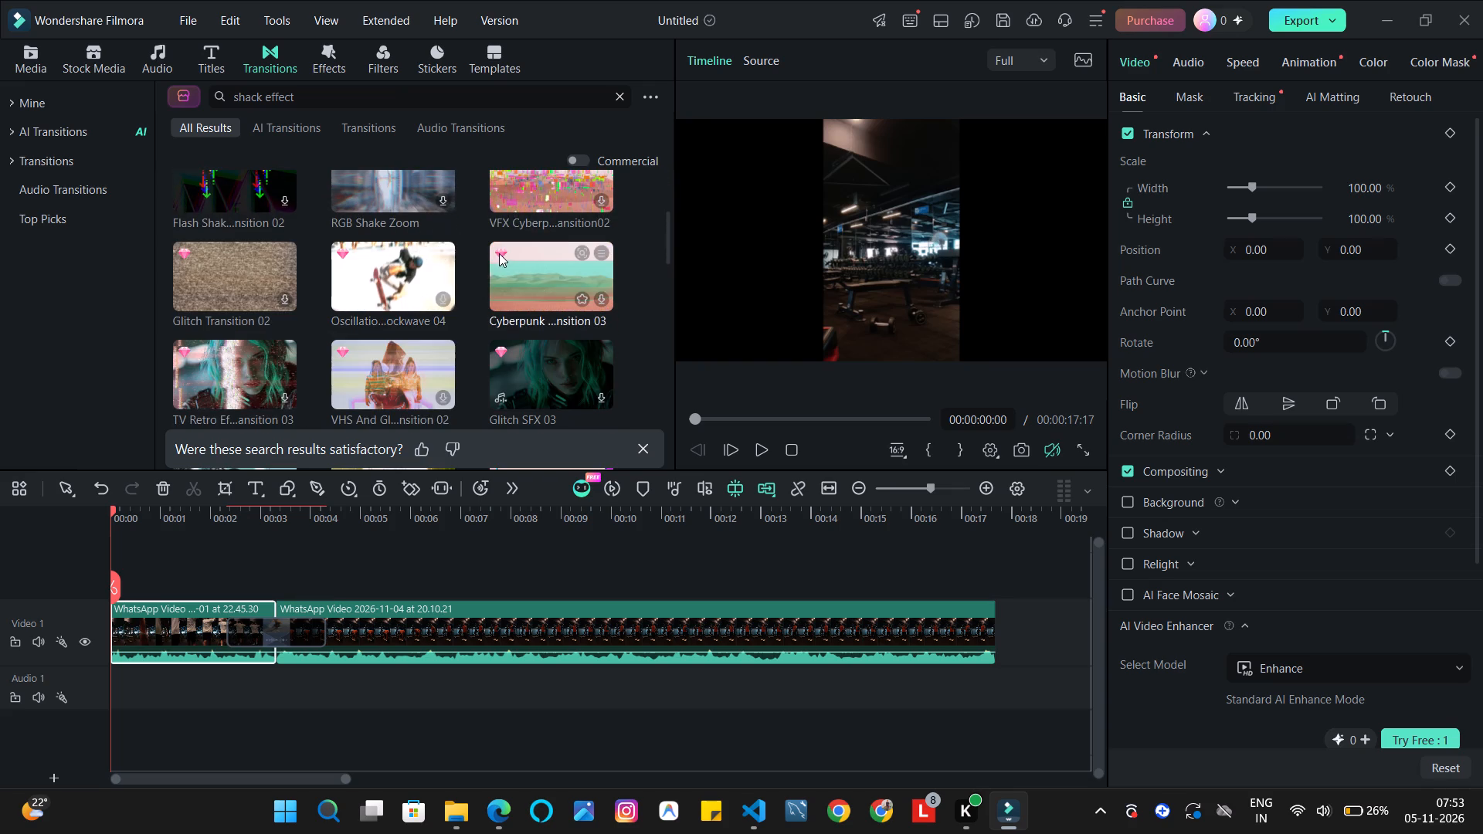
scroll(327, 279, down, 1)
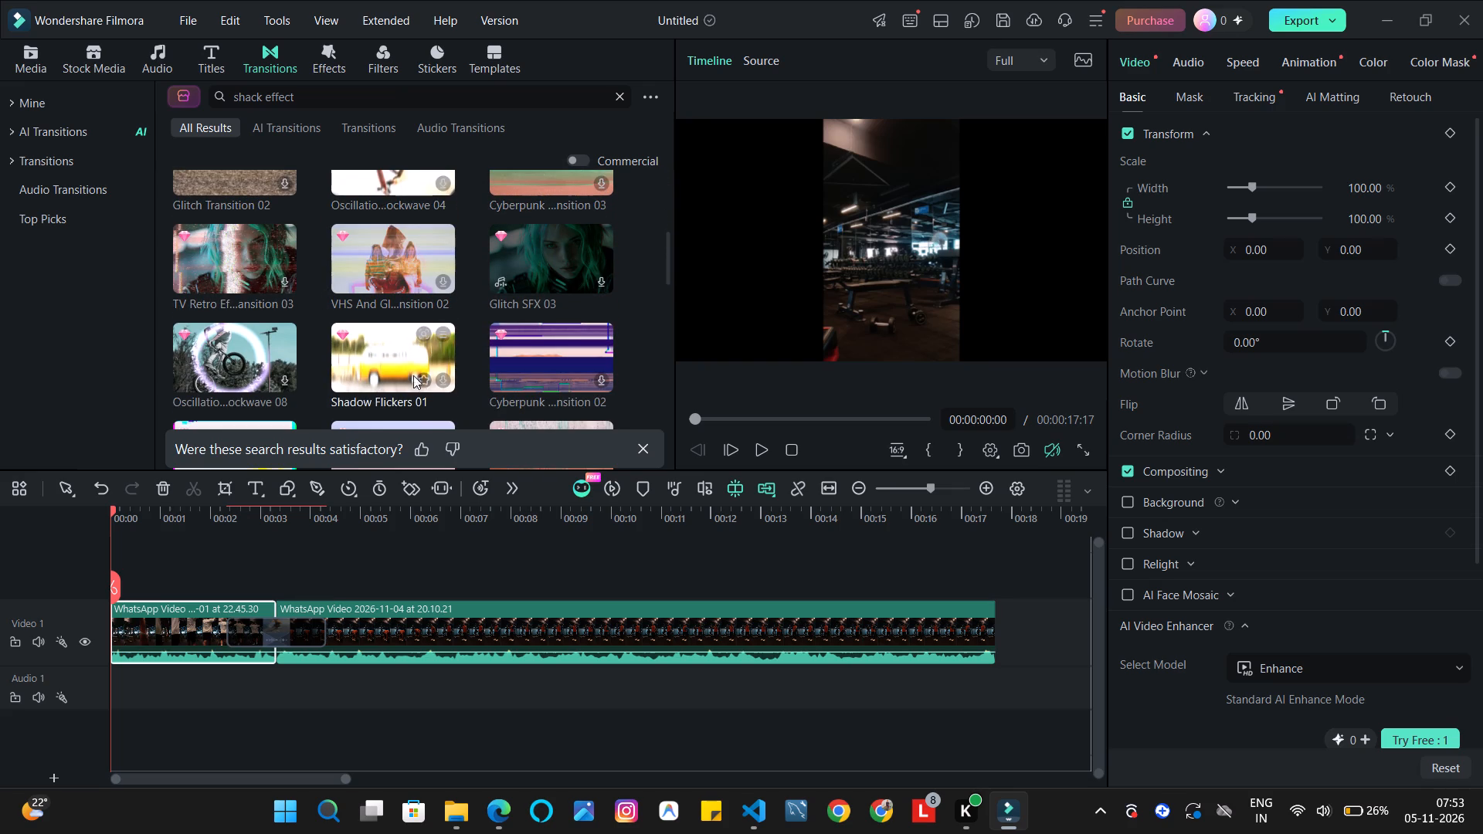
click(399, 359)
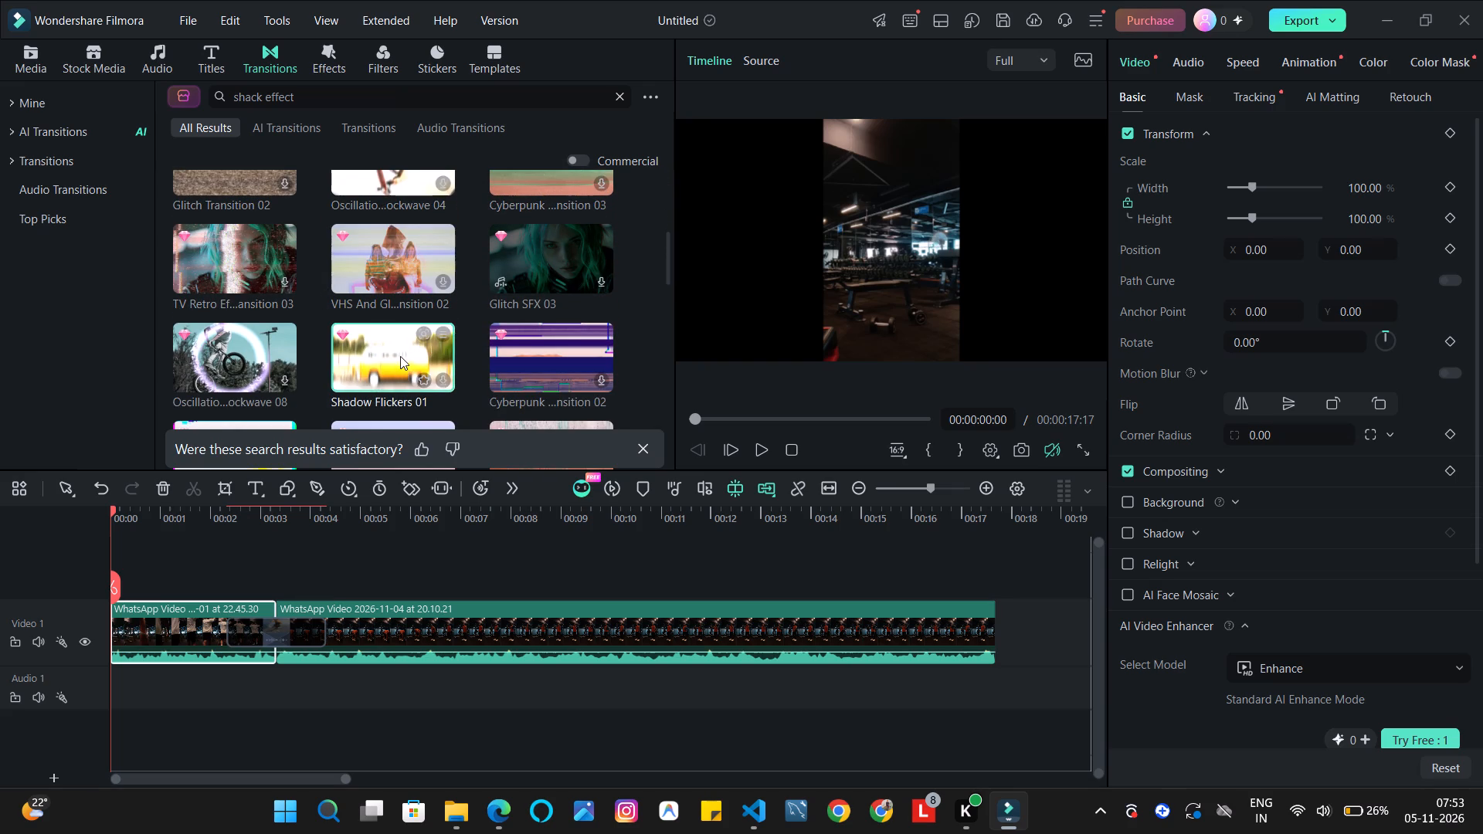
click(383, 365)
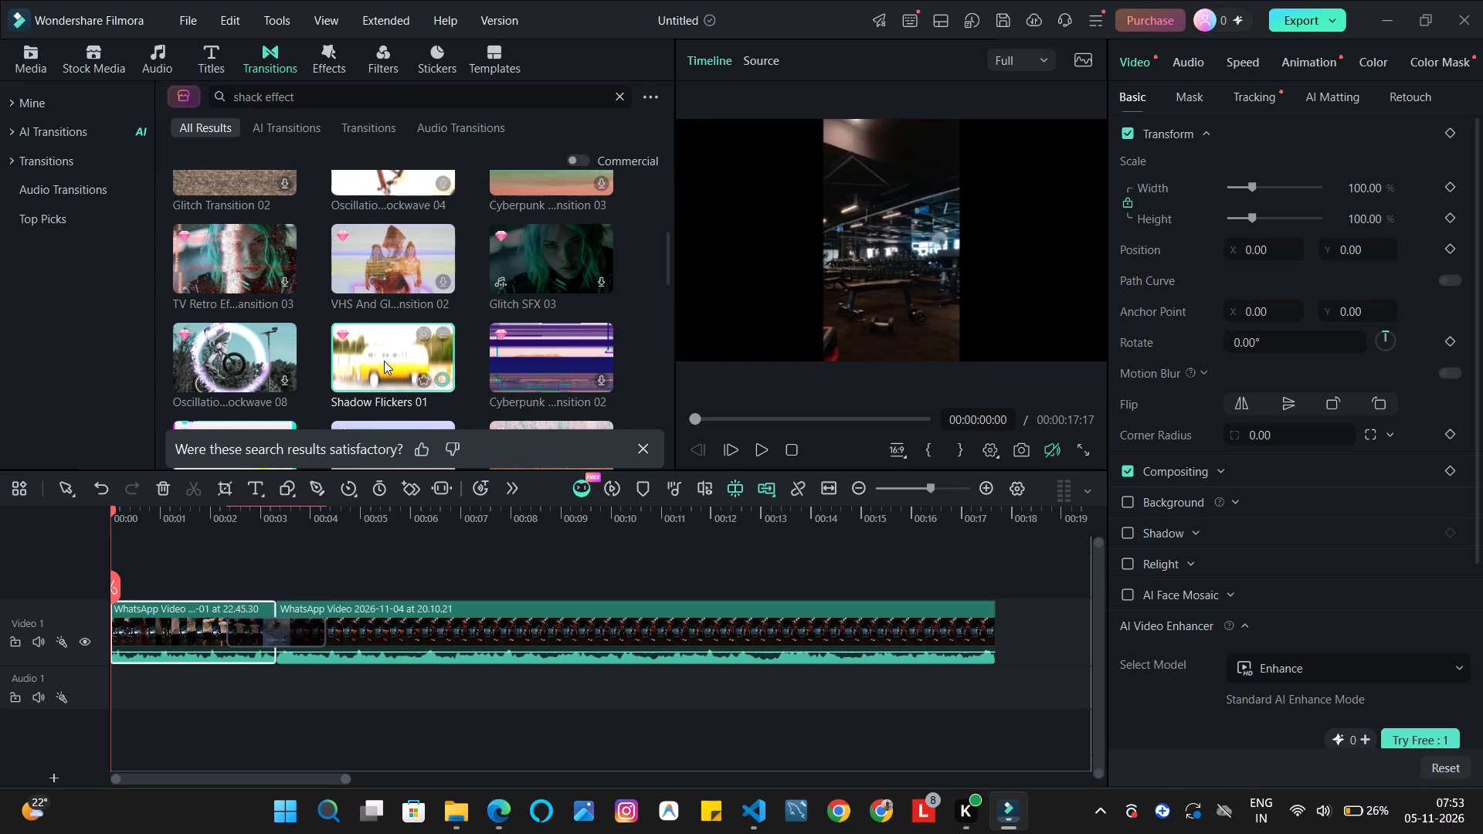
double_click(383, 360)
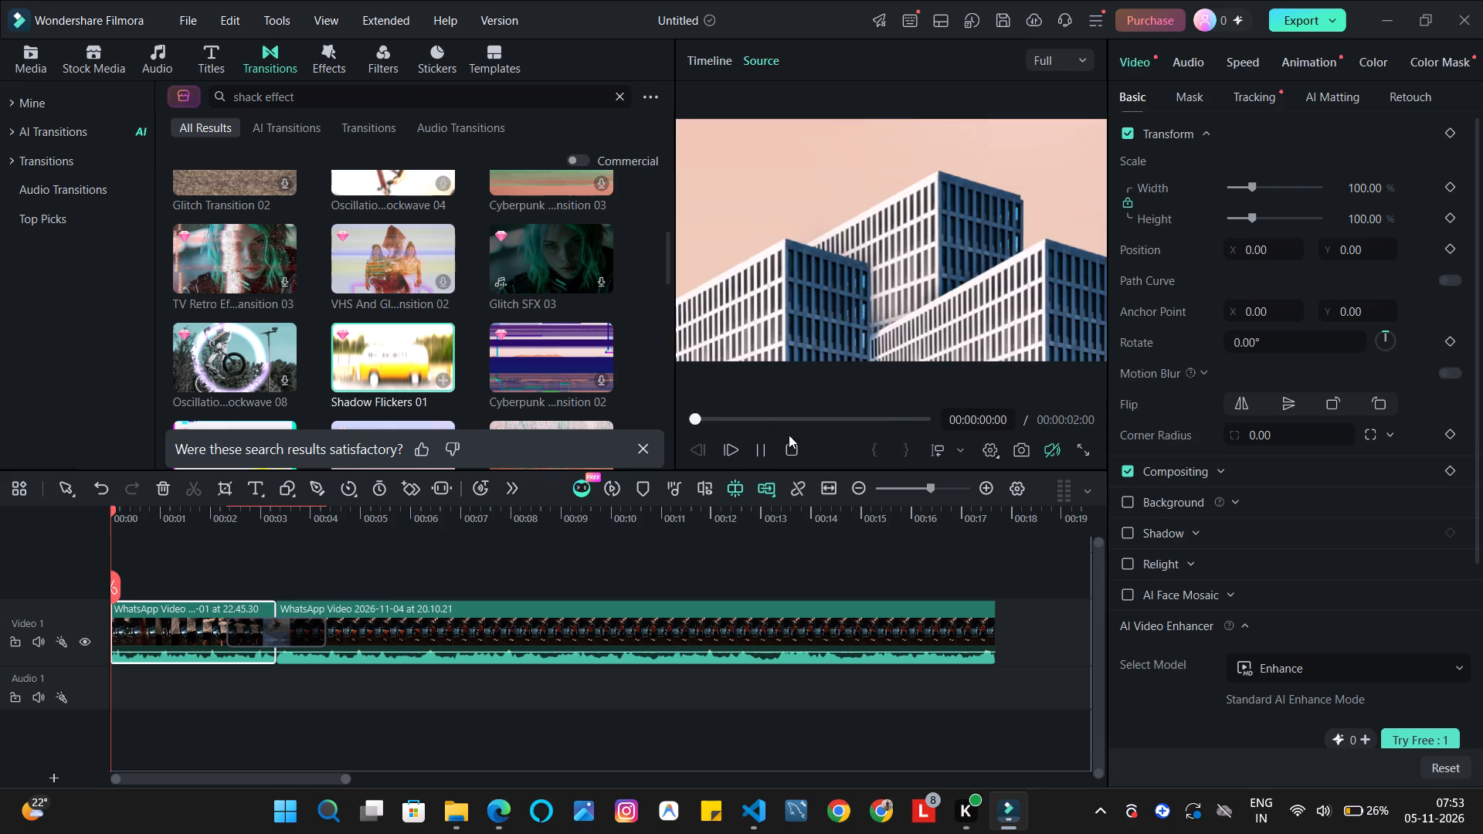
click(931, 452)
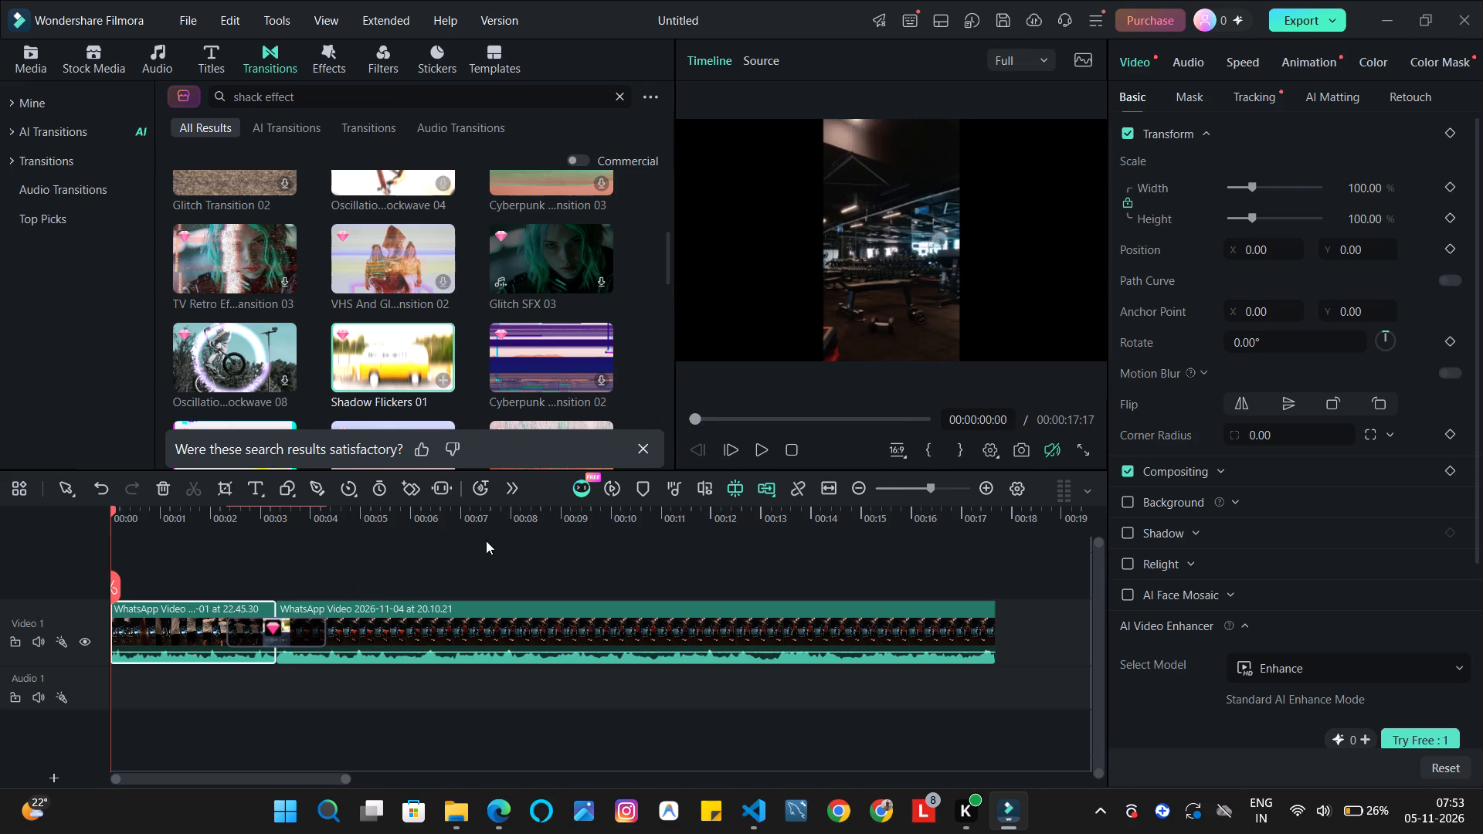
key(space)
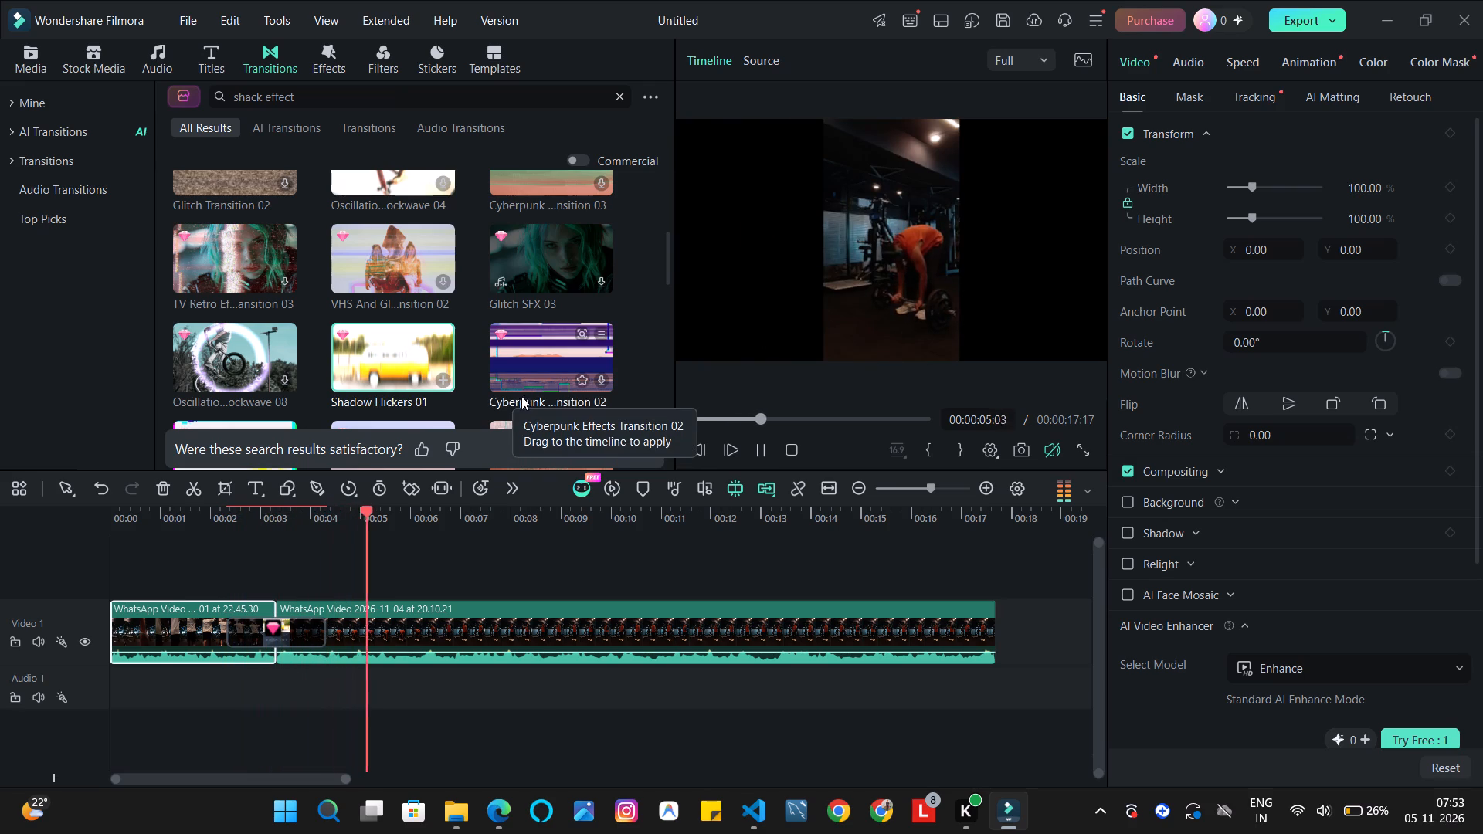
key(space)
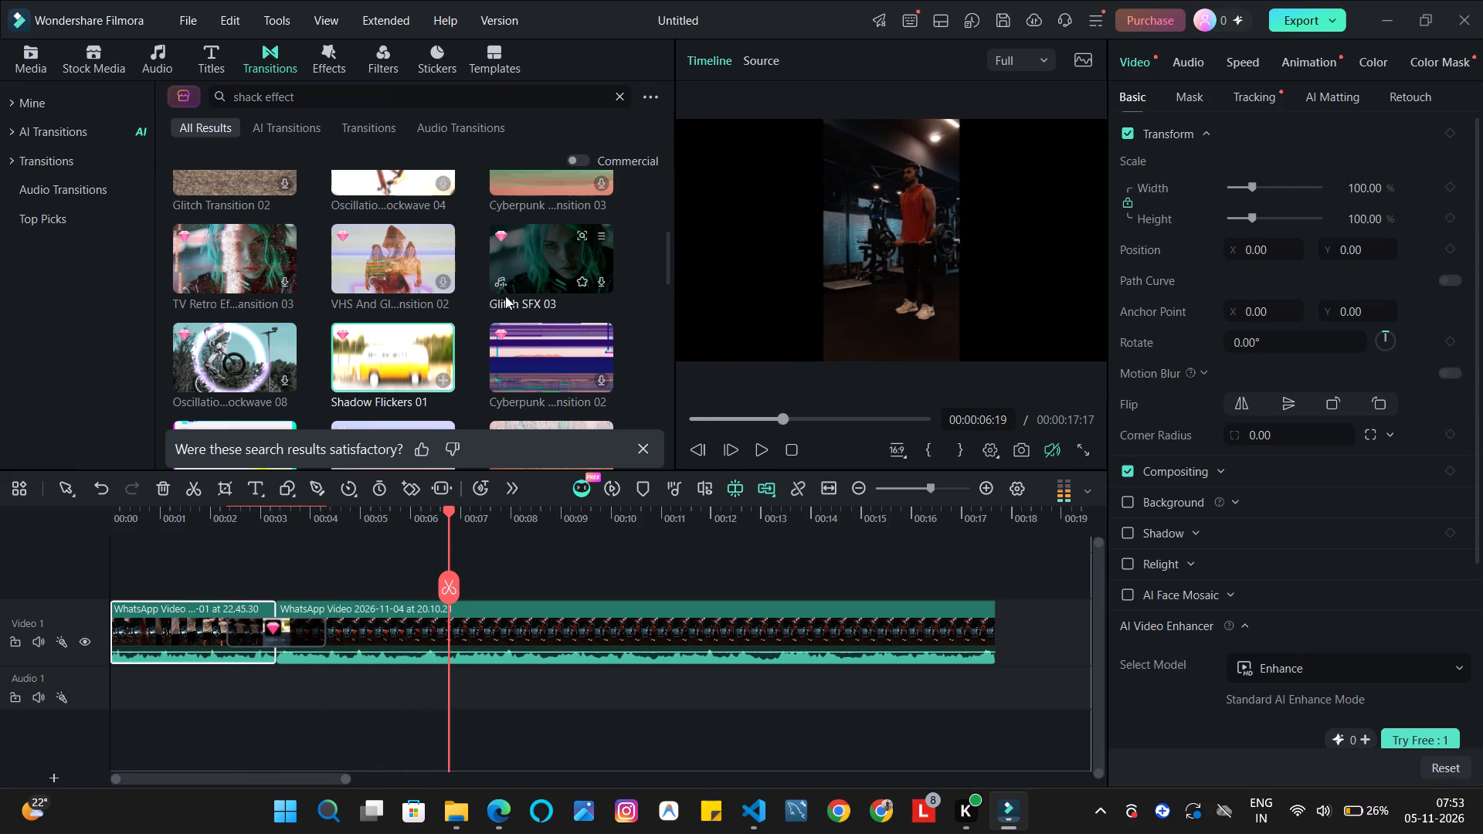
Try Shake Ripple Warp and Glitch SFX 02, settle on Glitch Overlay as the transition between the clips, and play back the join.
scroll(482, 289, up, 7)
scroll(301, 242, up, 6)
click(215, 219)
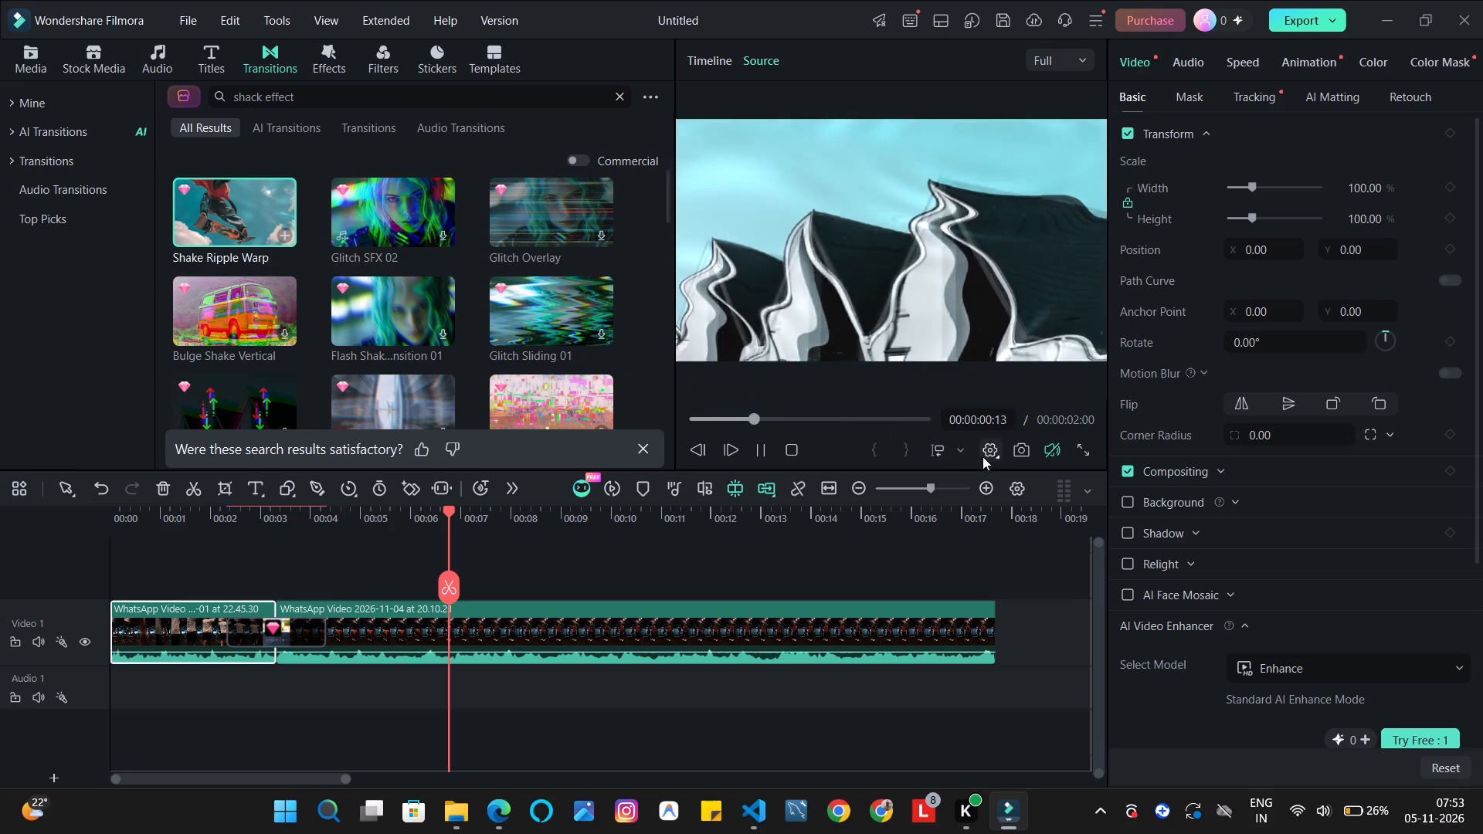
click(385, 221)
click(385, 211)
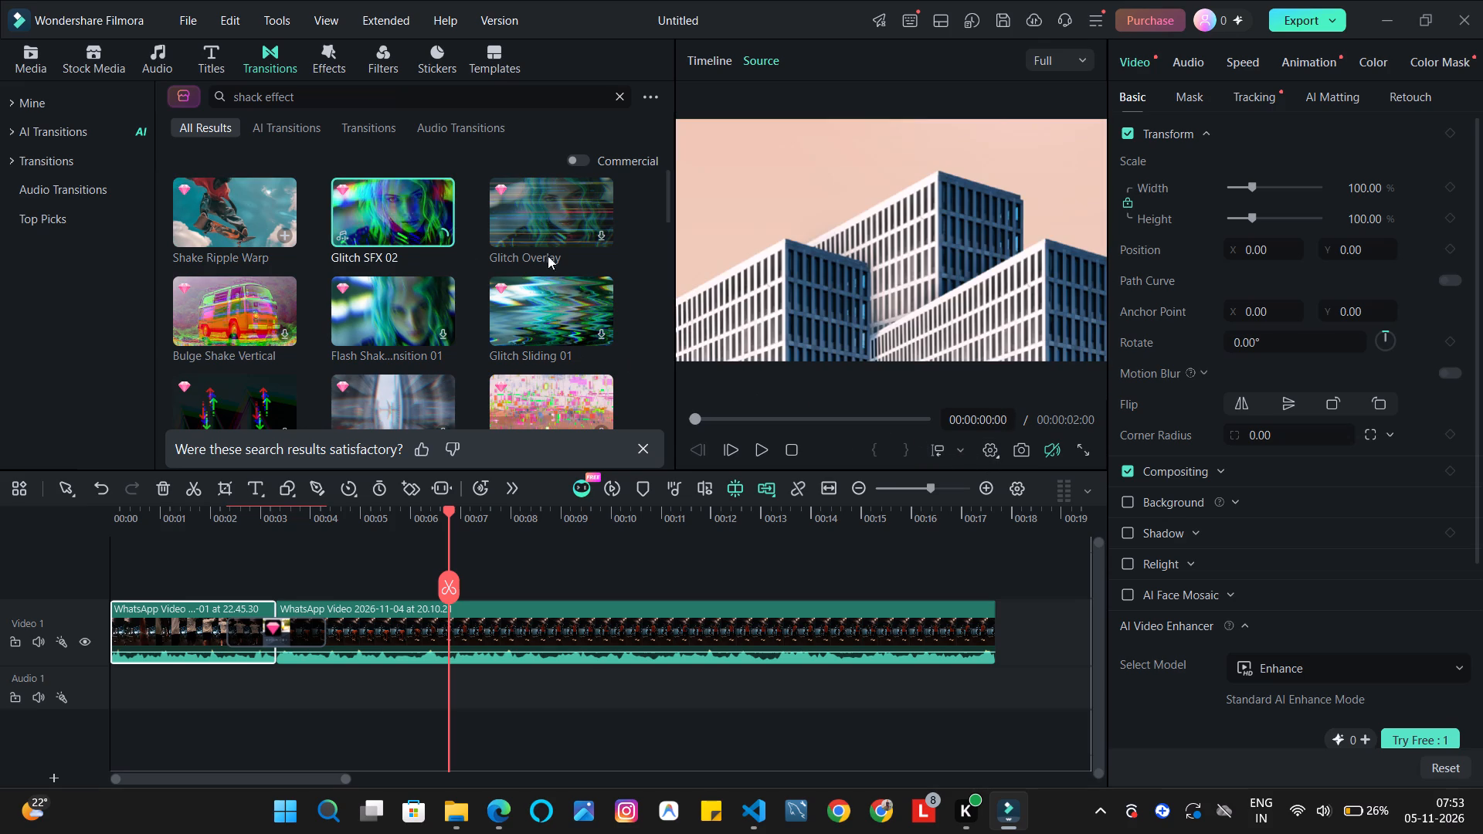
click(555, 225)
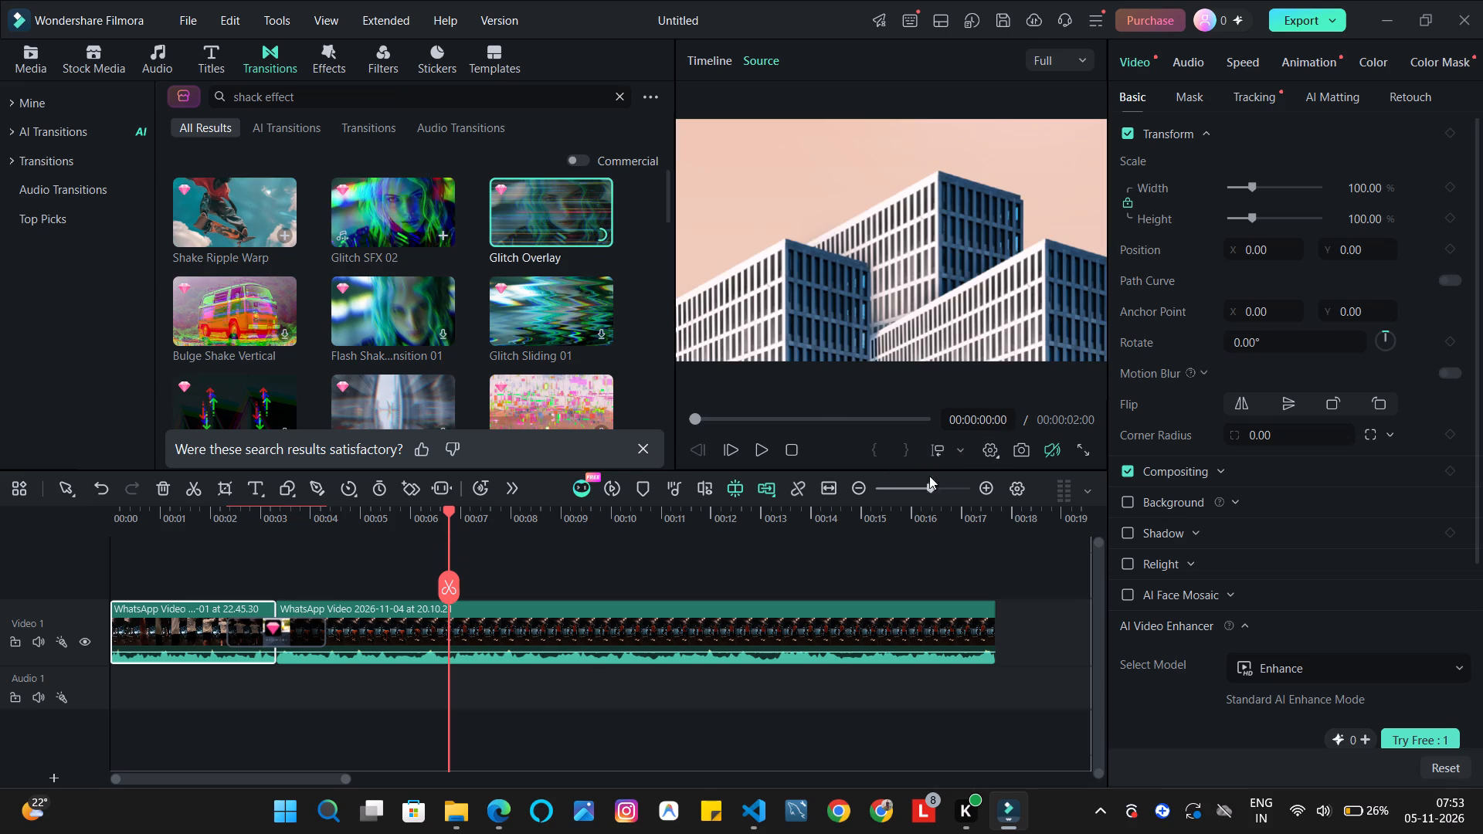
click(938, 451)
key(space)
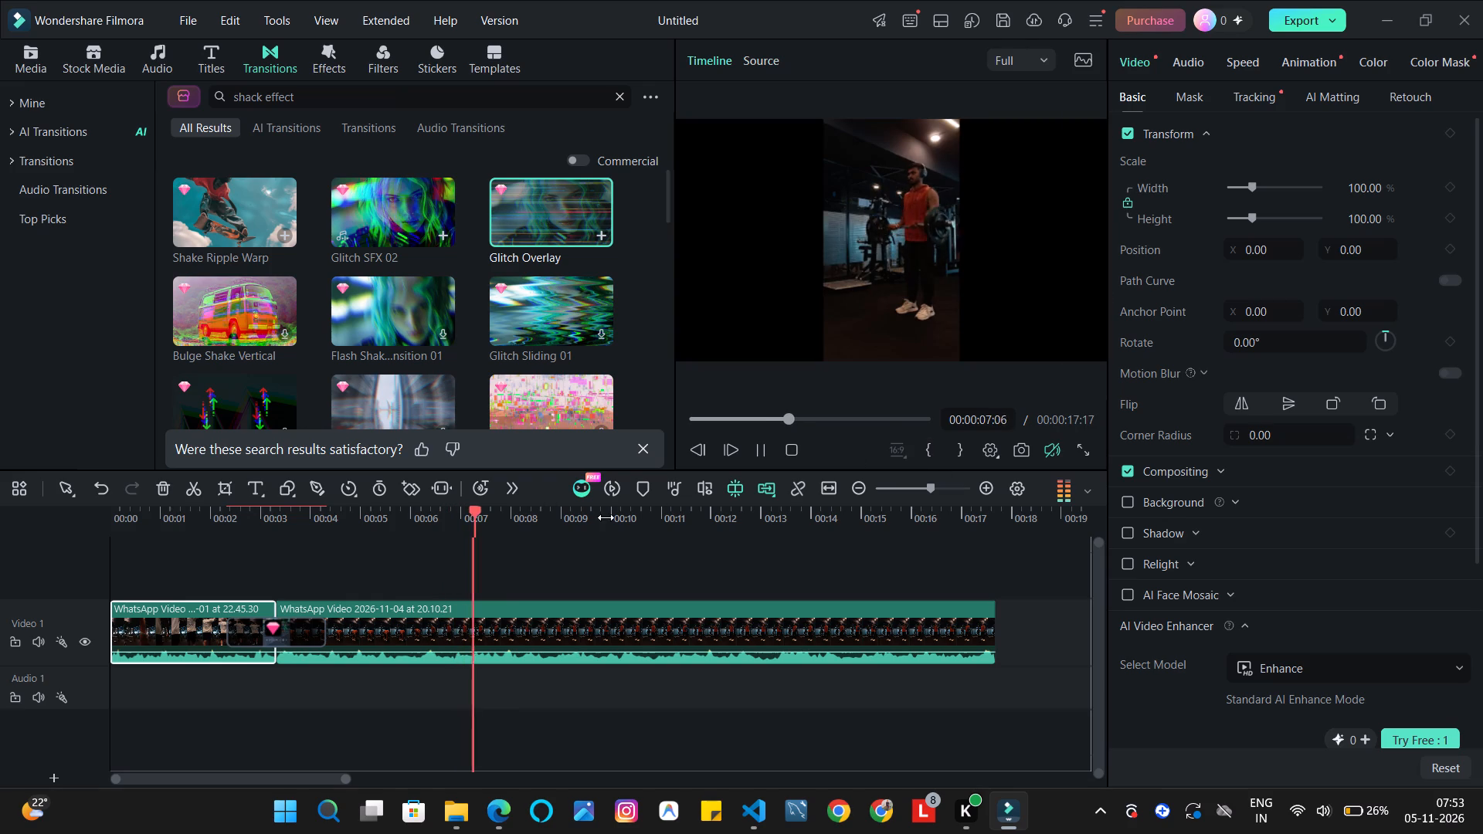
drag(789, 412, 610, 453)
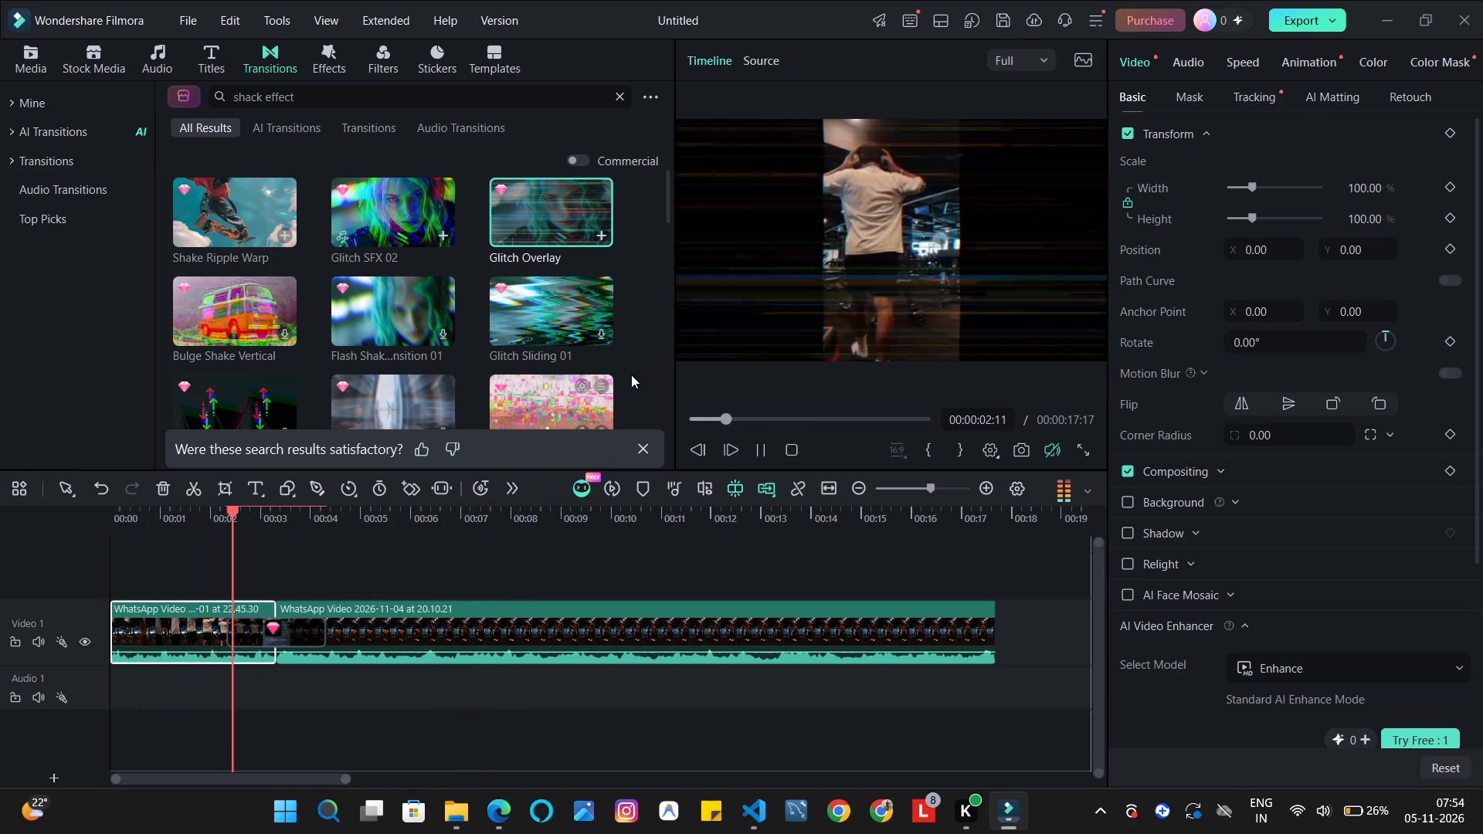
Preview Glitch Sliding 01 and look through the remaining shack effect results for a better transition.
click(559, 291)
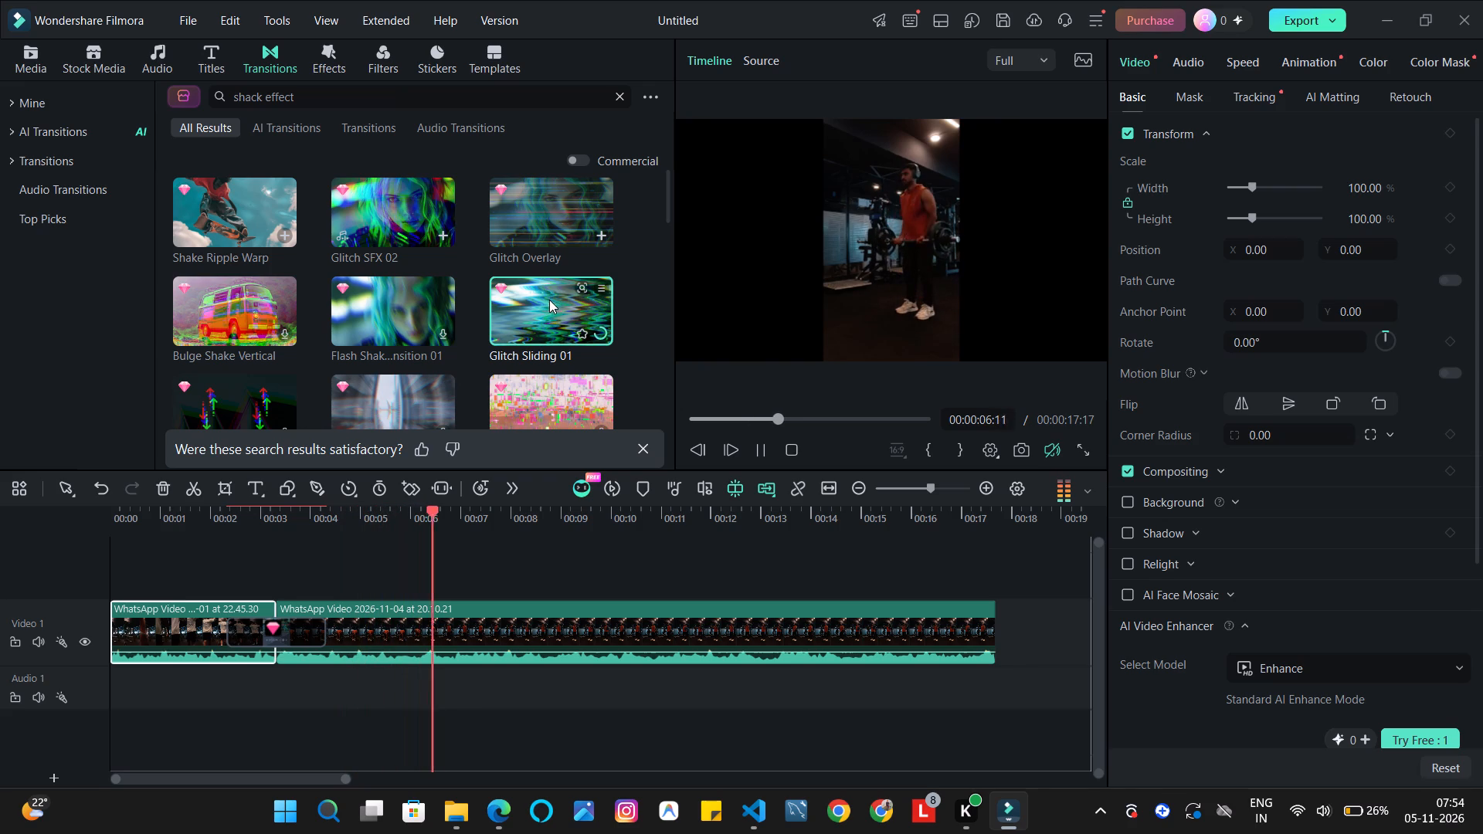
click(550, 298)
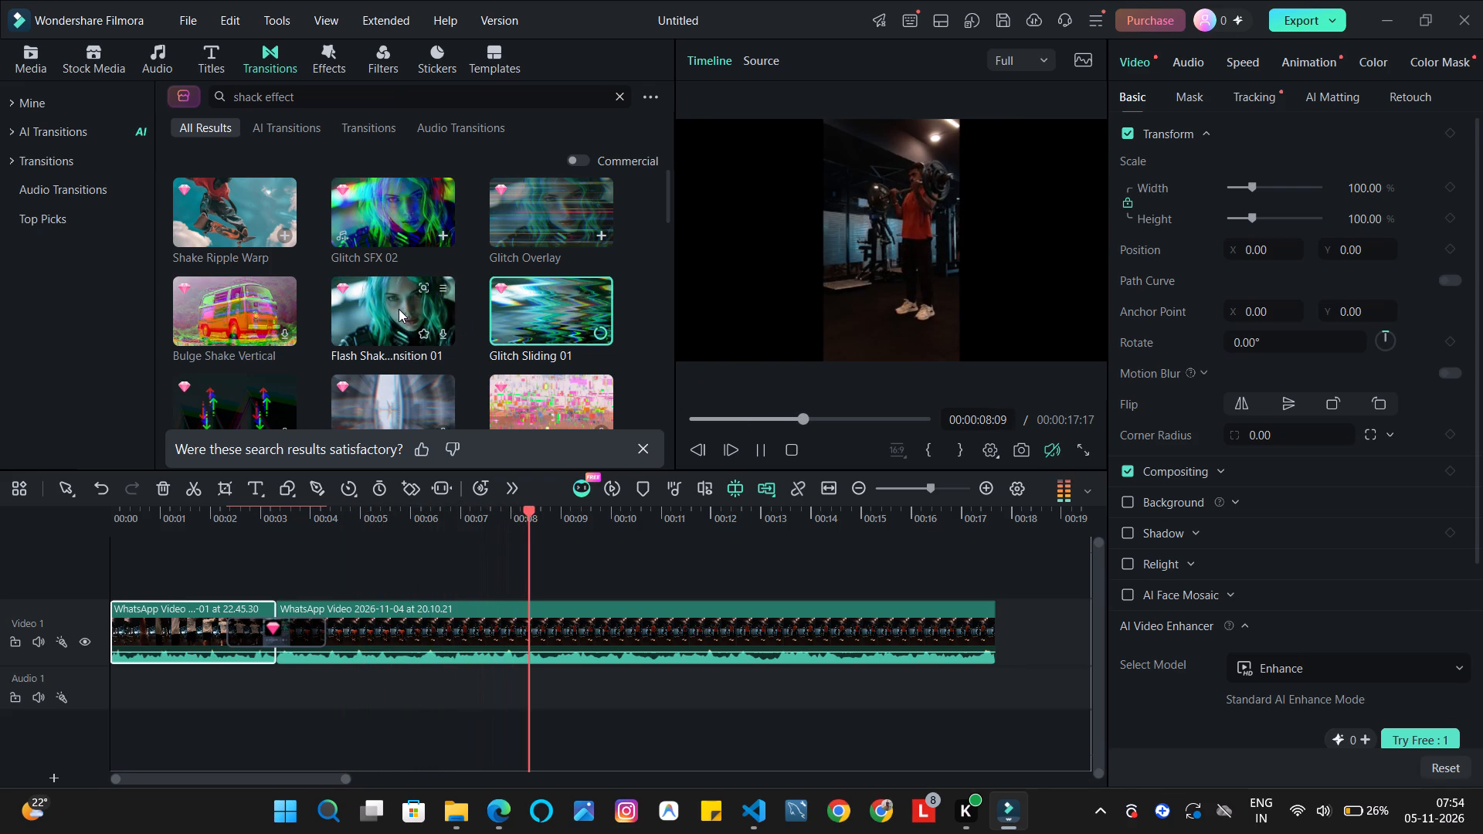
scroll(399, 310, down, 1)
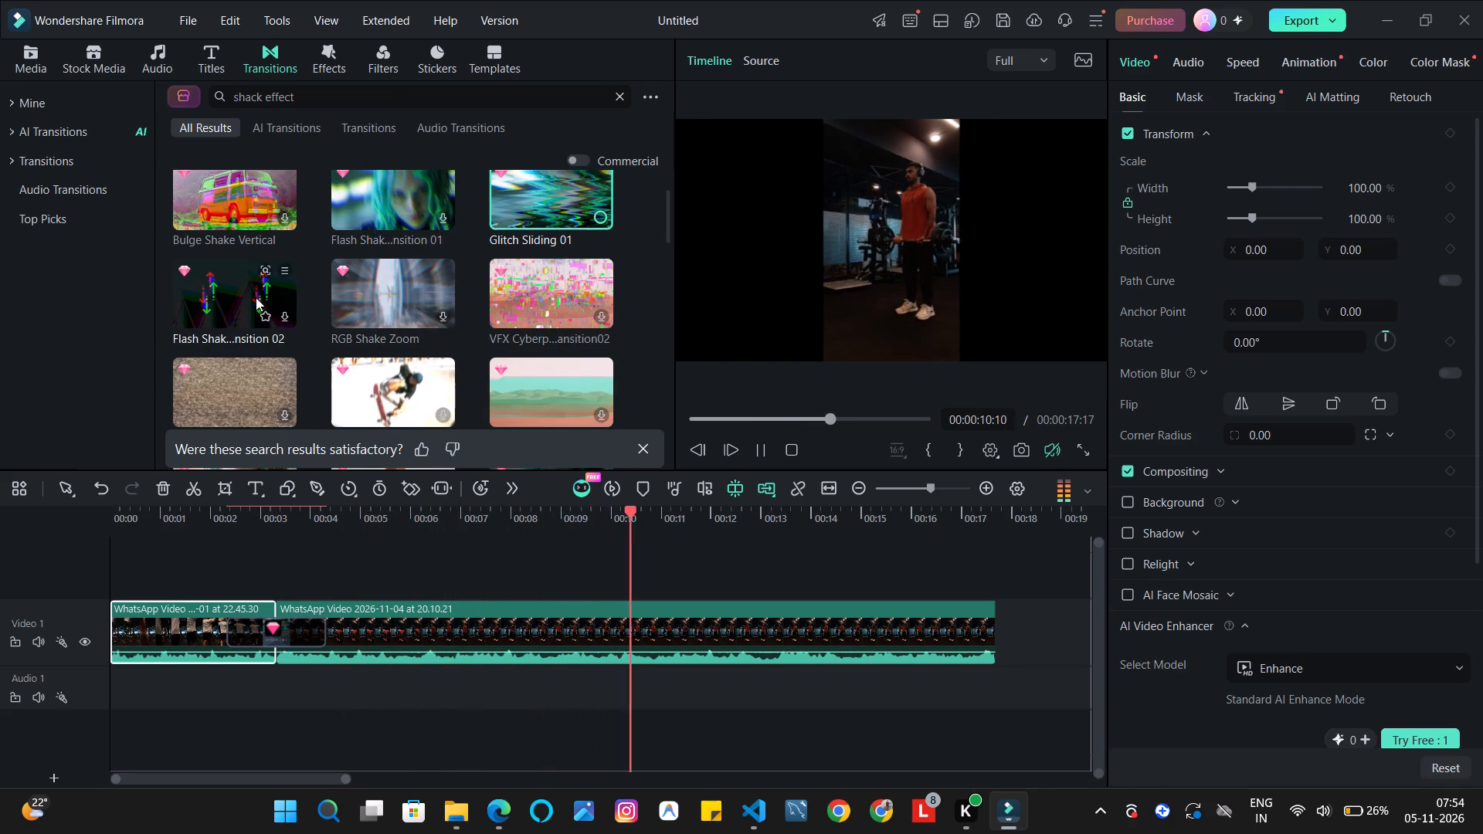
scroll(256, 297, down, 1)
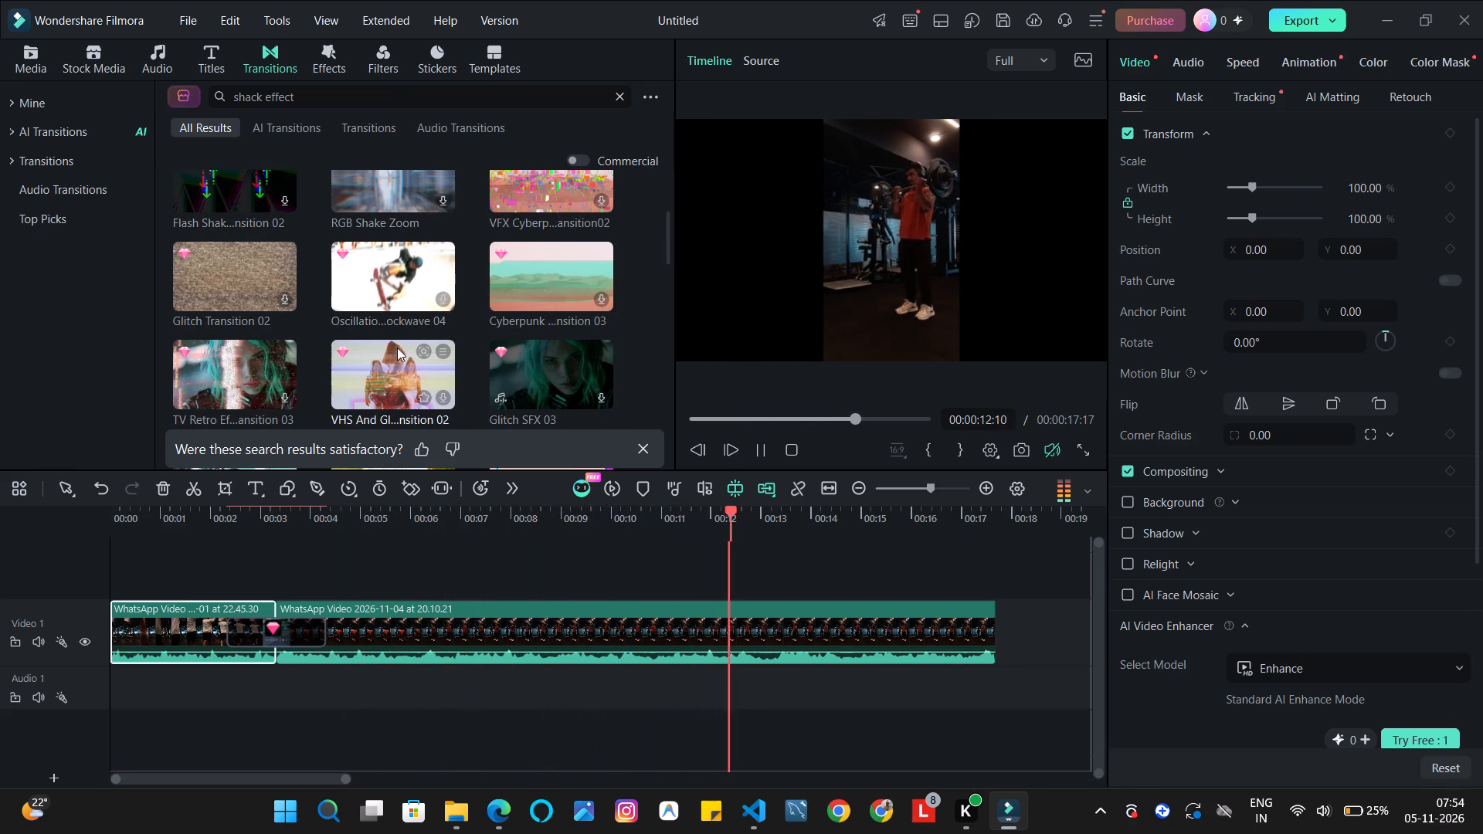
scroll(399, 345, down, 4)
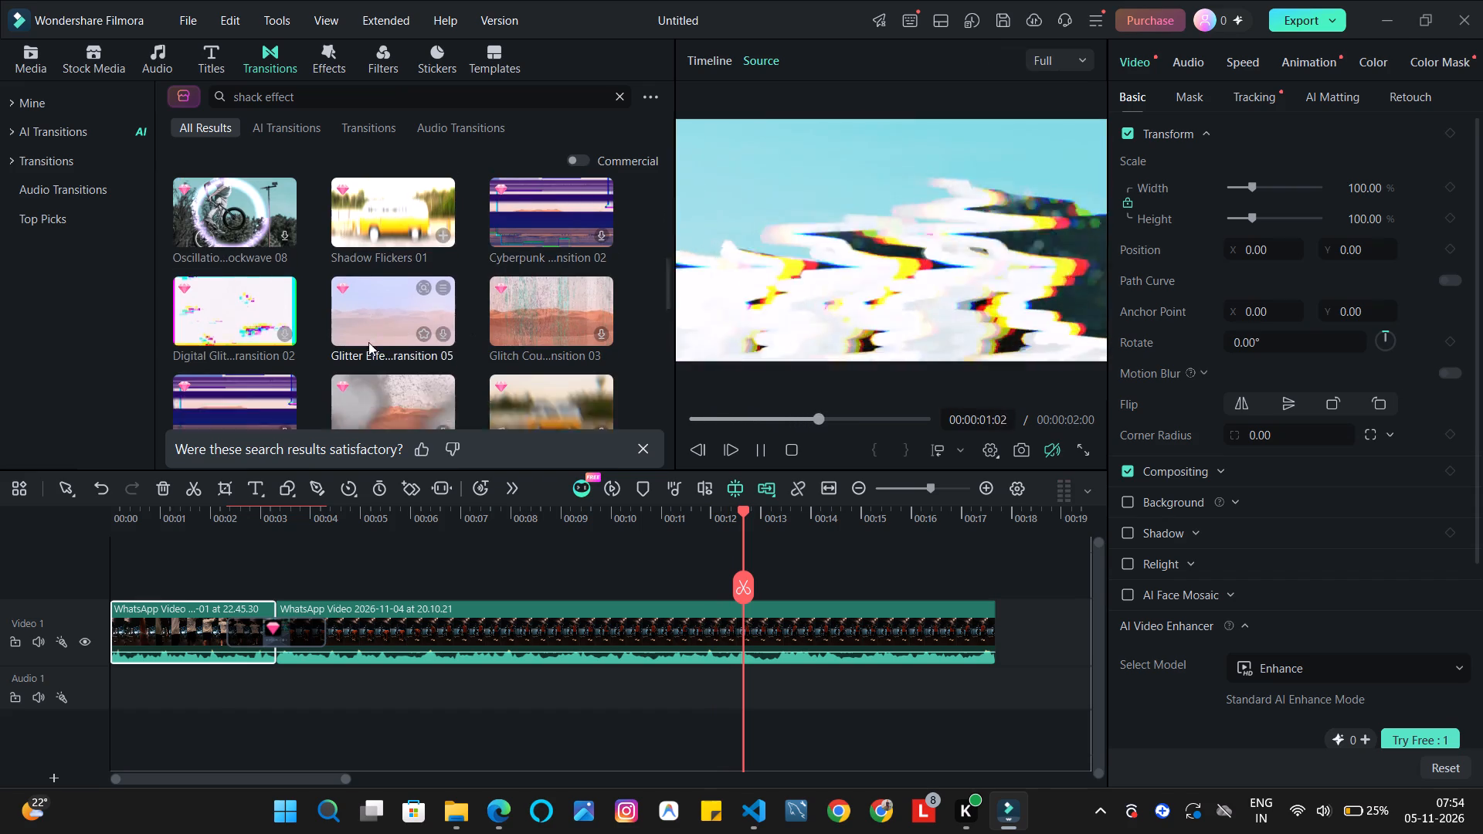
scroll(365, 337, down, 3)
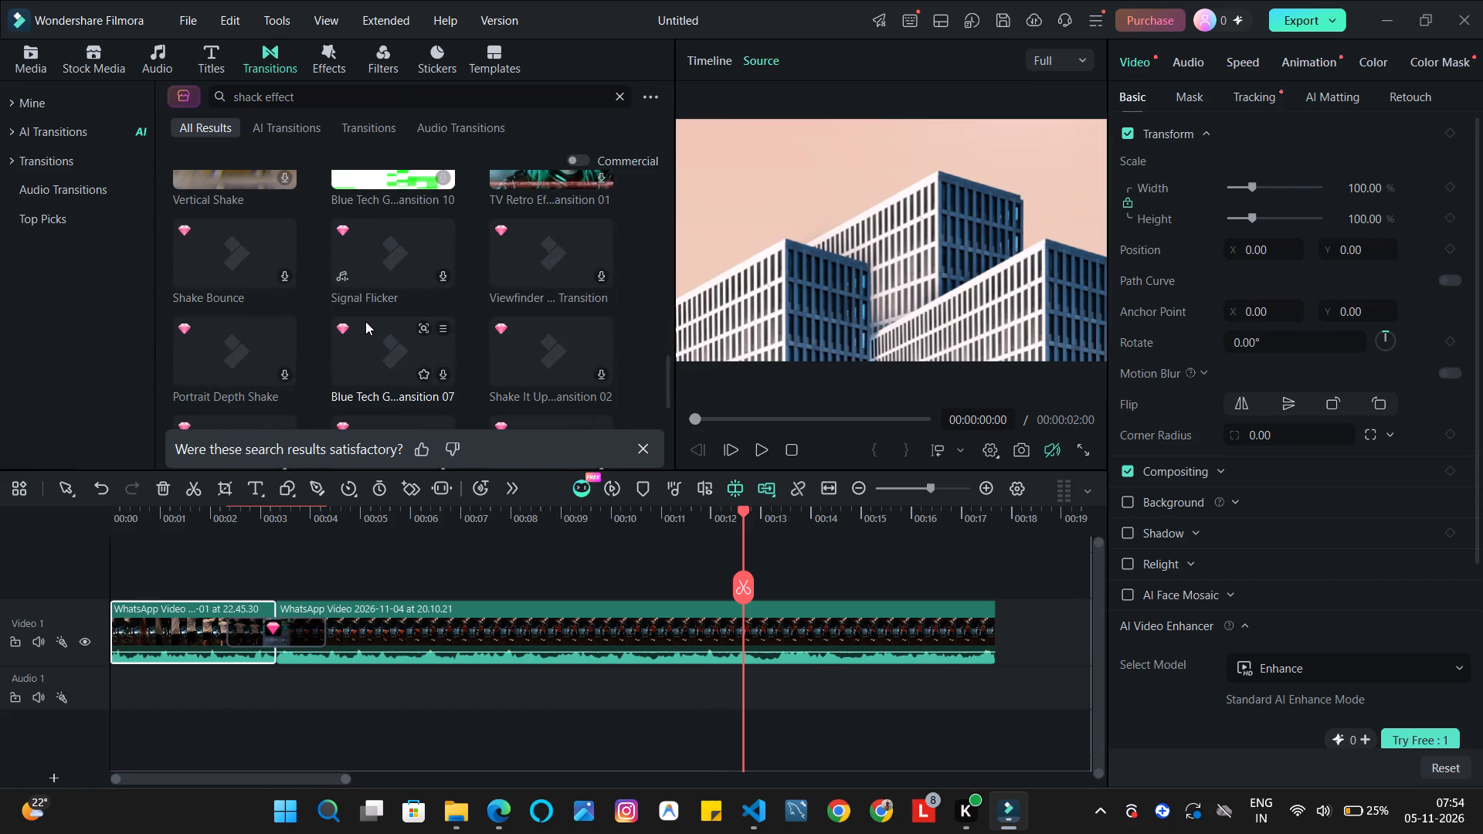
scroll(373, 276, down, 3)
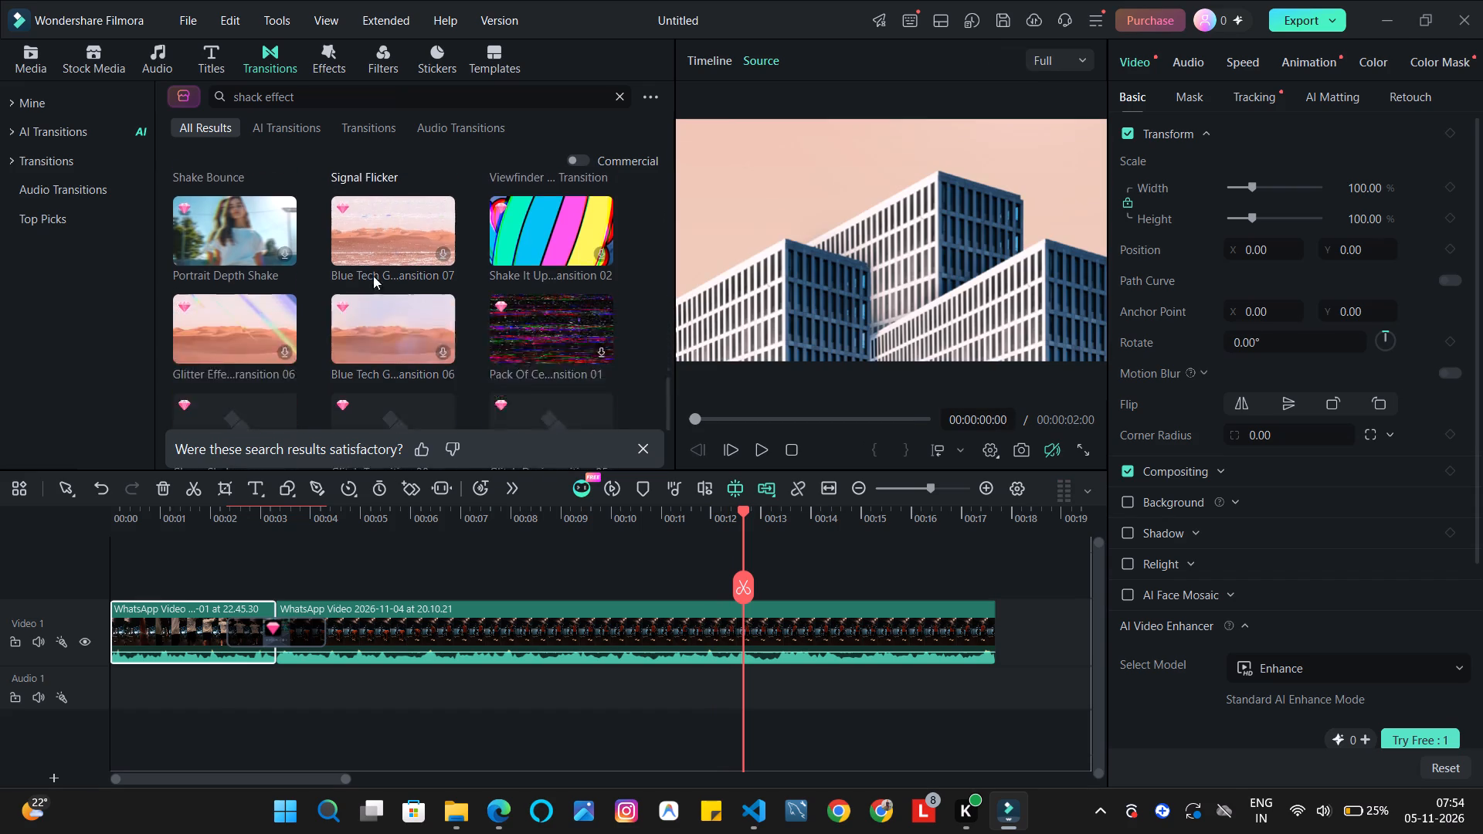
scroll(365, 236, down, 4)
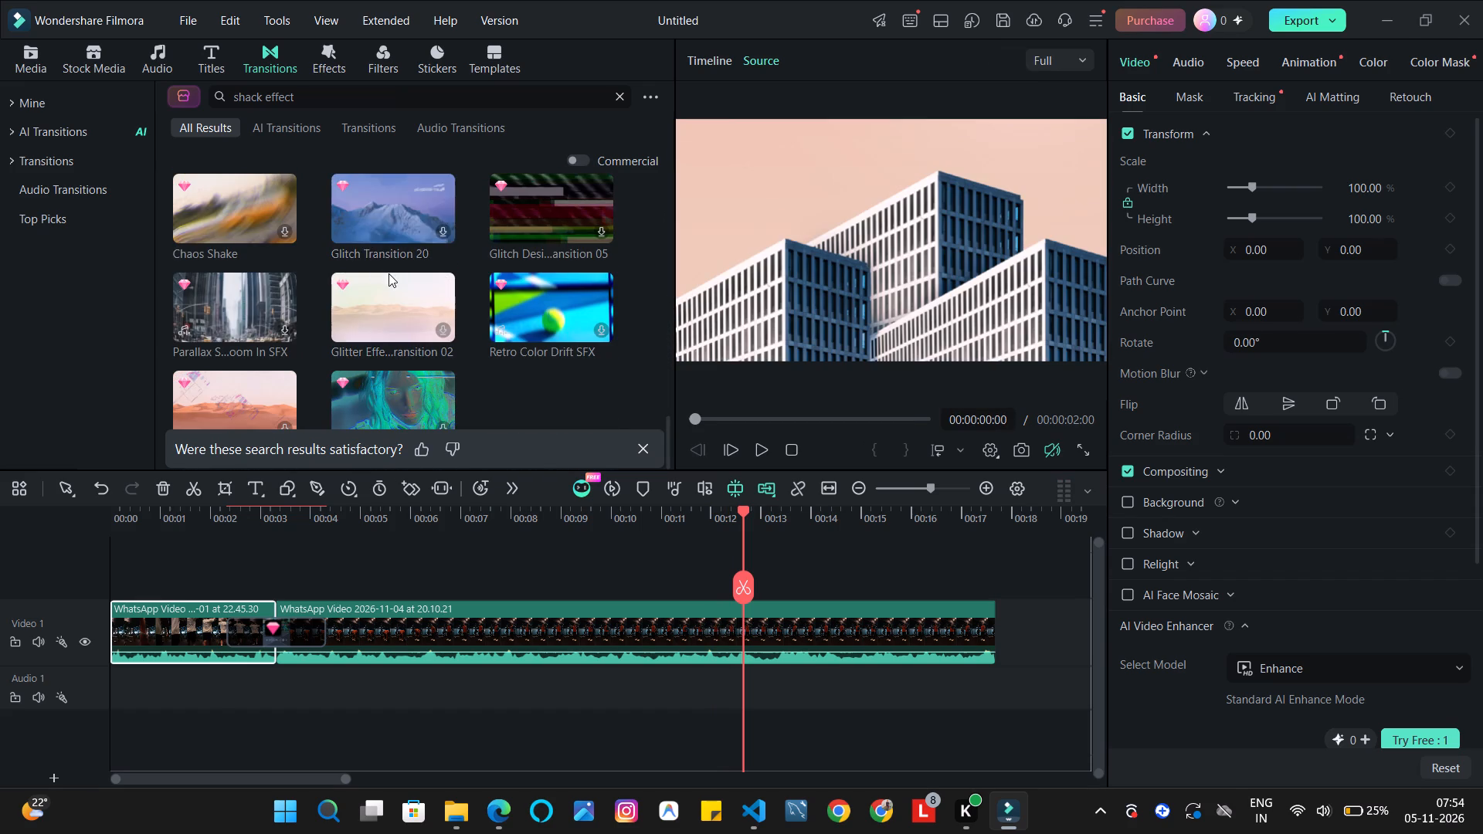
scroll(389, 271, up, 20)
scroll(389, 271, up, 12)
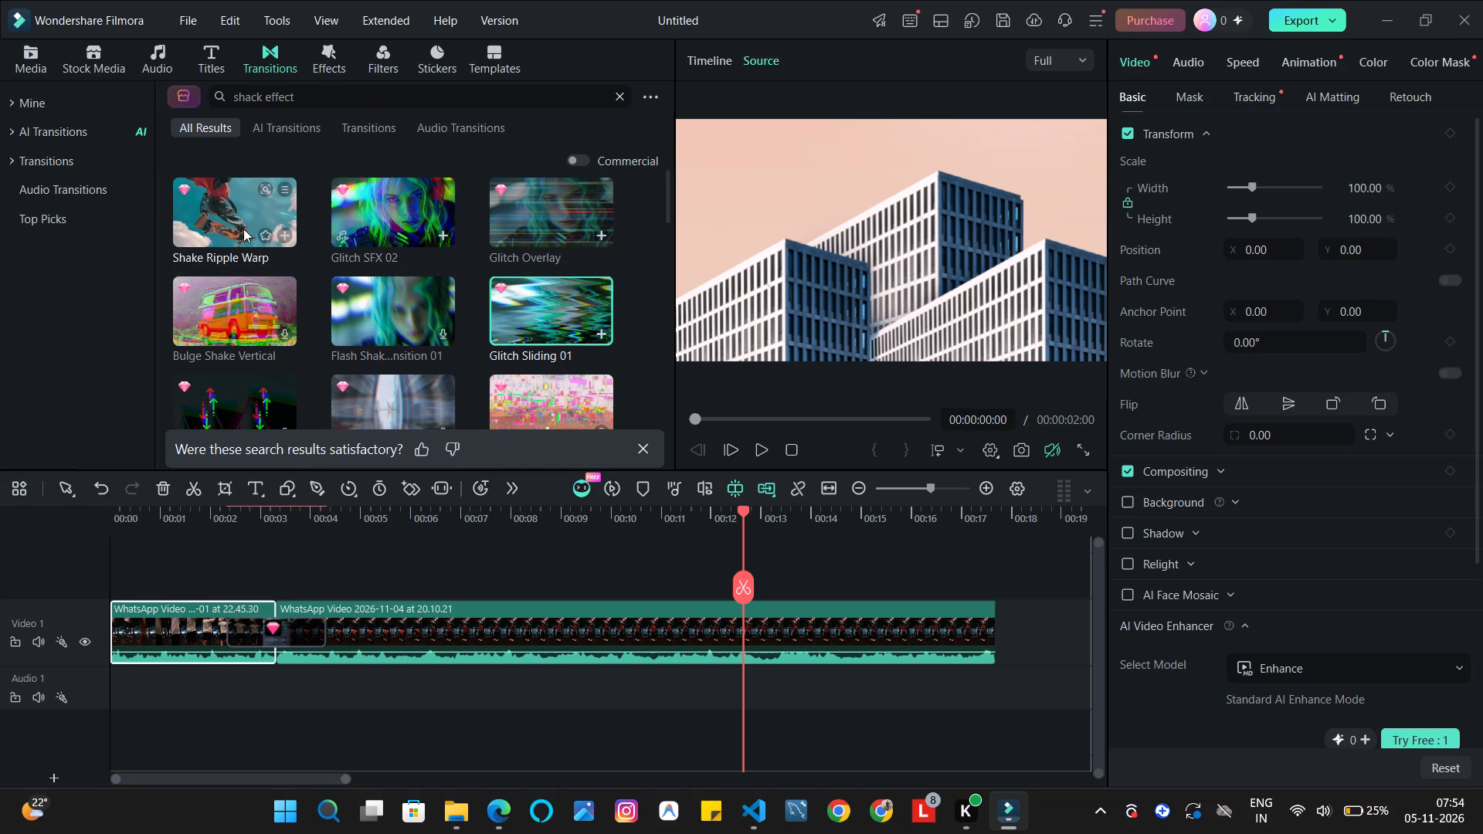
Replace the Glitch Overlay transition between the two gym clips with Shake Ripple Warp.
click(222, 222)
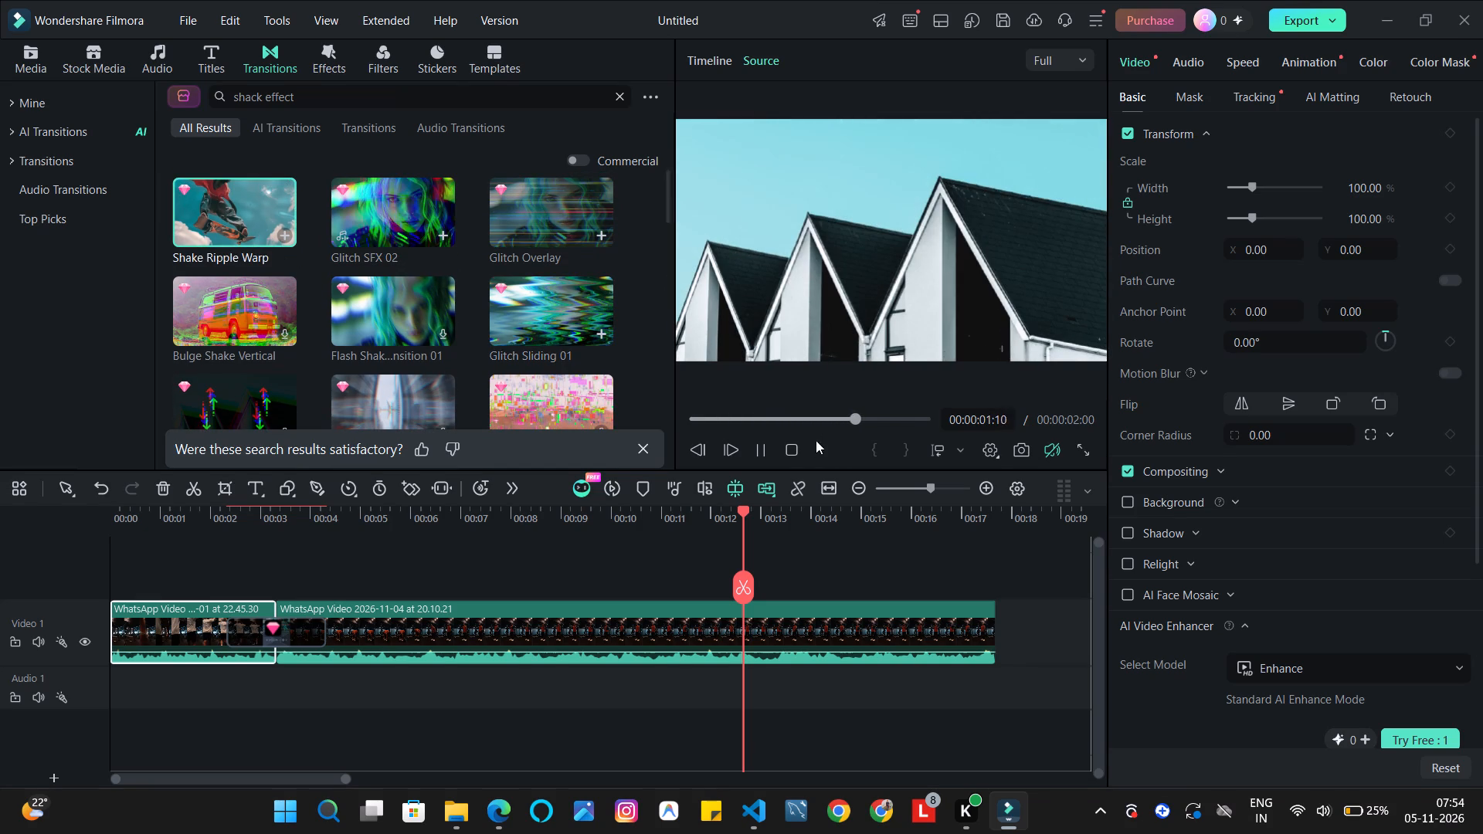
drag(887, 414, 585, 454)
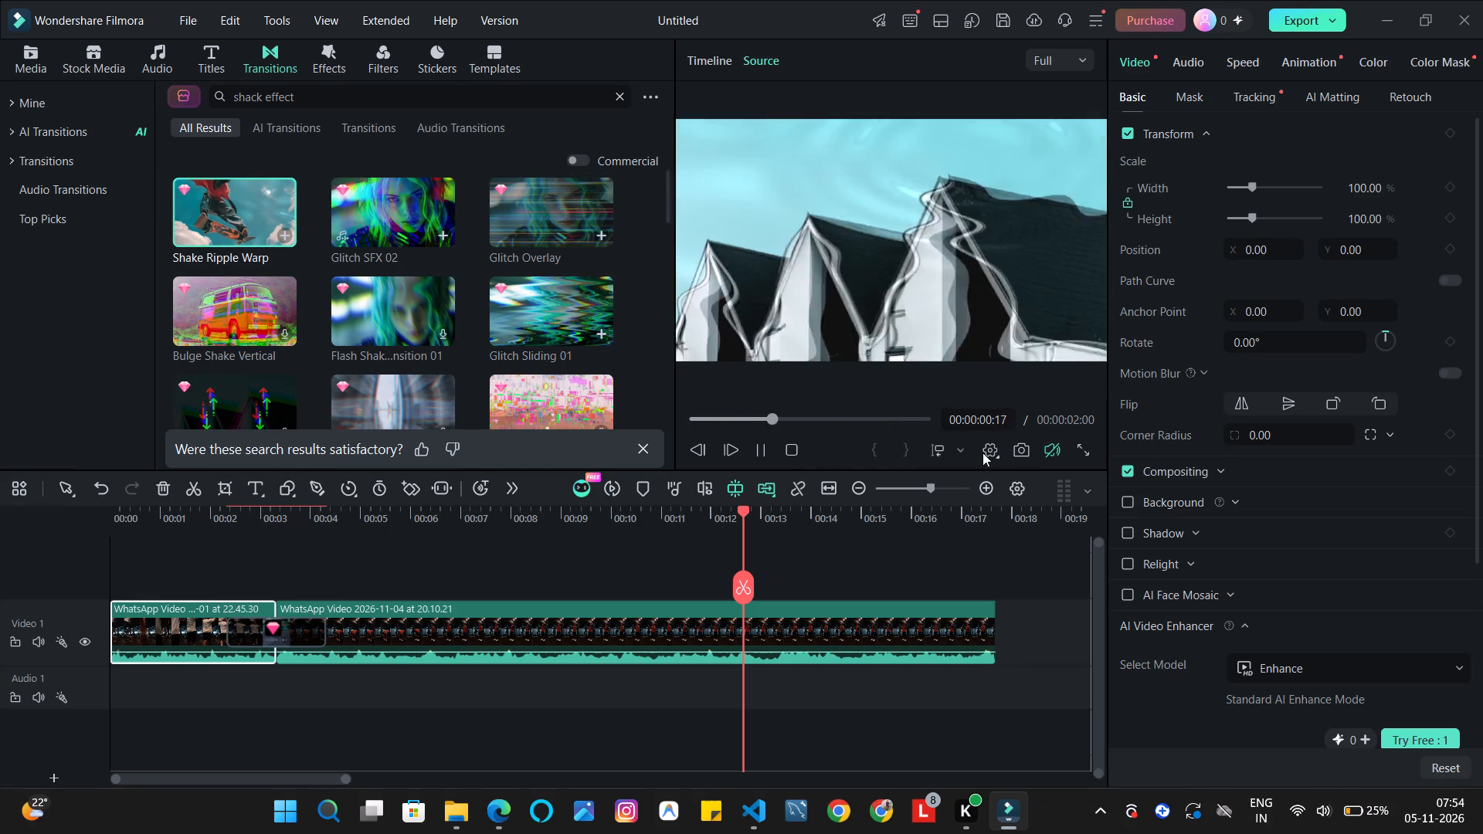
click(935, 447)
drag(861, 409, 698, 426)
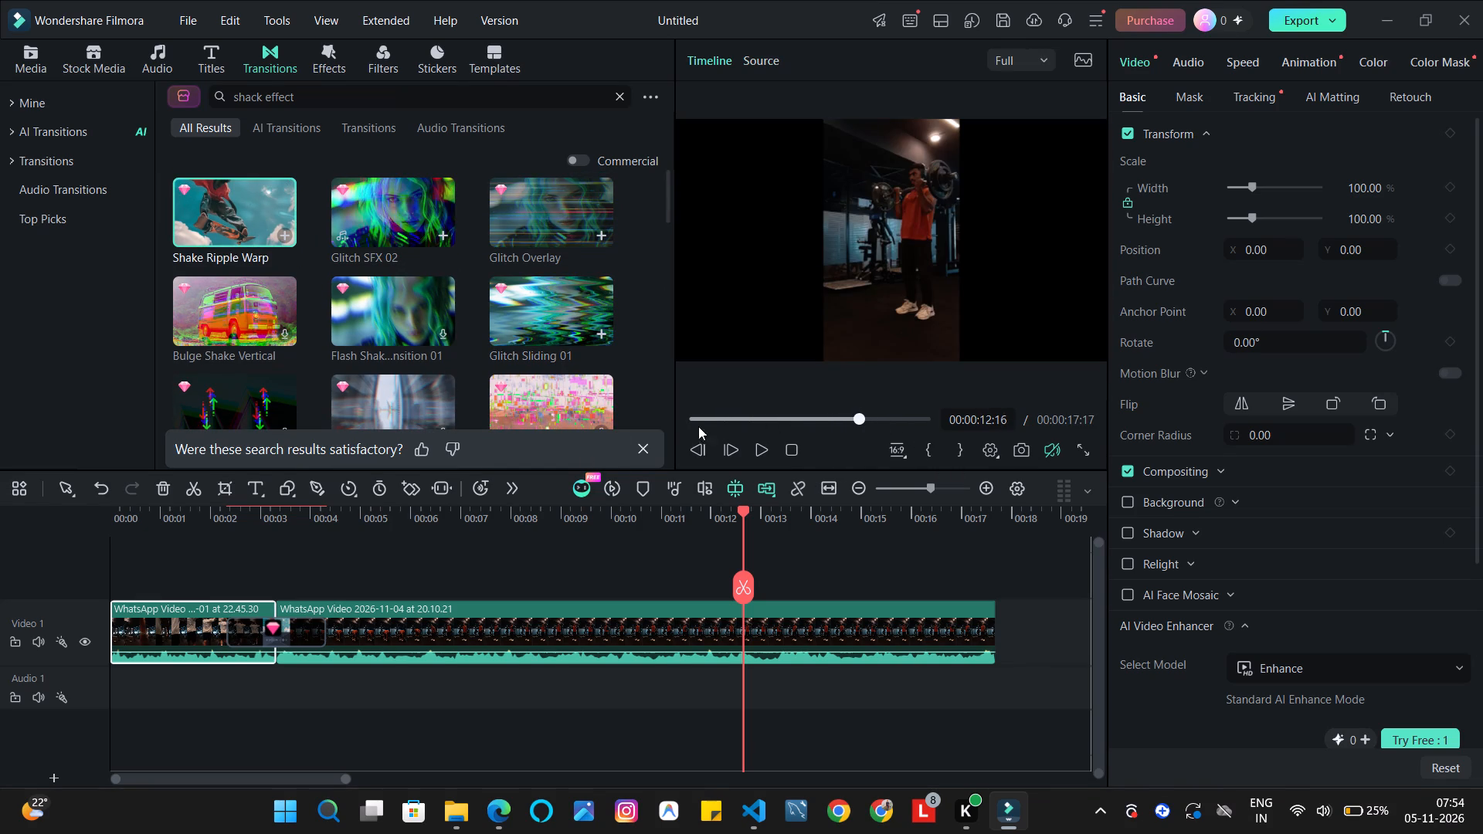
drag(698, 426, 611, 432)
drag(852, 411, 619, 455)
Play back the join between the two gym clips to check the Shake Ripple Warp transition.
drag(619, 455, 643, 456)
click(868, 415)
drag(866, 415, 866, 414)
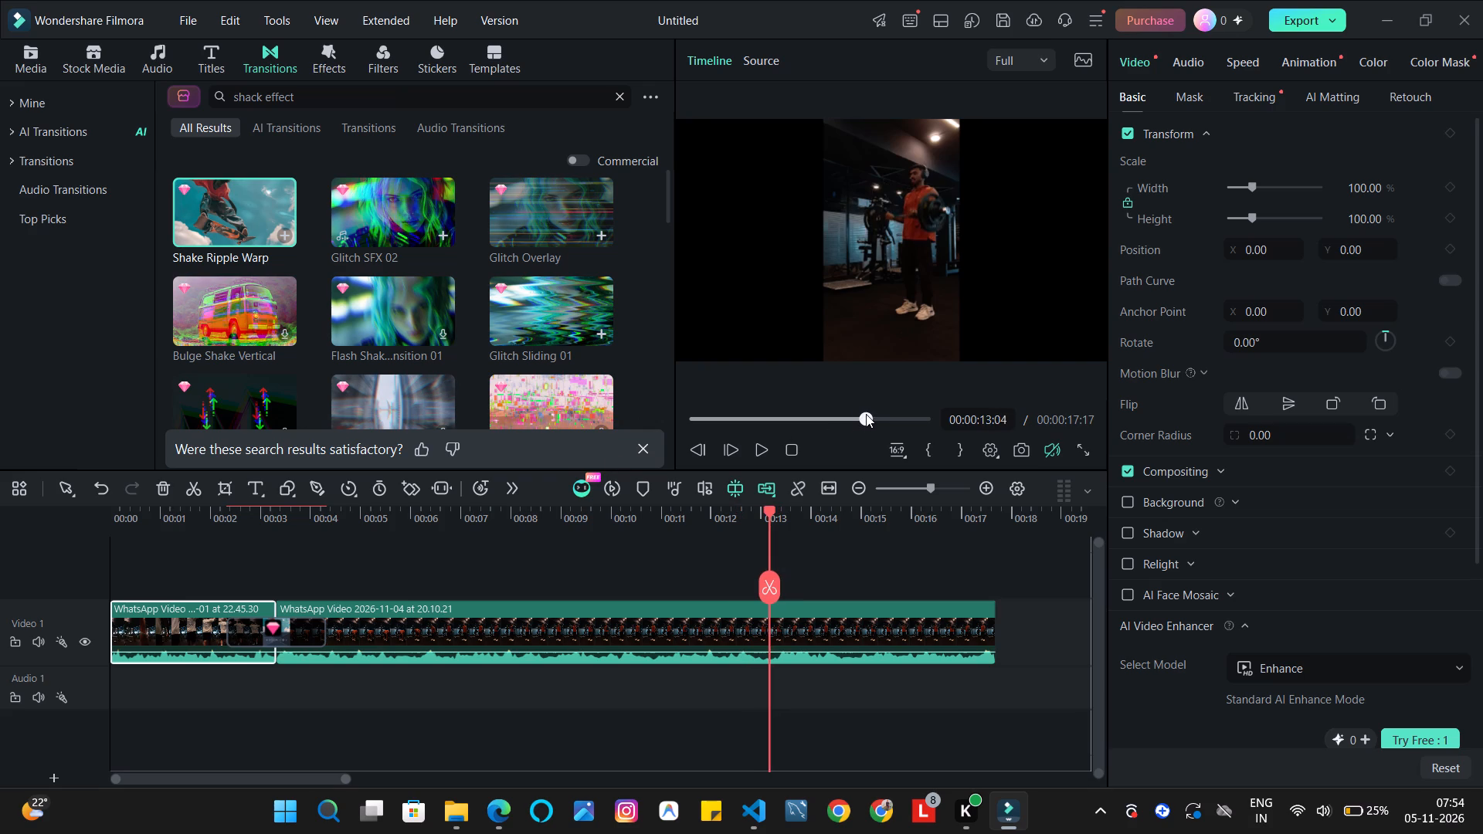
drag(866, 414, 627, 446)
key(space)
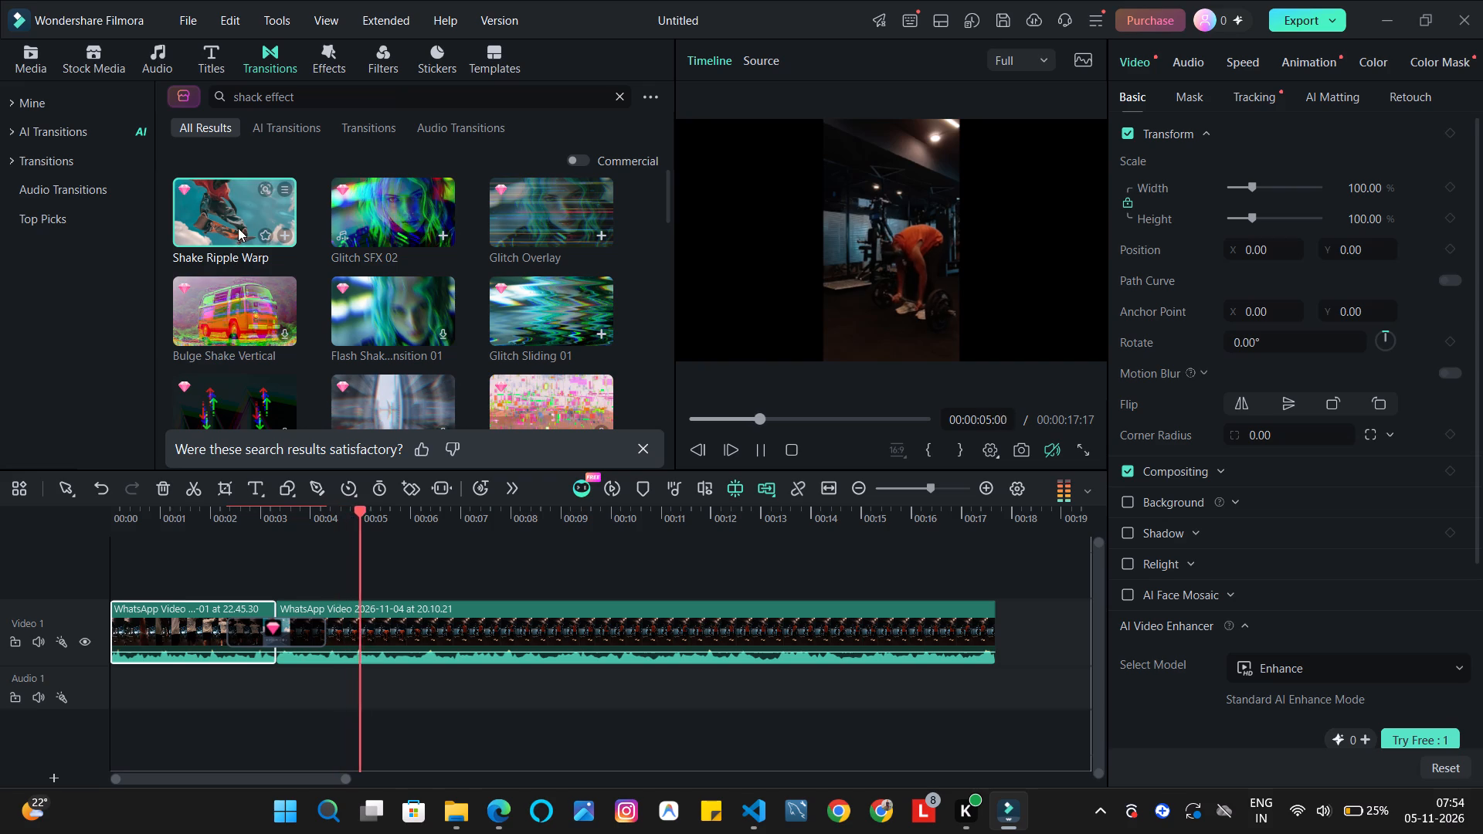
drag(786, 413, 702, 430)
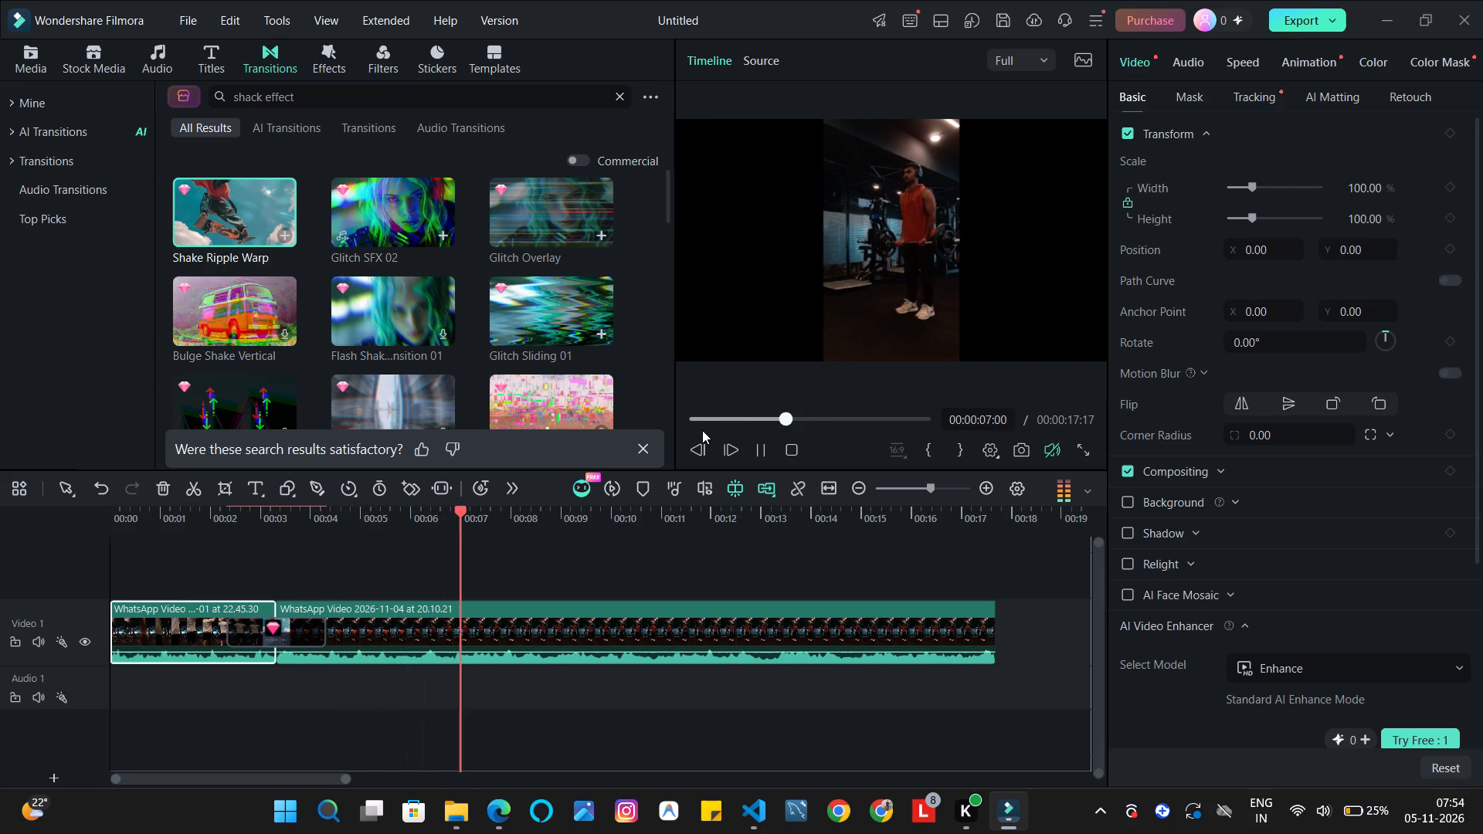
drag(702, 430, 697, 431)
key(space)
key(space)
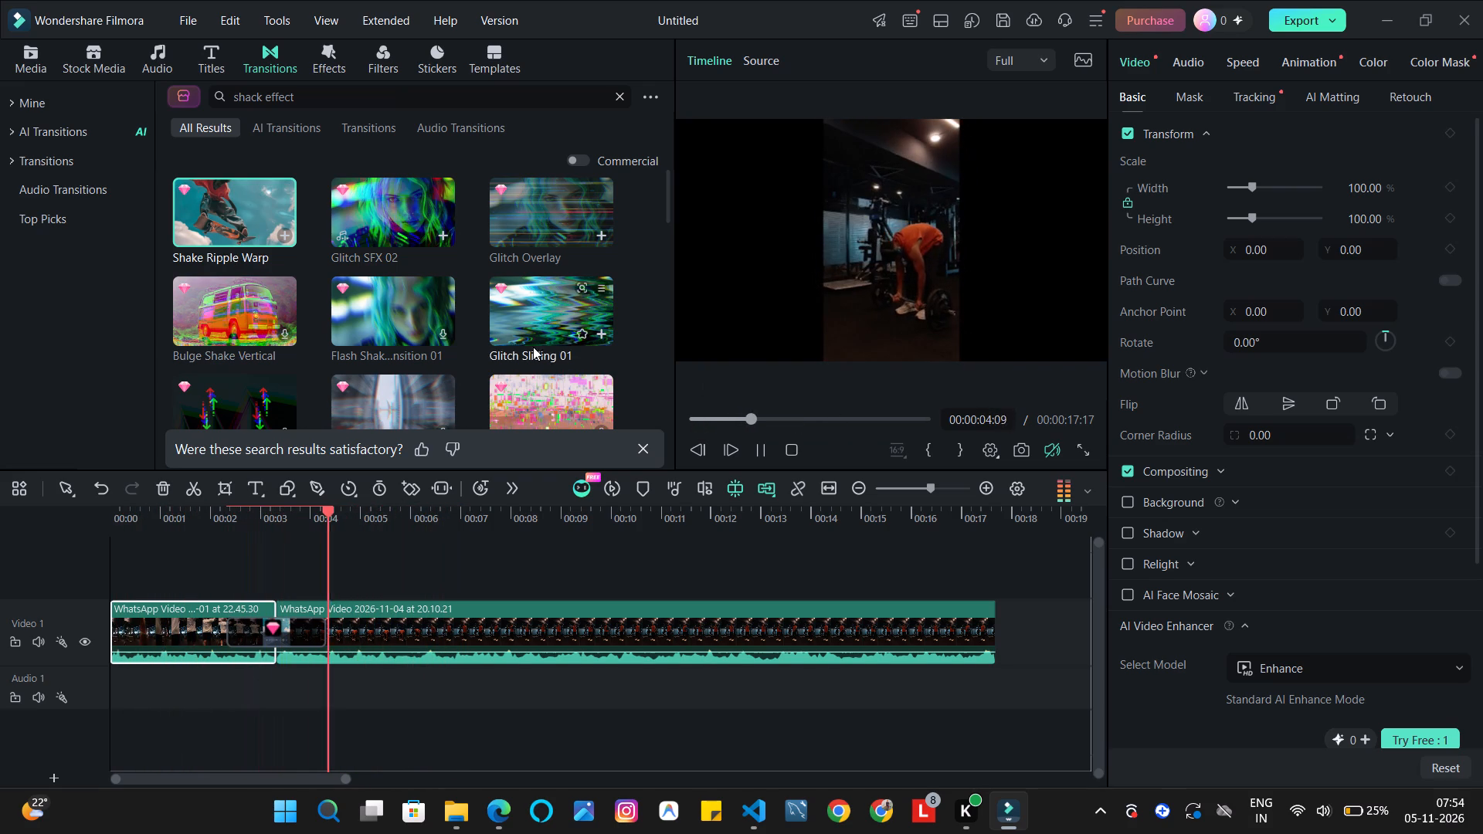
Preview Flash Shake Transition 02 and look through the neighbouring shack effect results.
scroll(286, 303, down, 1)
click(267, 310)
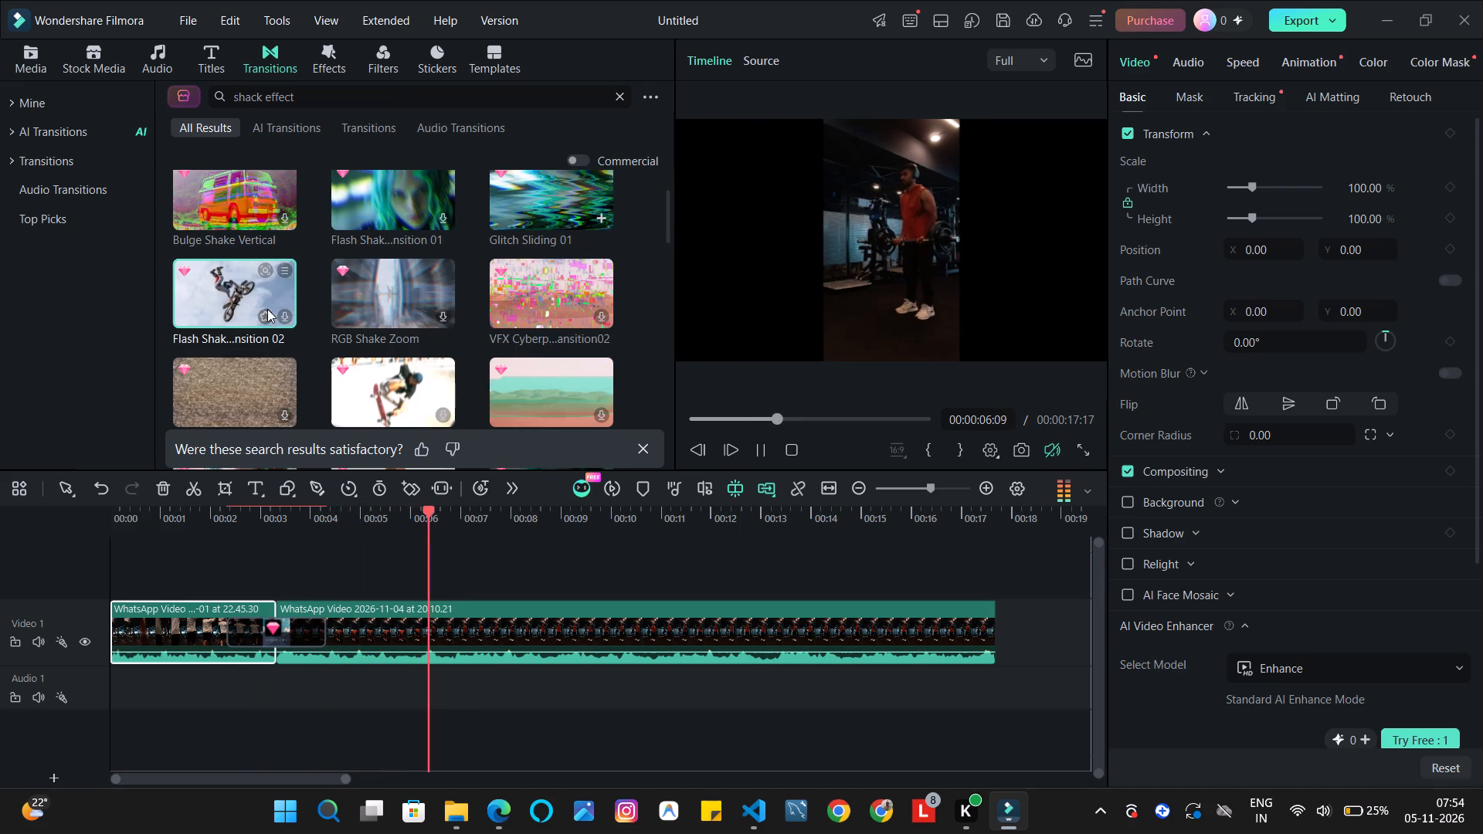
click(241, 310)
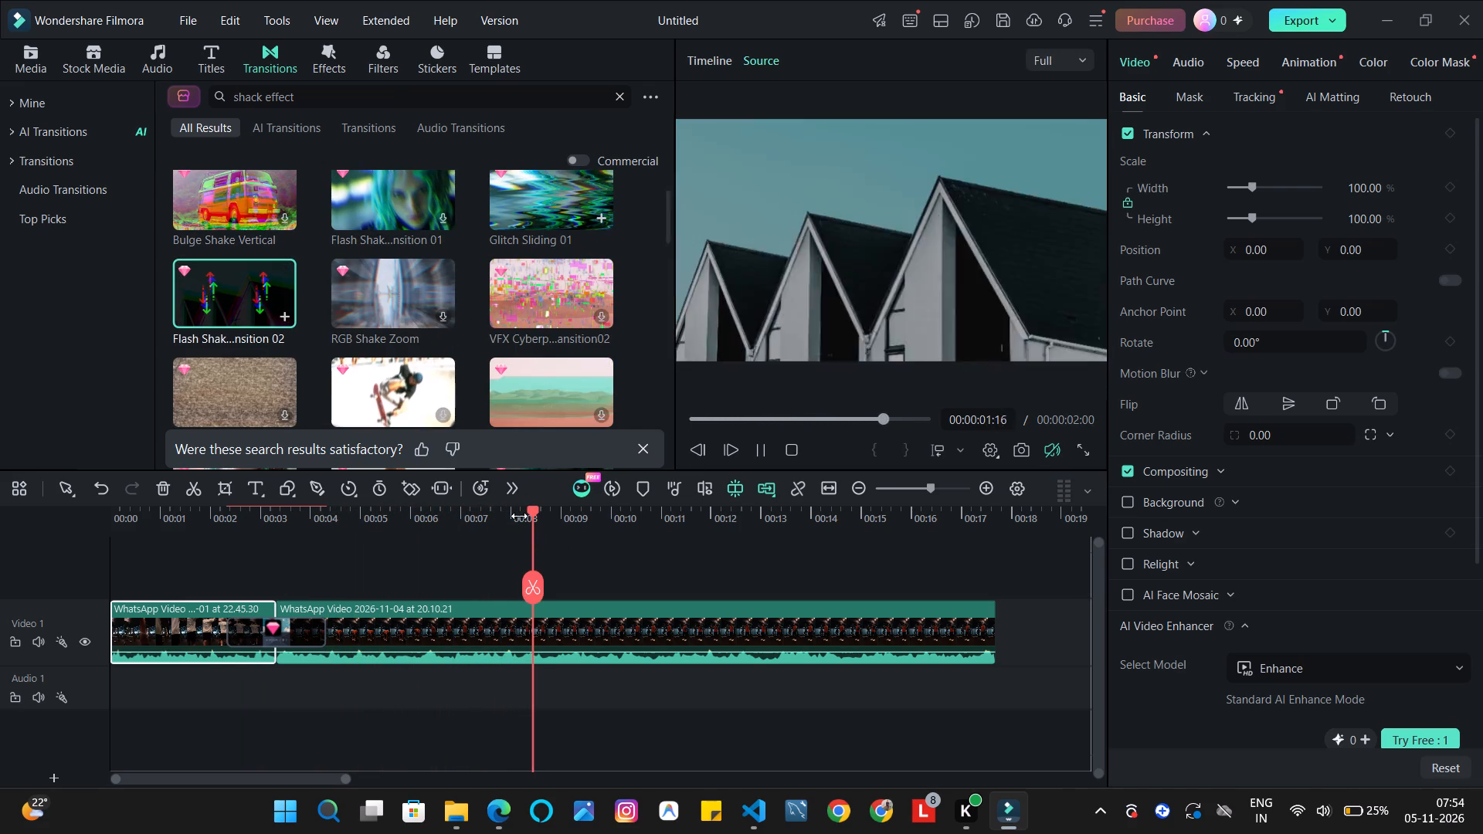
scroll(388, 364, down, 2)
scroll(307, 253, up, 1)
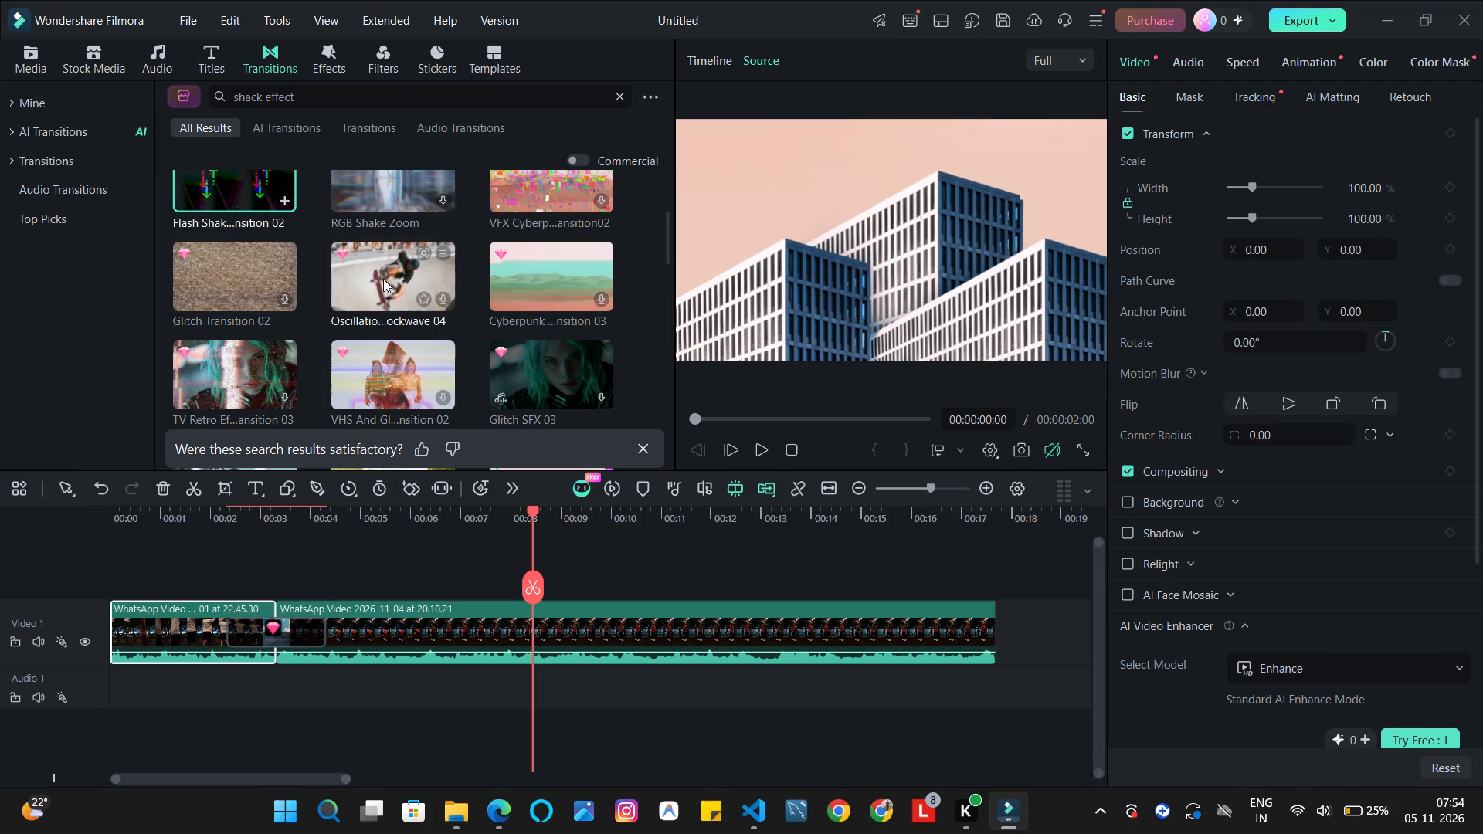
Replace the transition between the two gym clips with Oscillation Shockwave 04.
click(400, 278)
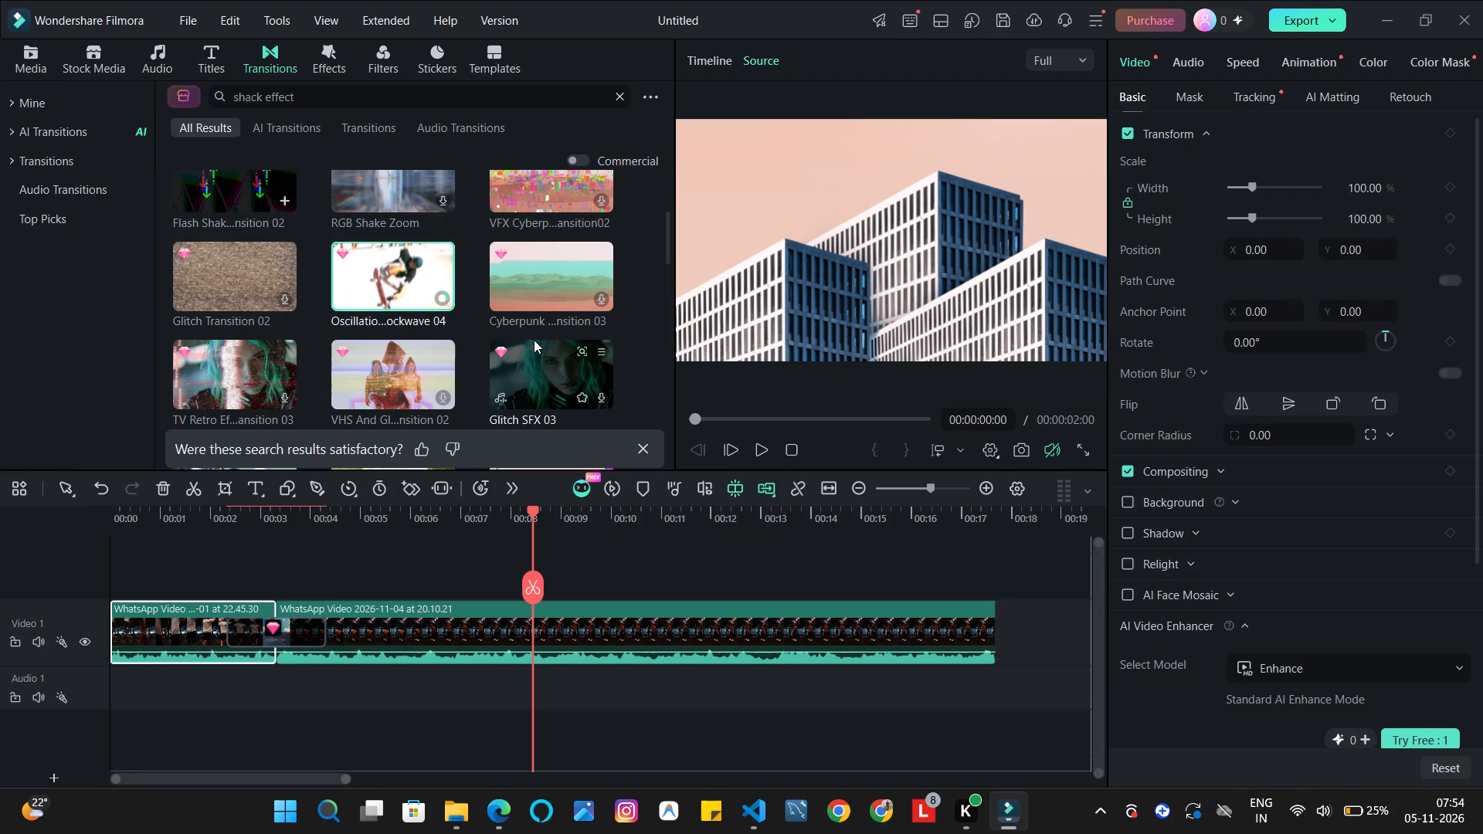
click(387, 276)
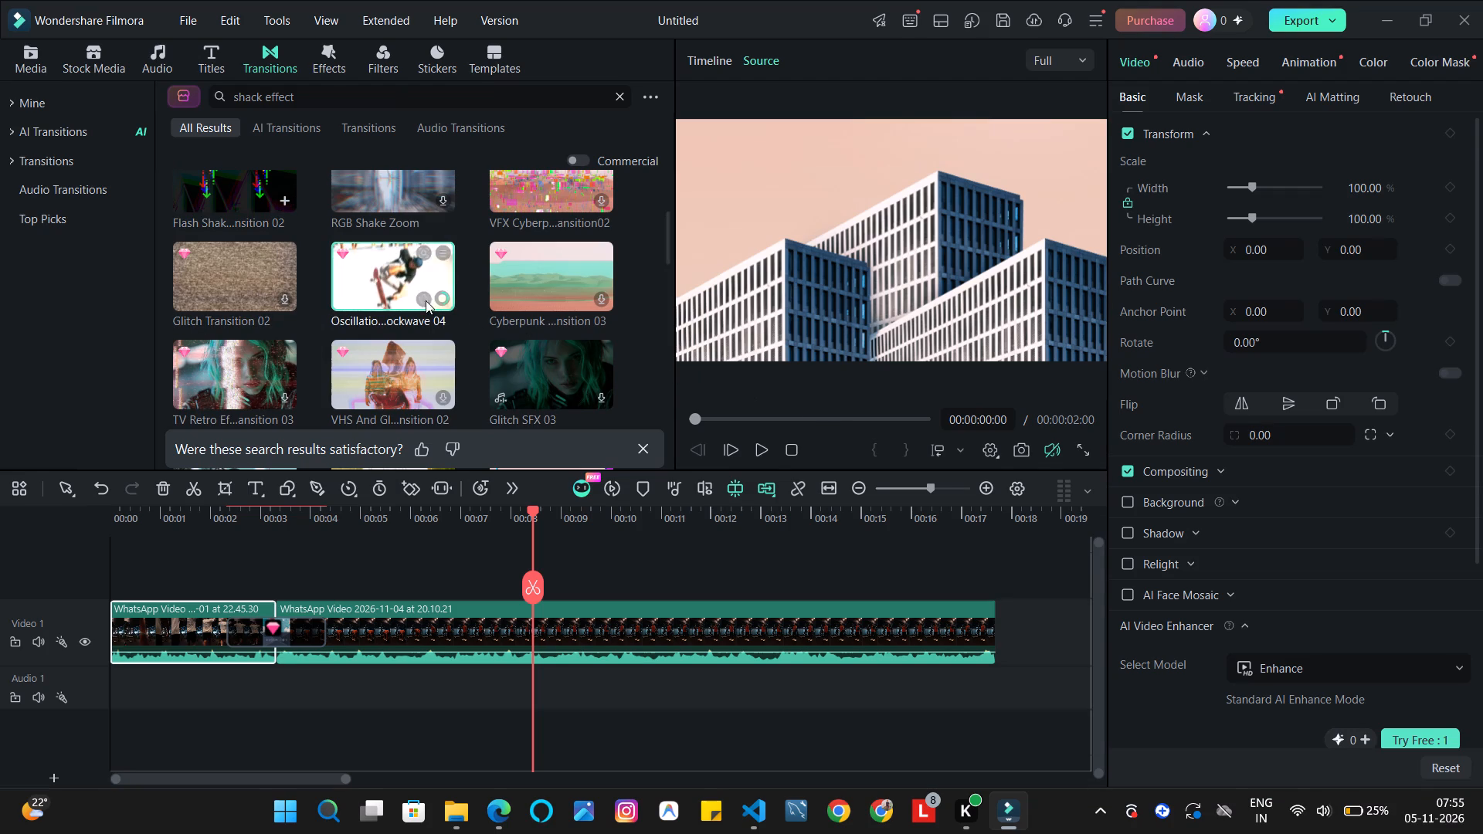
click(395, 285)
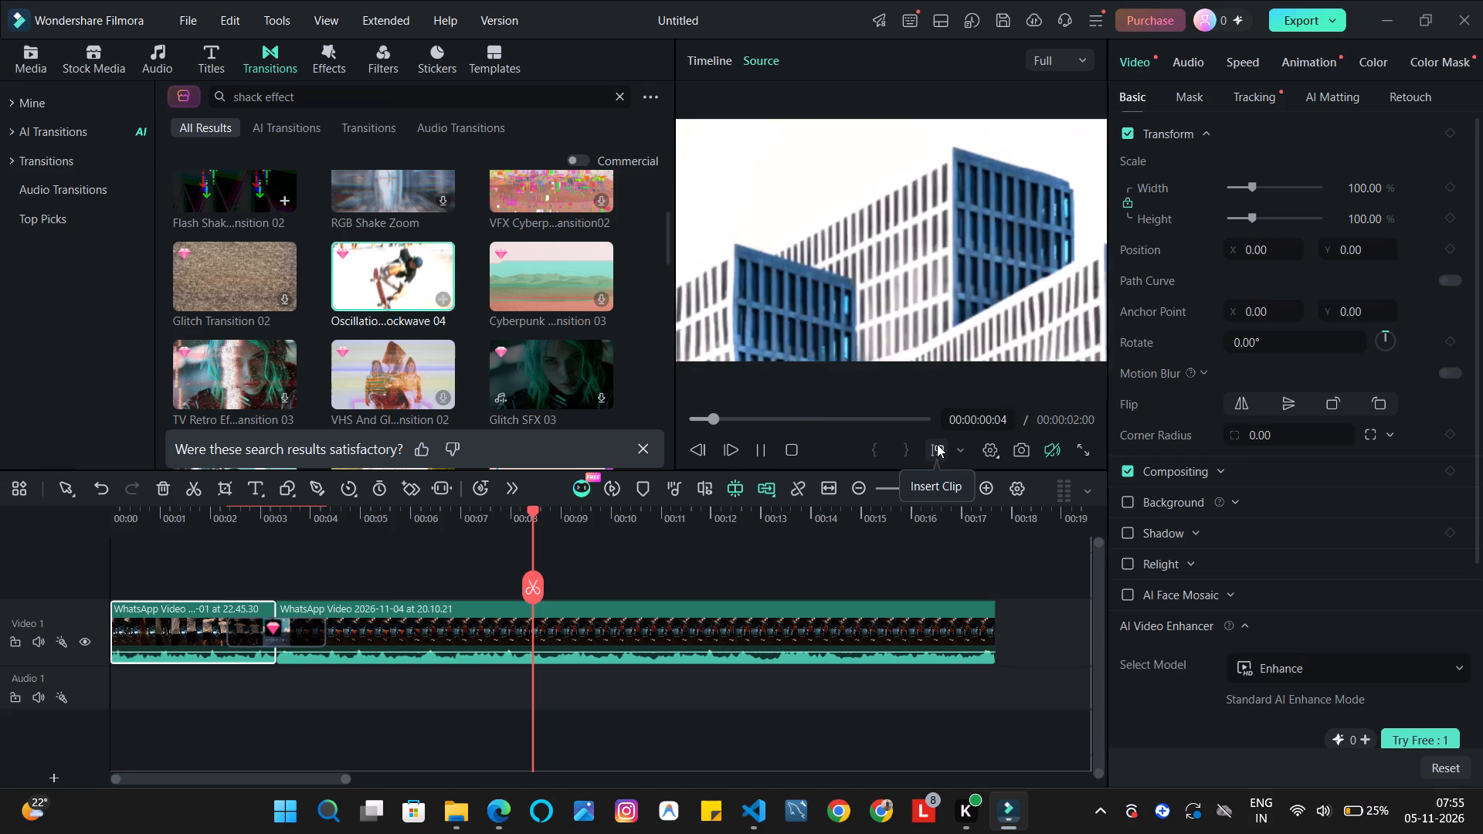
click(383, 271)
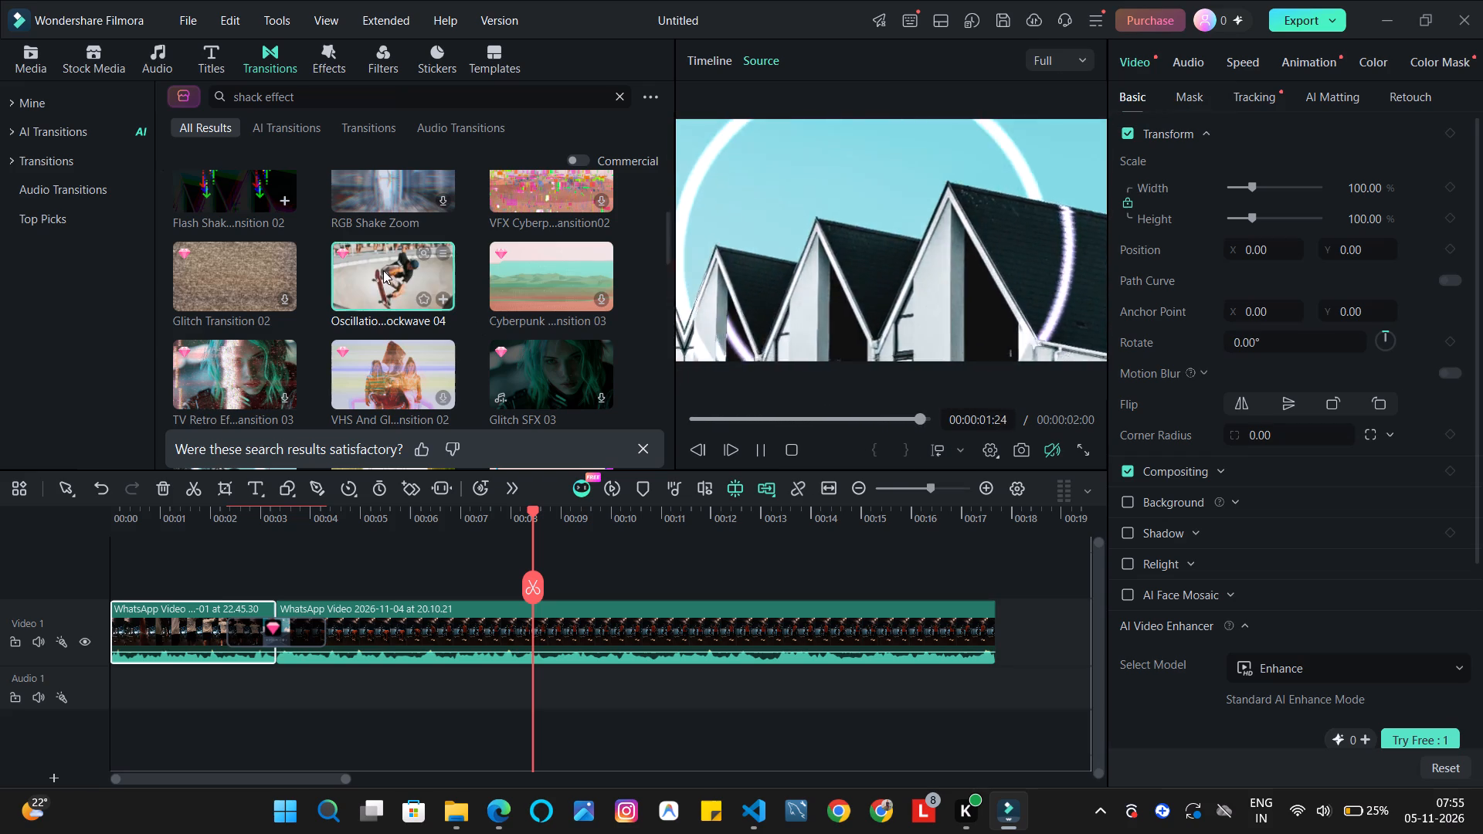
click(936, 439)
Play back the timeline from before the join to check the Oscillation Shockwave 04 transition.
drag(806, 412, 696, 429)
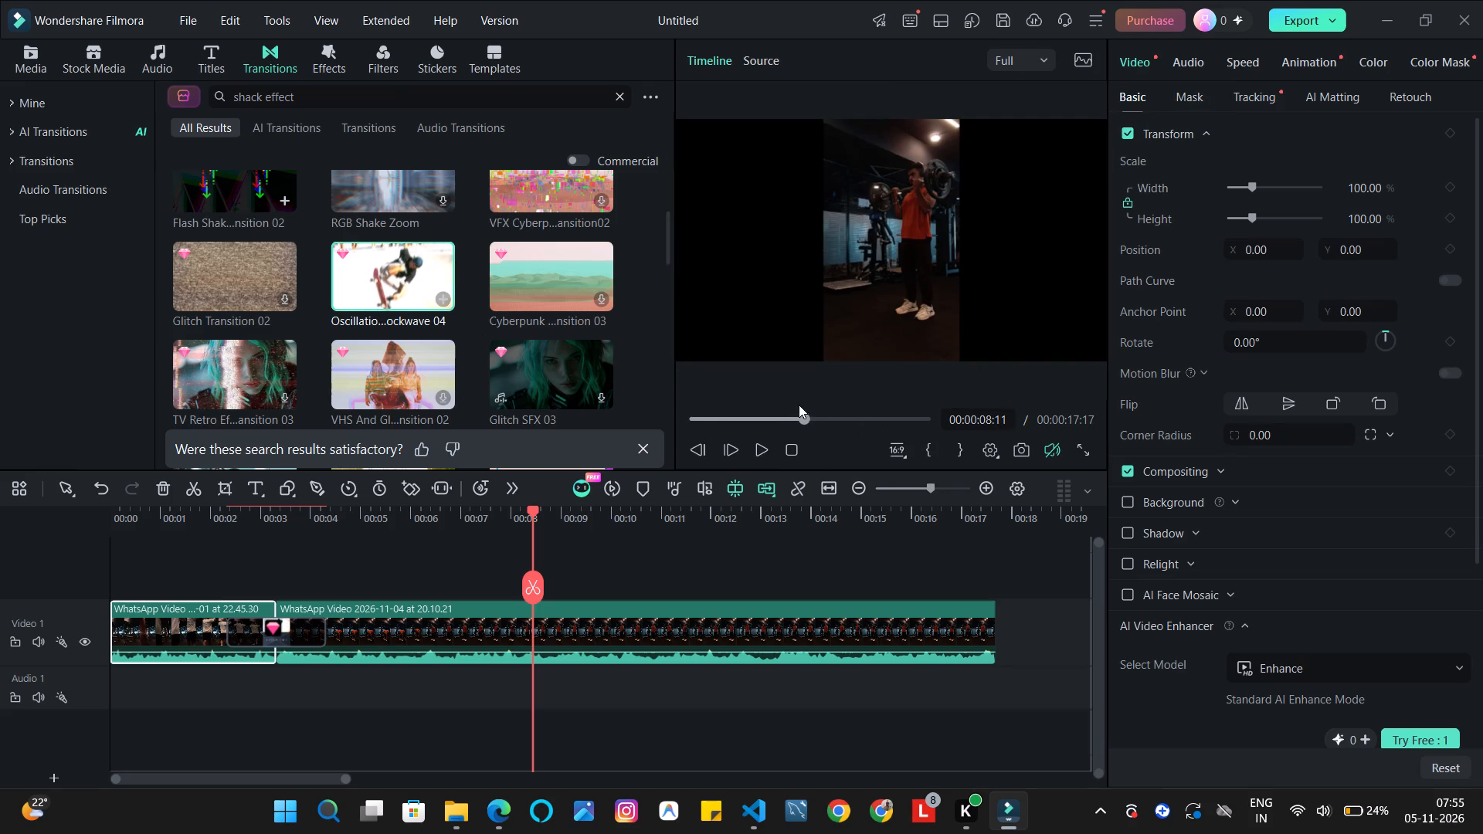
drag(798, 416, 699, 427)
key(space)
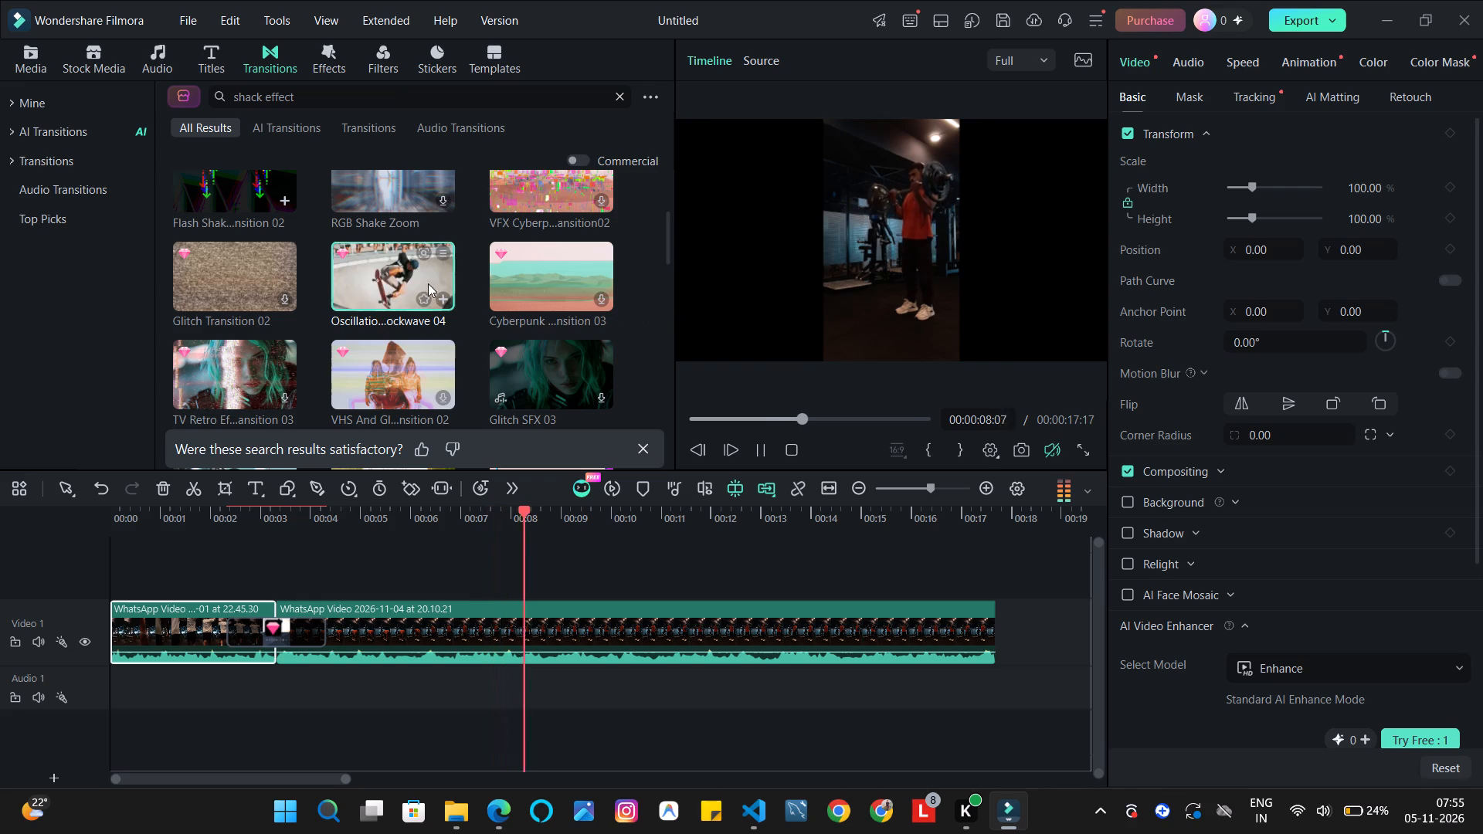
click(456, 609)
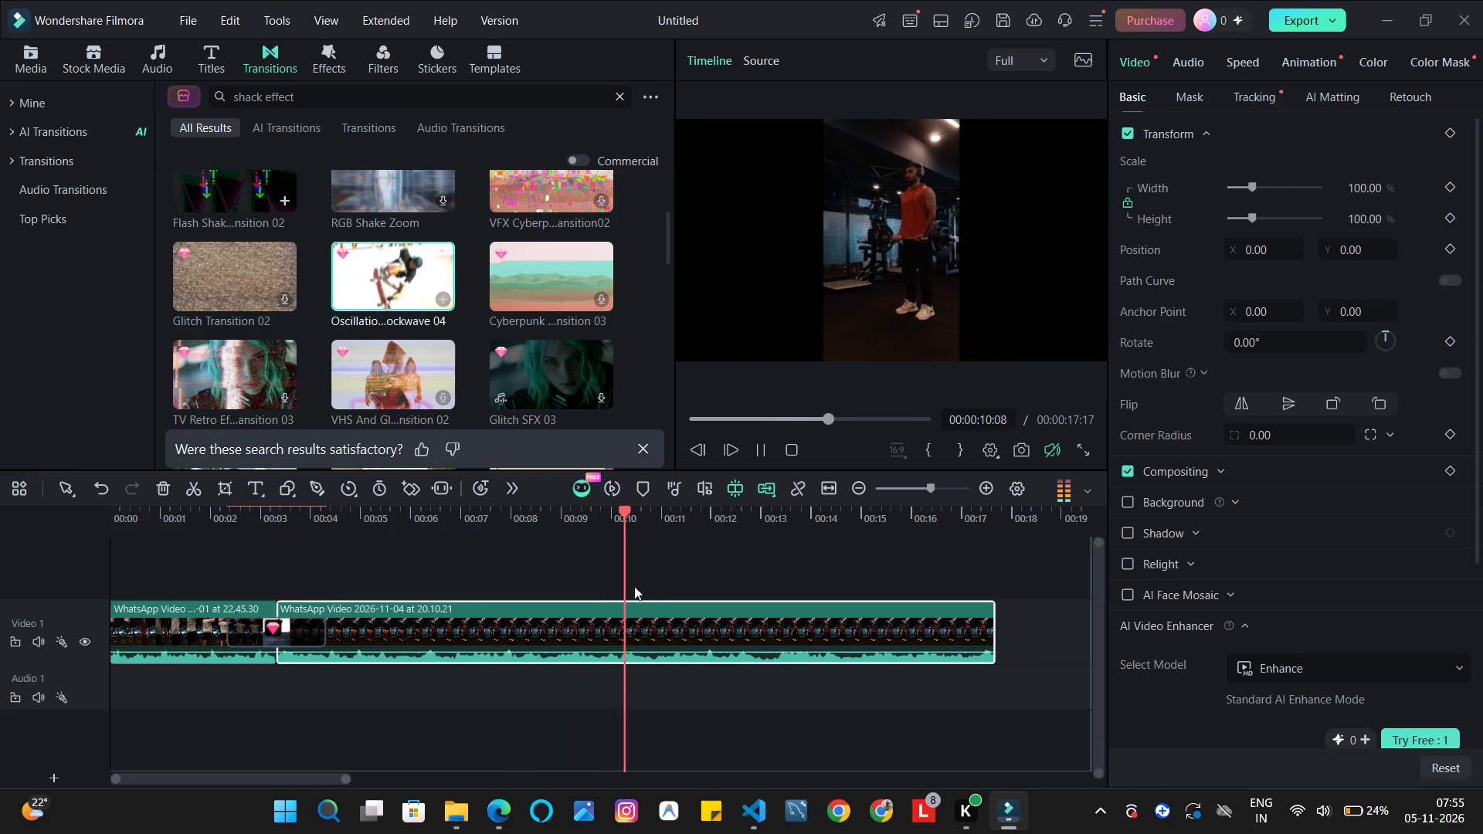
click(632, 581)
click(684, 569)
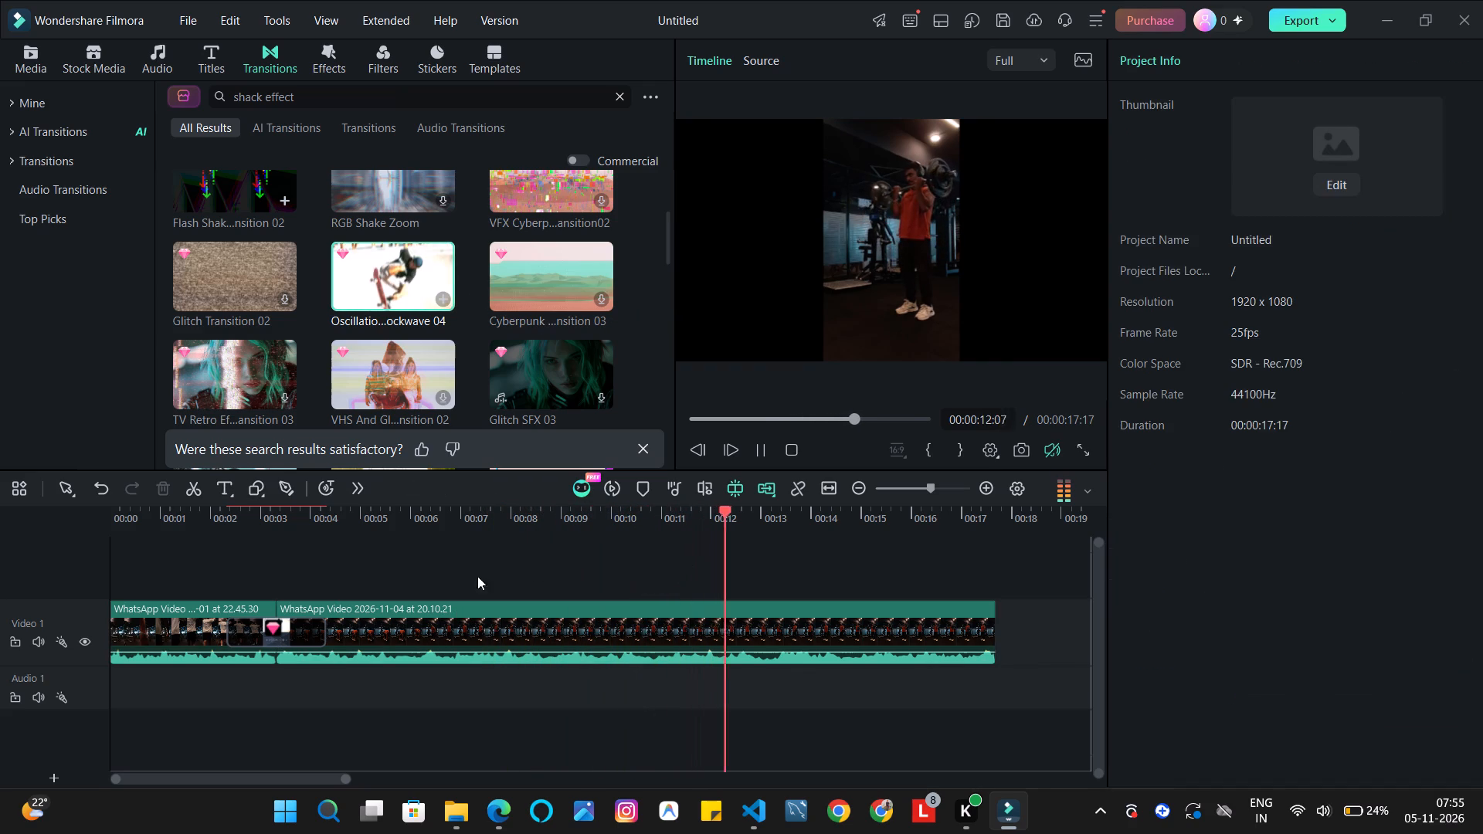
Lengthen the transition between the two gym clips to a duration of 00:00:06:16.
click(309, 634)
drag(325, 625, 645, 664)
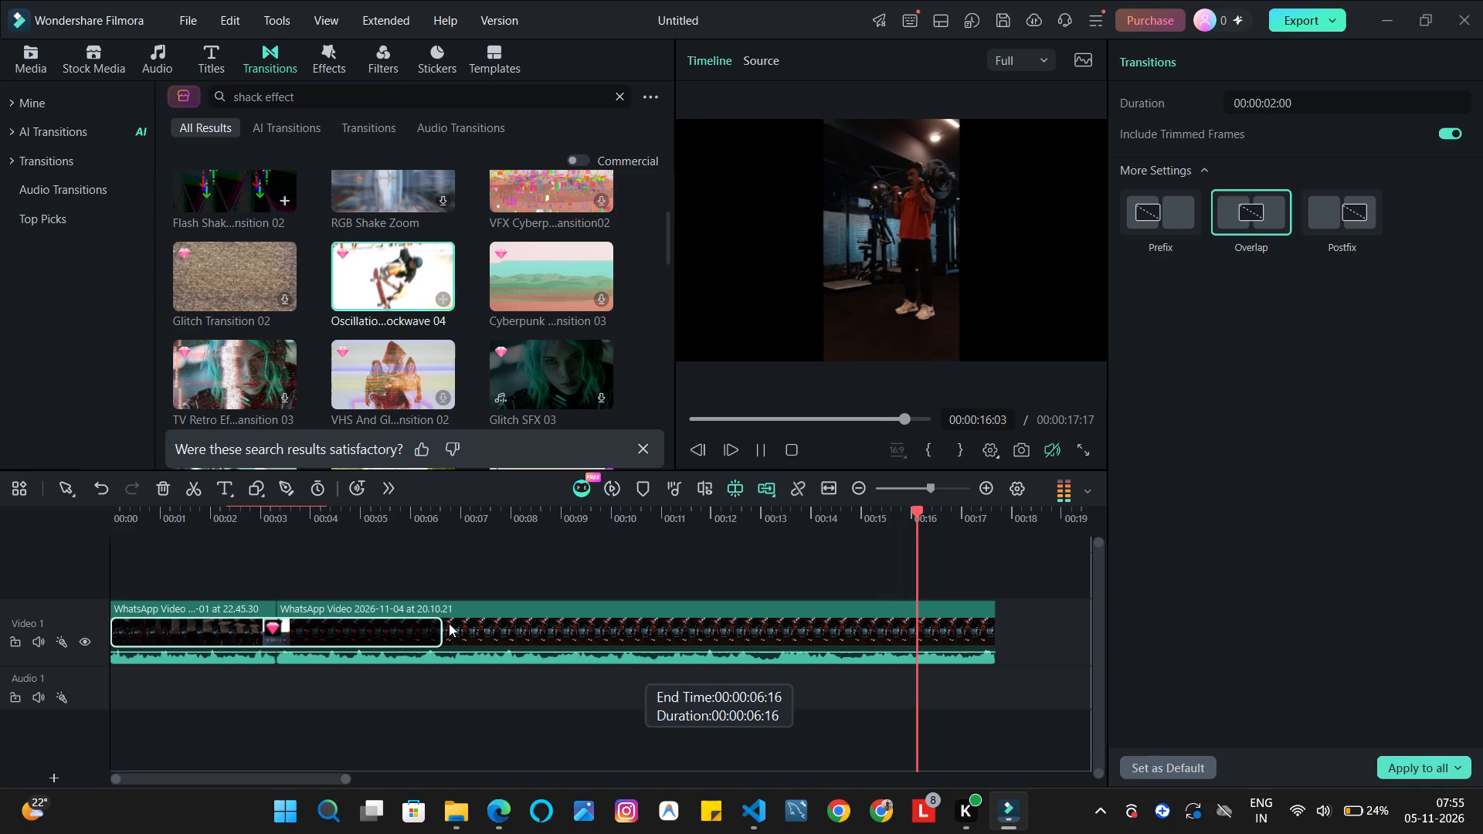
click(378, 625)
drag(378, 624, 392, 627)
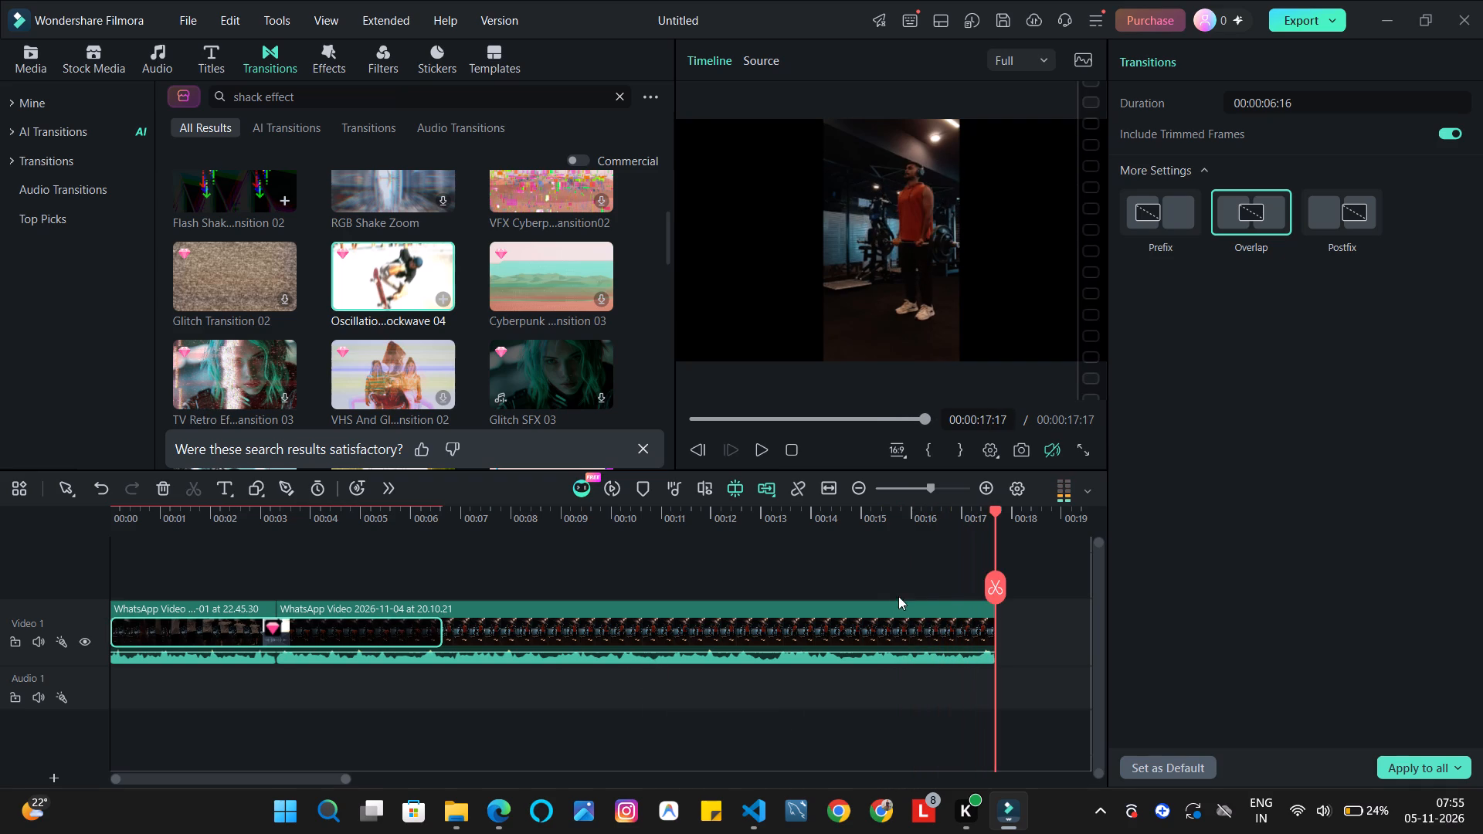
Play back the timeline from near its start to check the lengthened transition.
drag(925, 412, 923, 412)
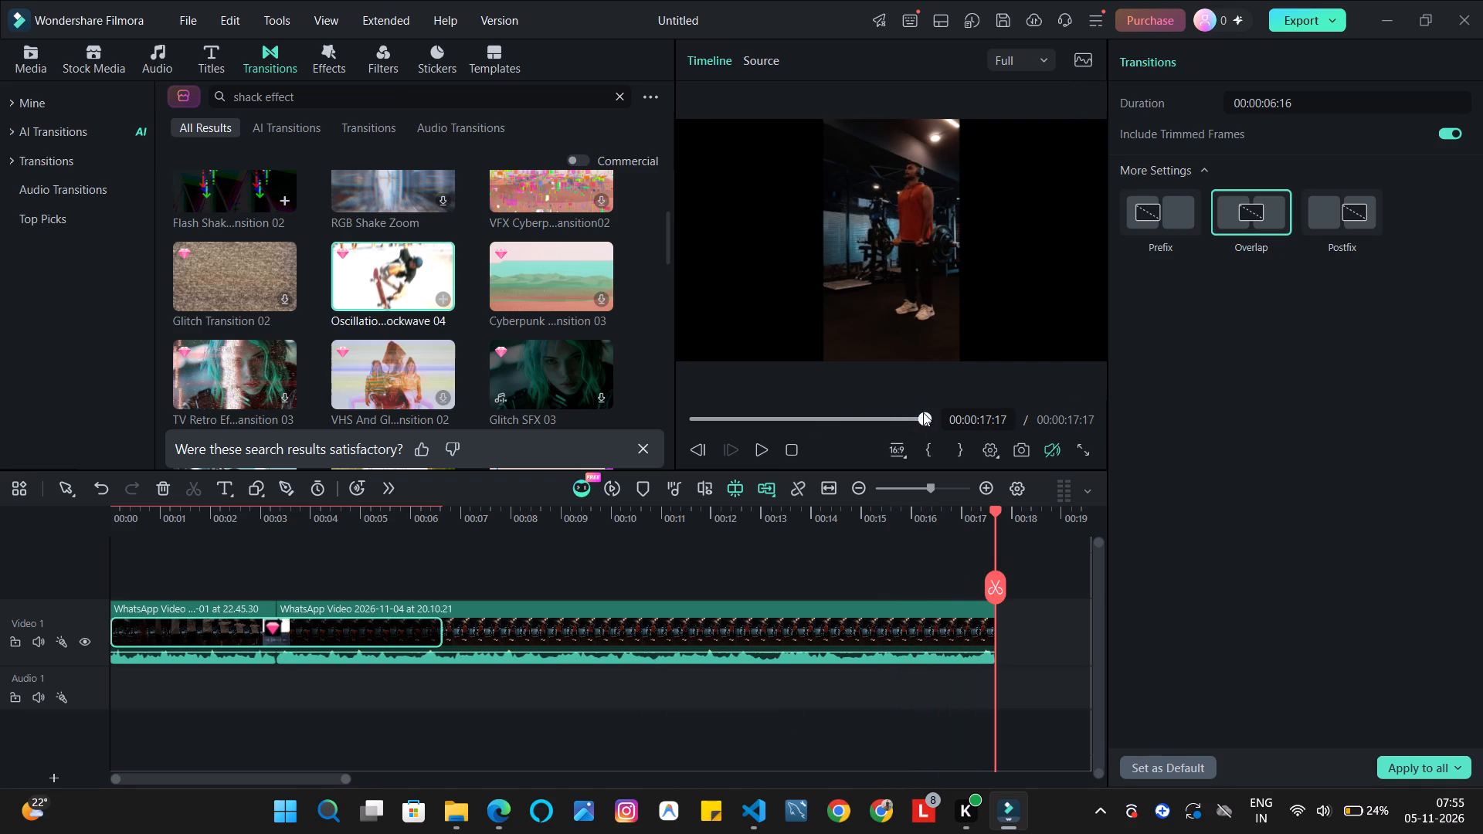
drag(923, 412, 546, 472)
key(space)
text(1)
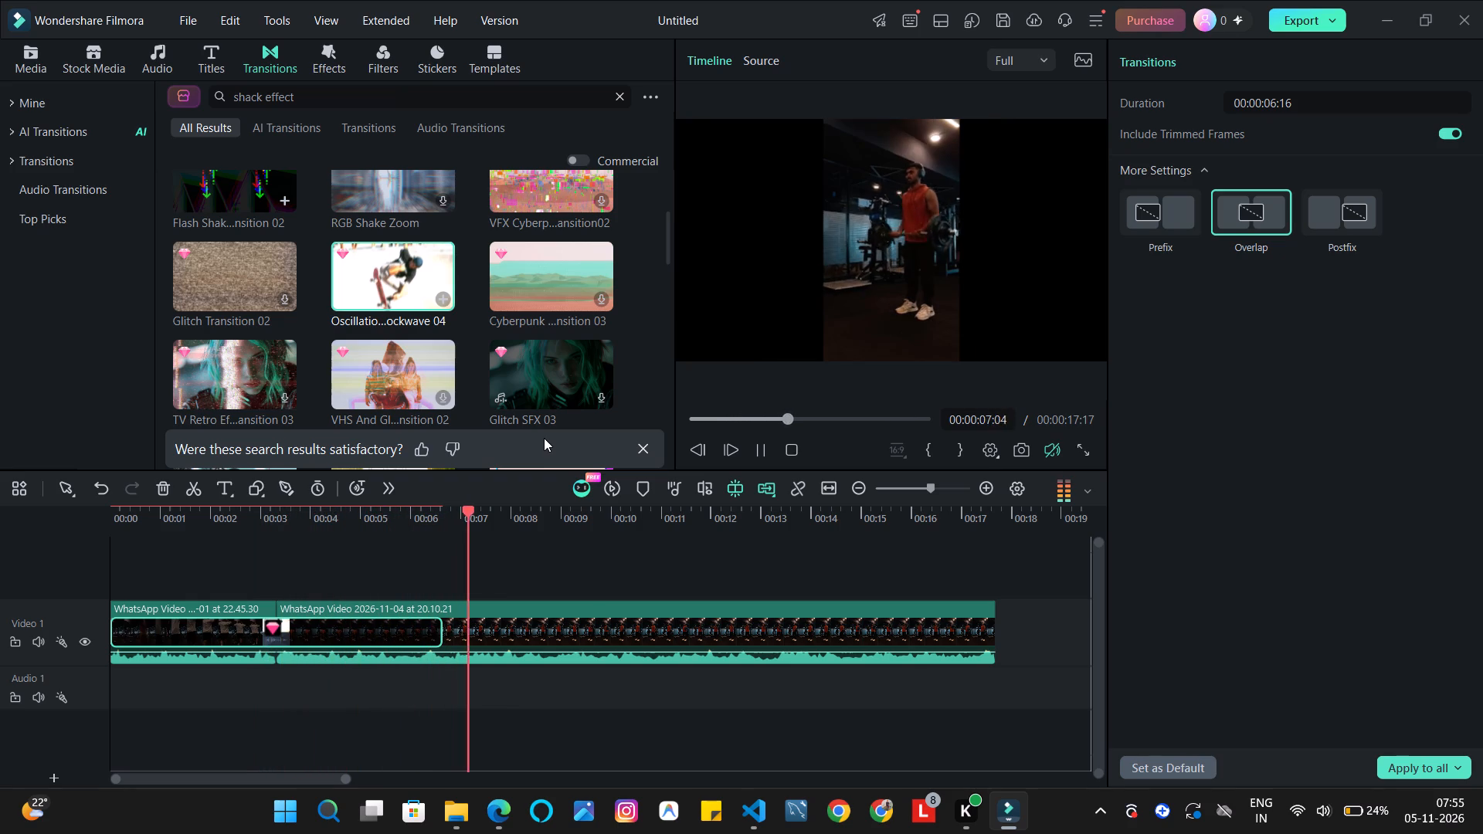
click(521, 558)
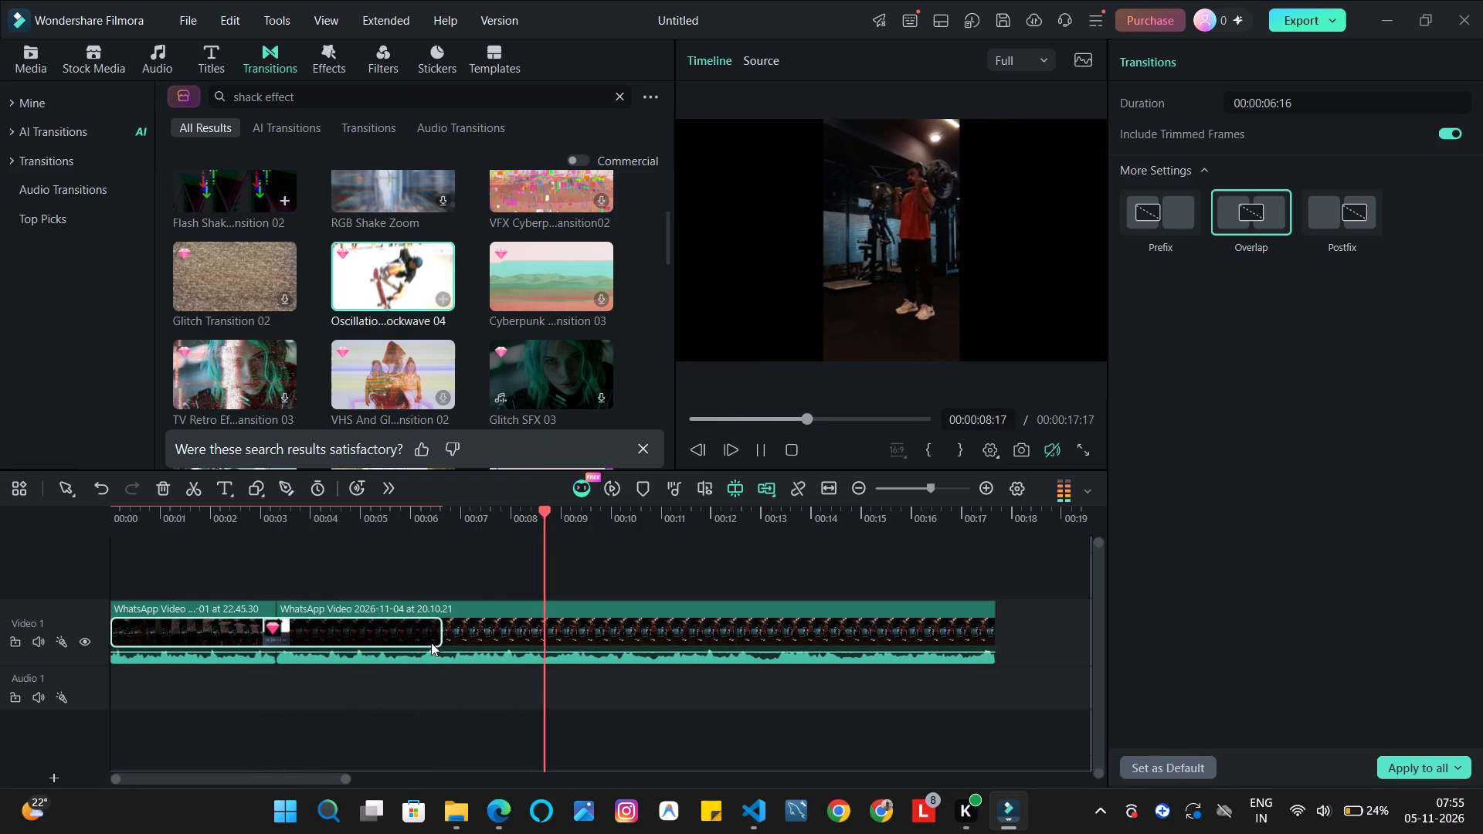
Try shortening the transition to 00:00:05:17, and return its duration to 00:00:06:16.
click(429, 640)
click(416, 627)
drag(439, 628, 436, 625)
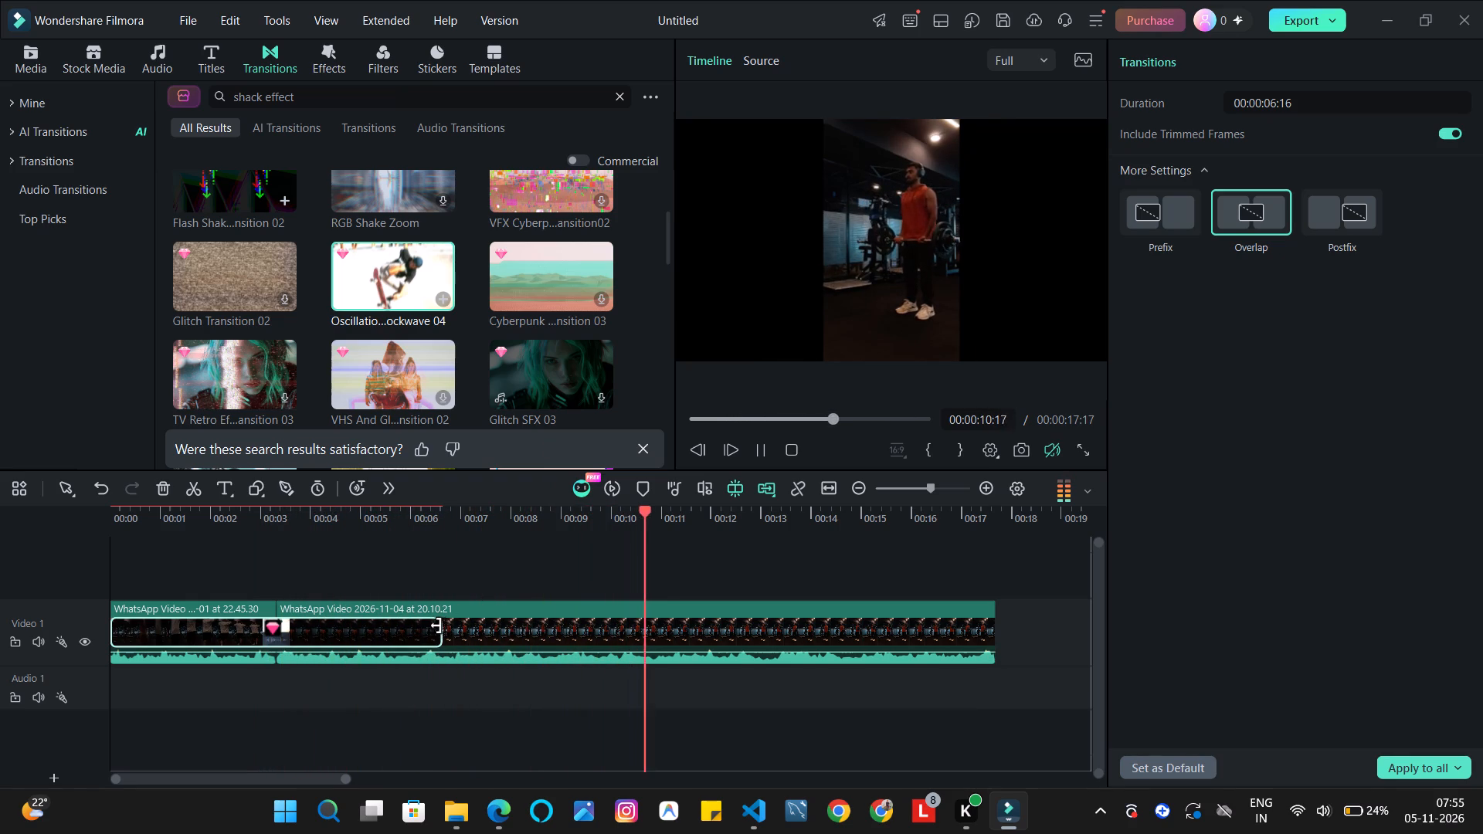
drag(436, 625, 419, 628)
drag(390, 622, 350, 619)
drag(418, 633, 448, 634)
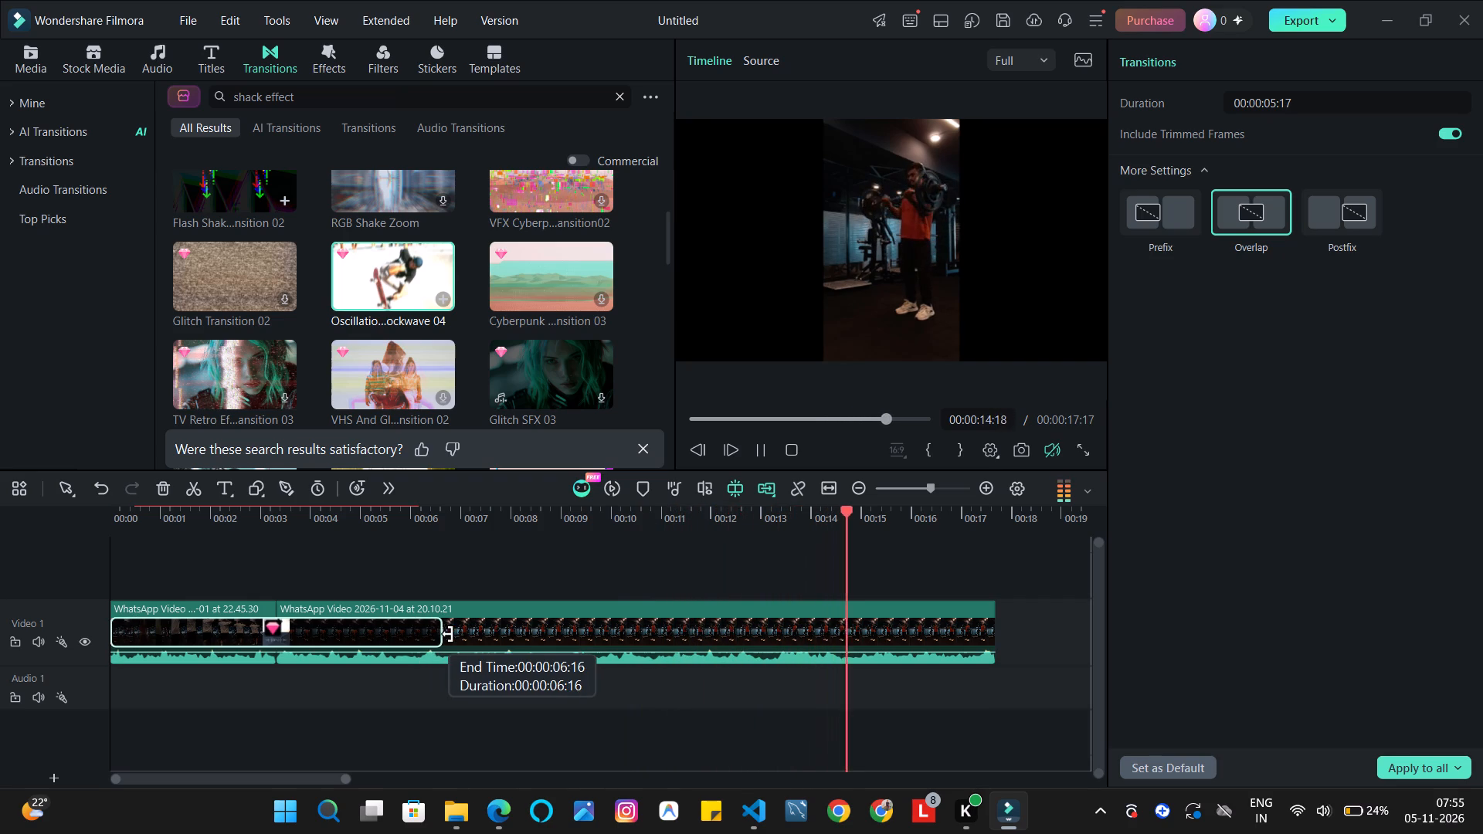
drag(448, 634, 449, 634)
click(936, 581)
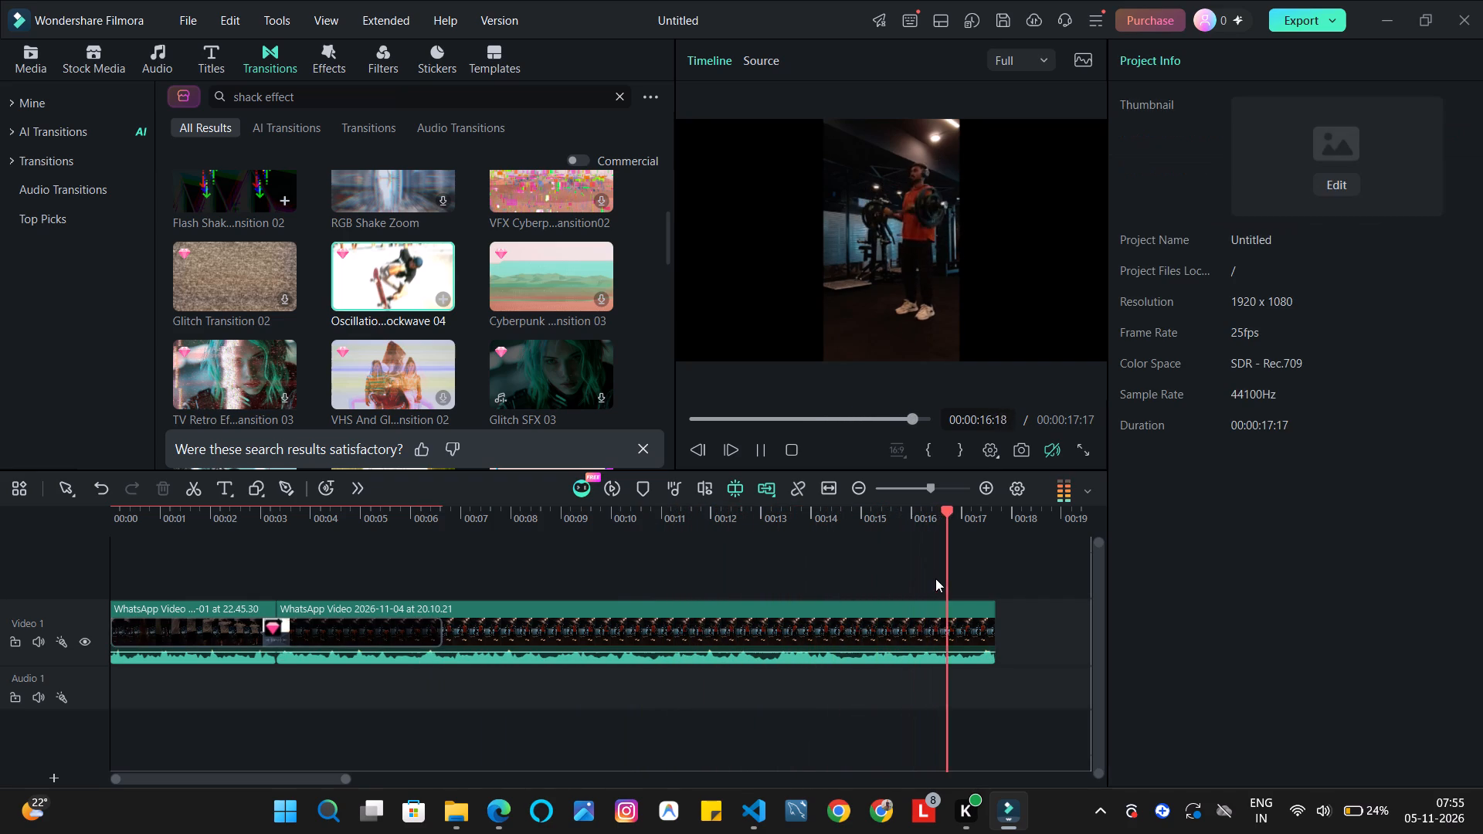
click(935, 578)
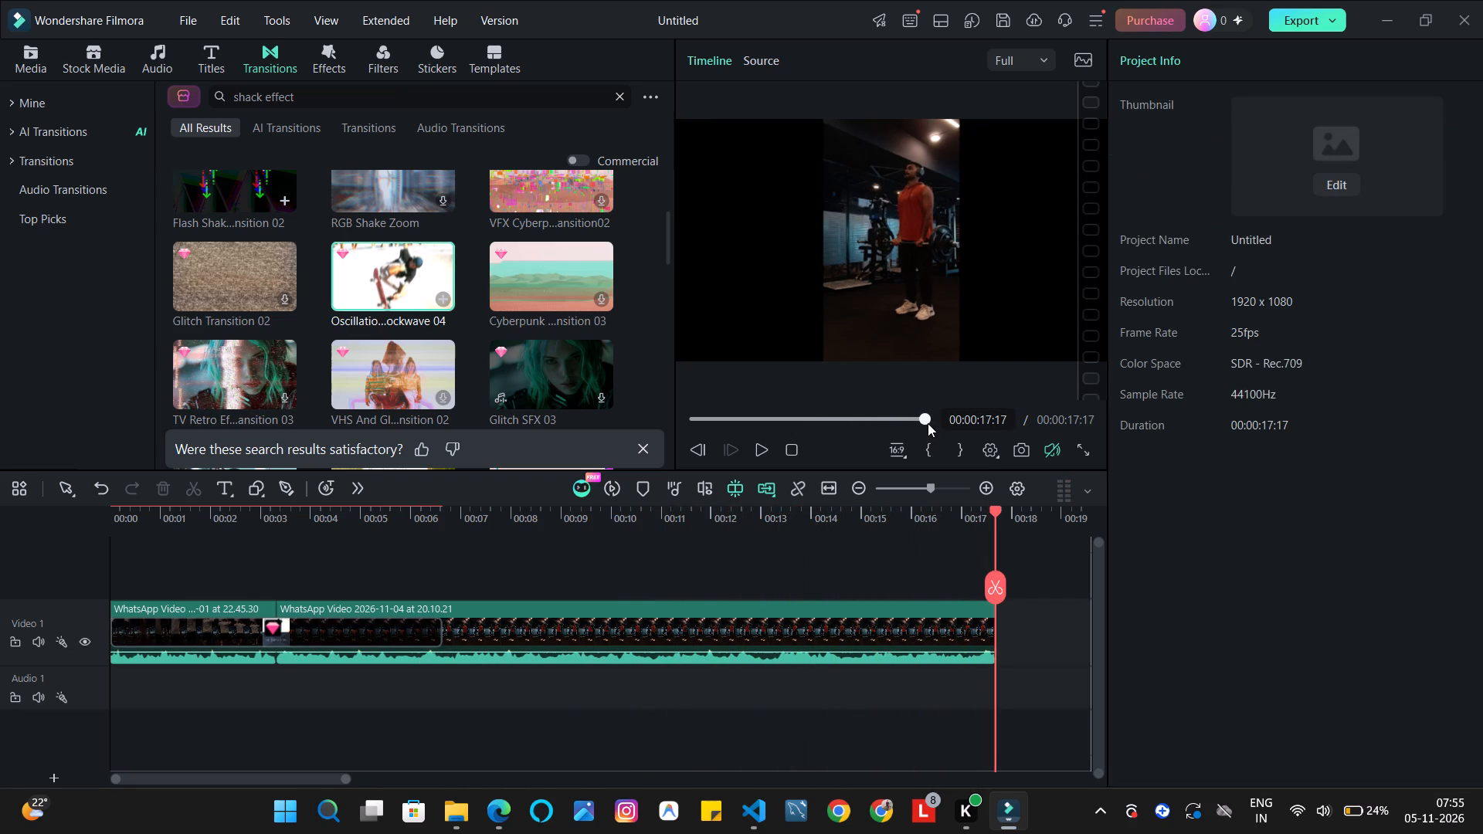
Play back the join once more through the end of the Oscillation Shockwave 04 transition.
drag(928, 422, 449, 486)
key(space)
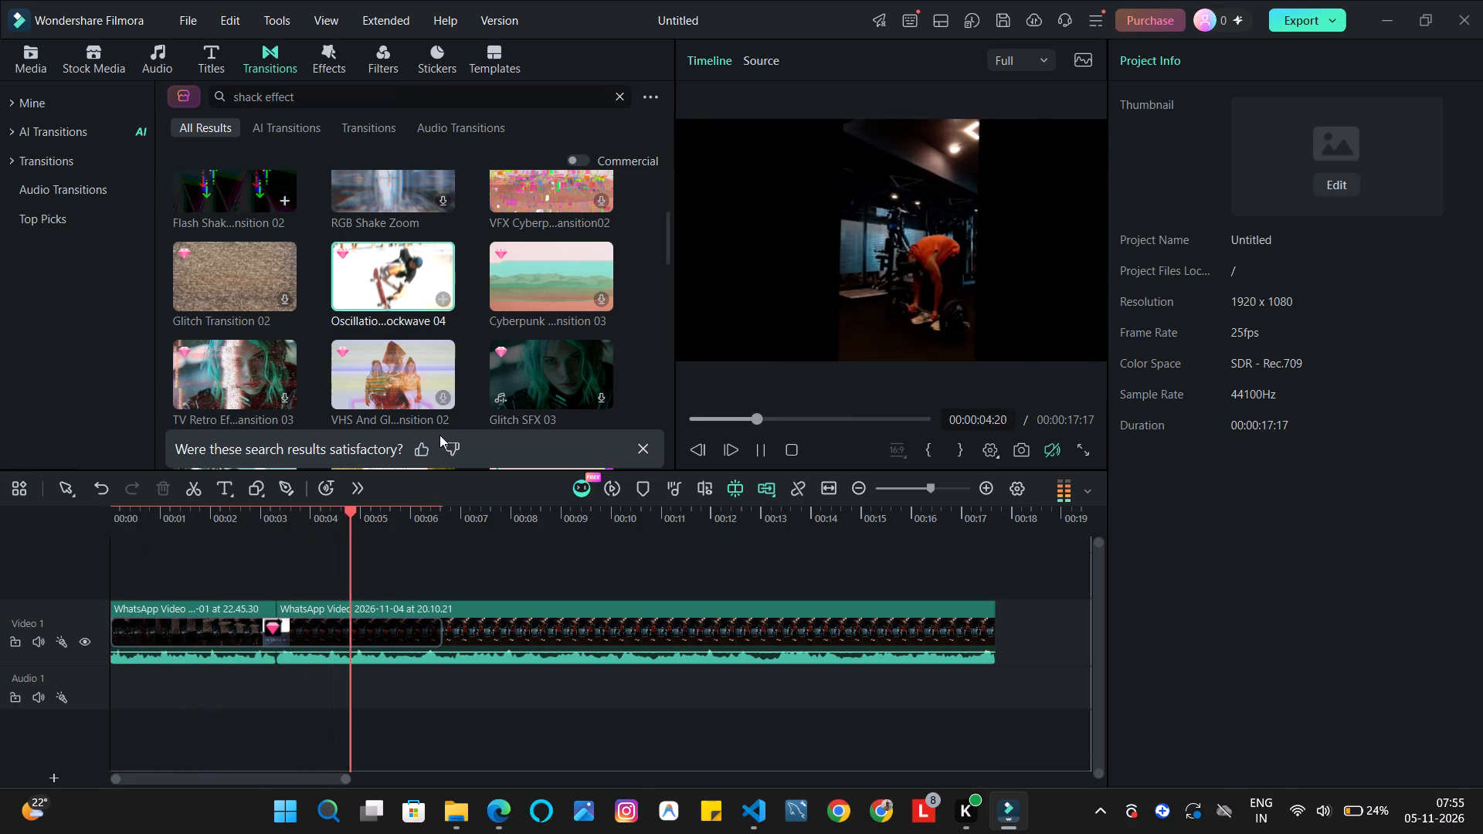
key(space)
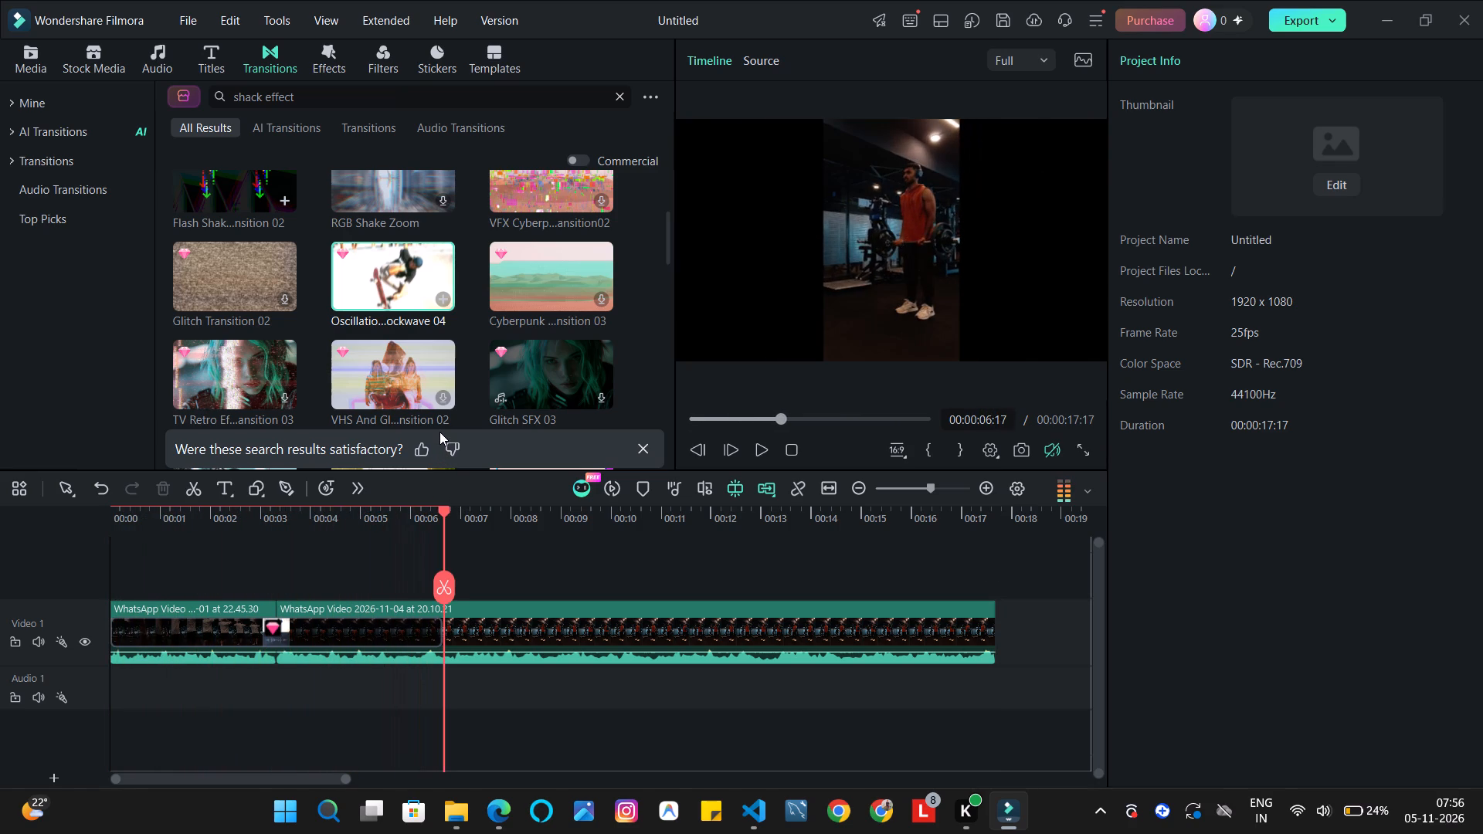
drag(447, 532, 443, 540)
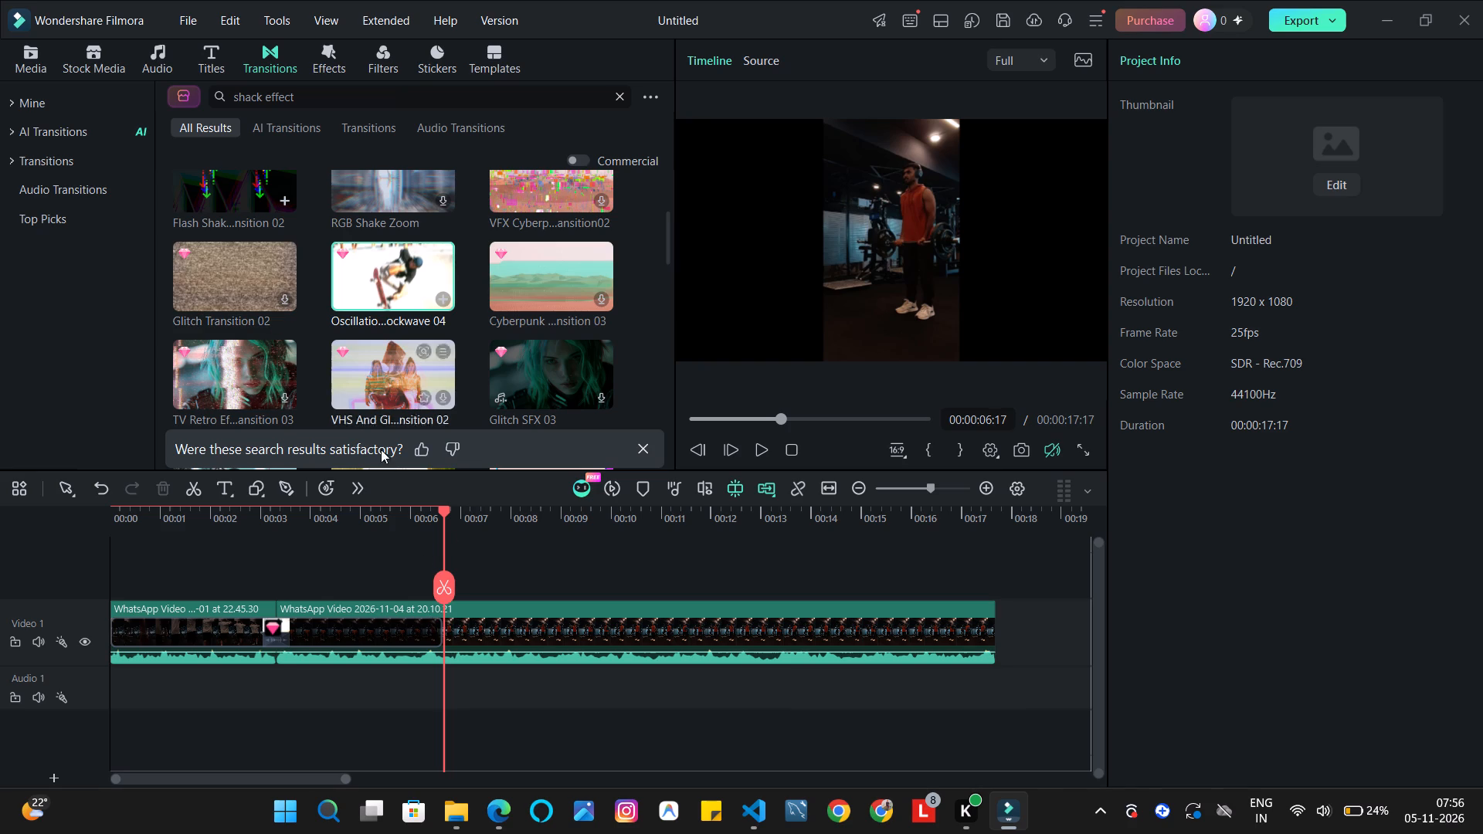
Select the second gym clip and browse the "shack effect" transition results for another shake or glitch transition to use.
click(467, 632)
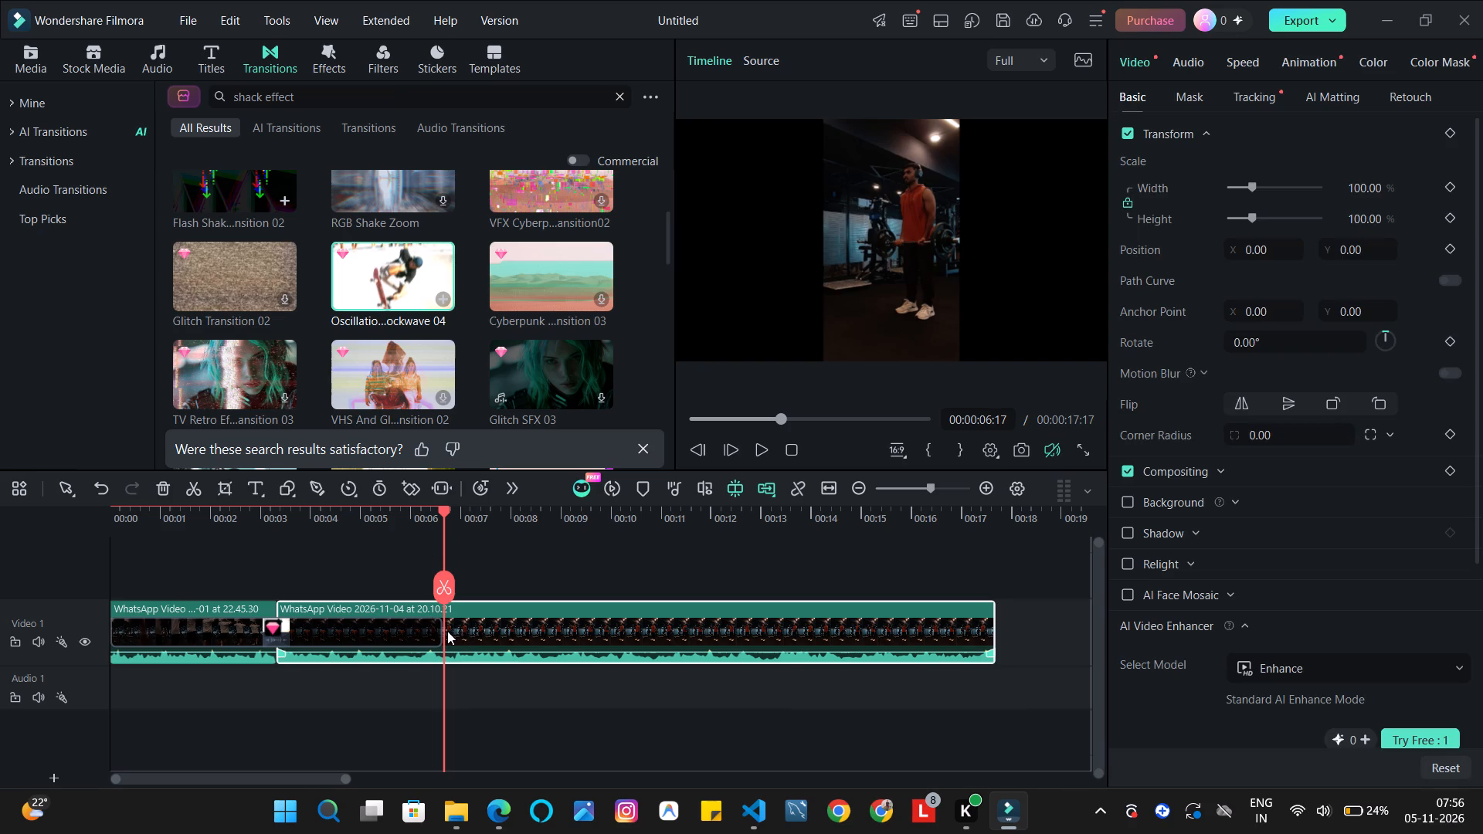
click(443, 628)
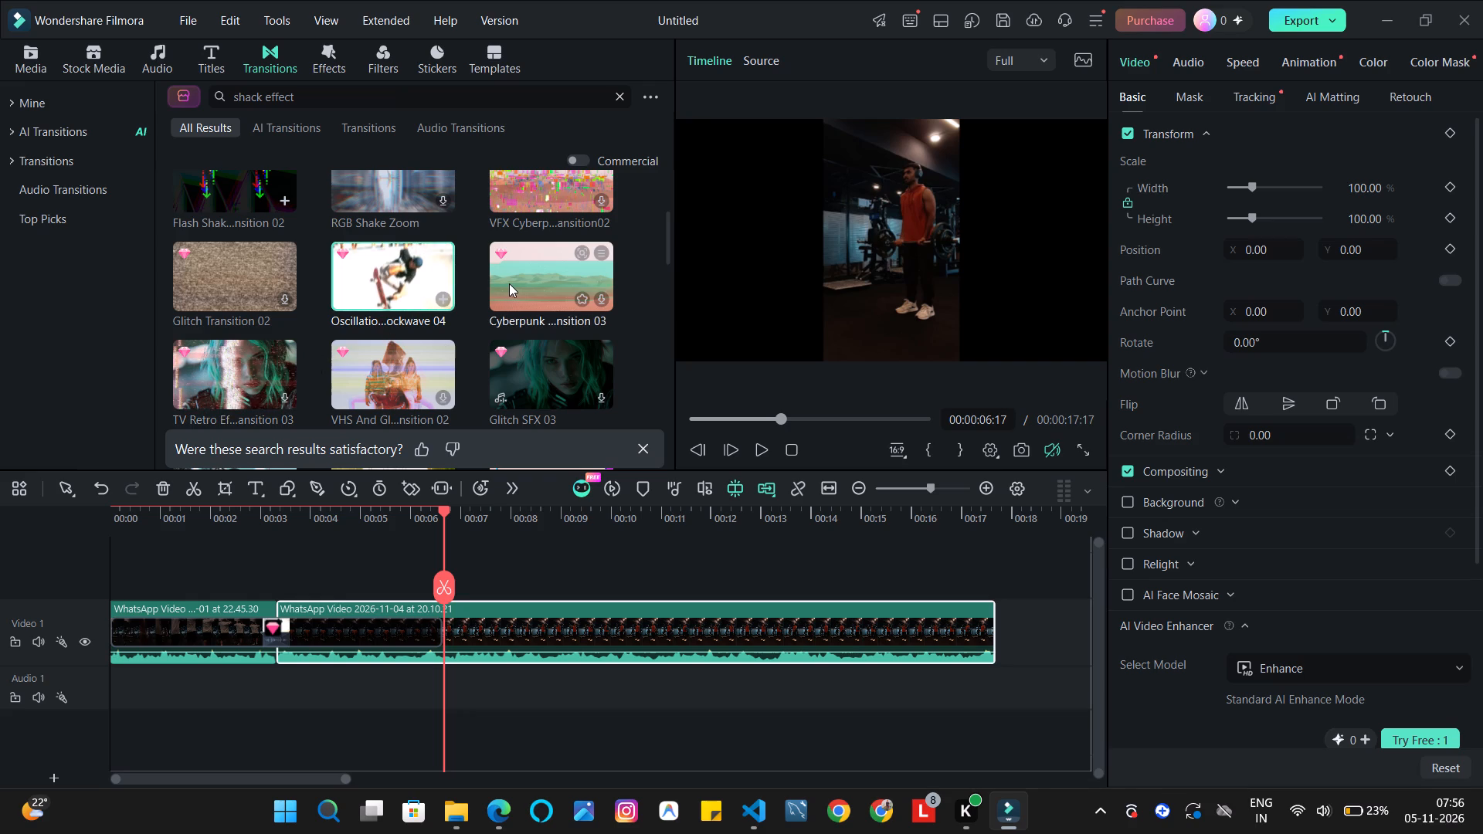
scroll(509, 283, down, 2)
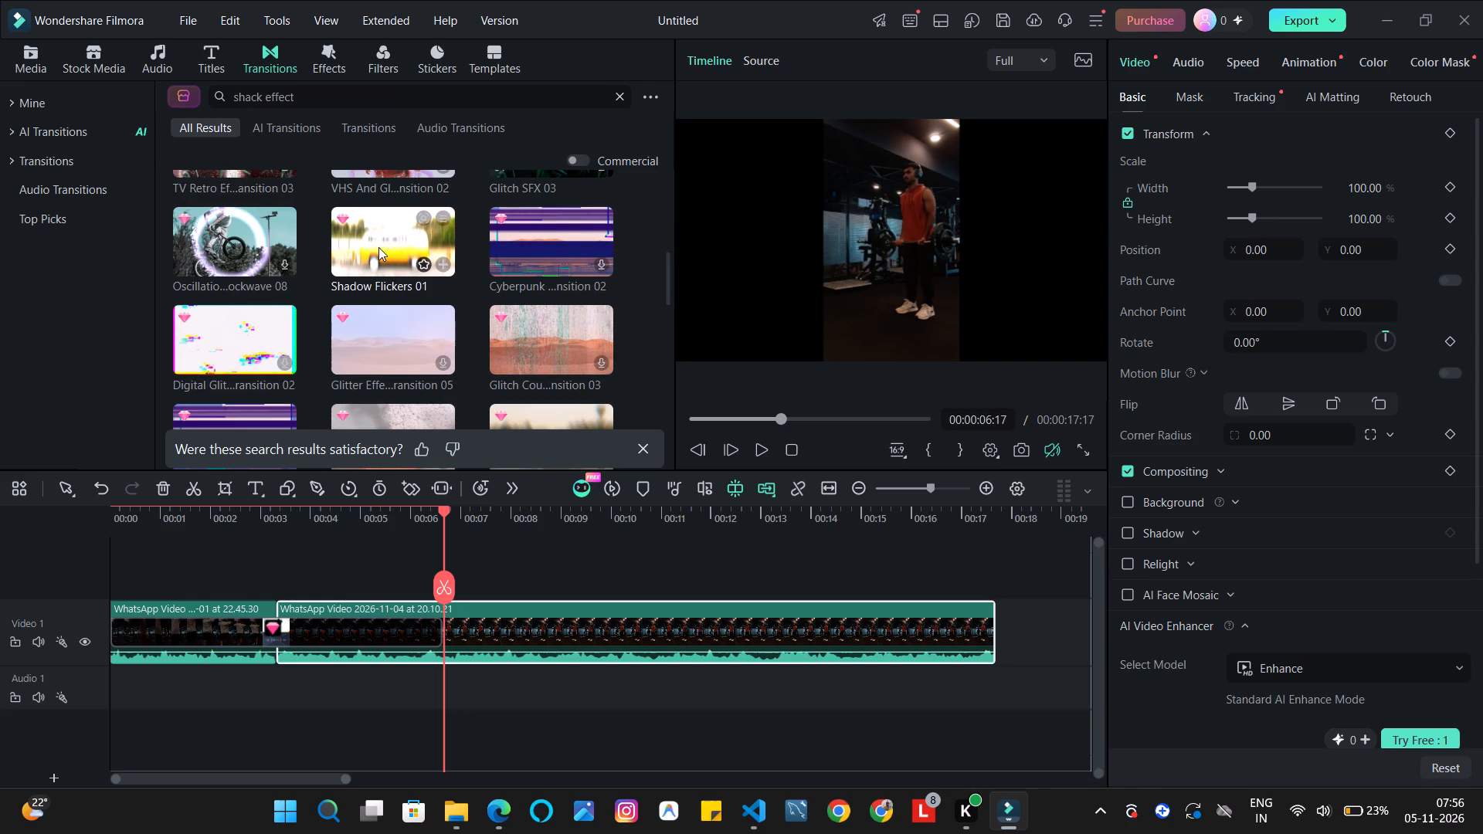
scroll(266, 251, down, 1)
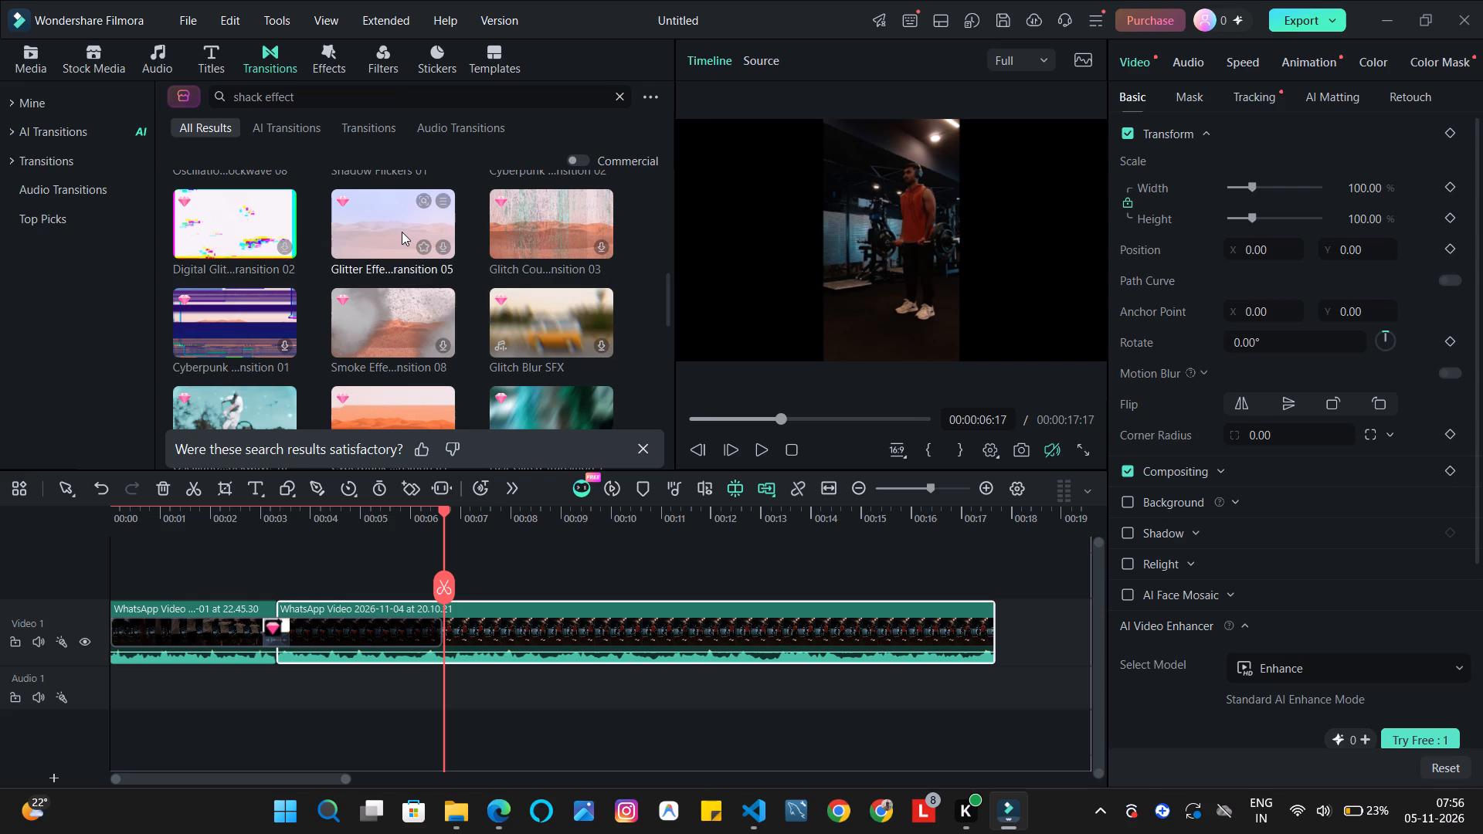
scroll(402, 232, up, 3)
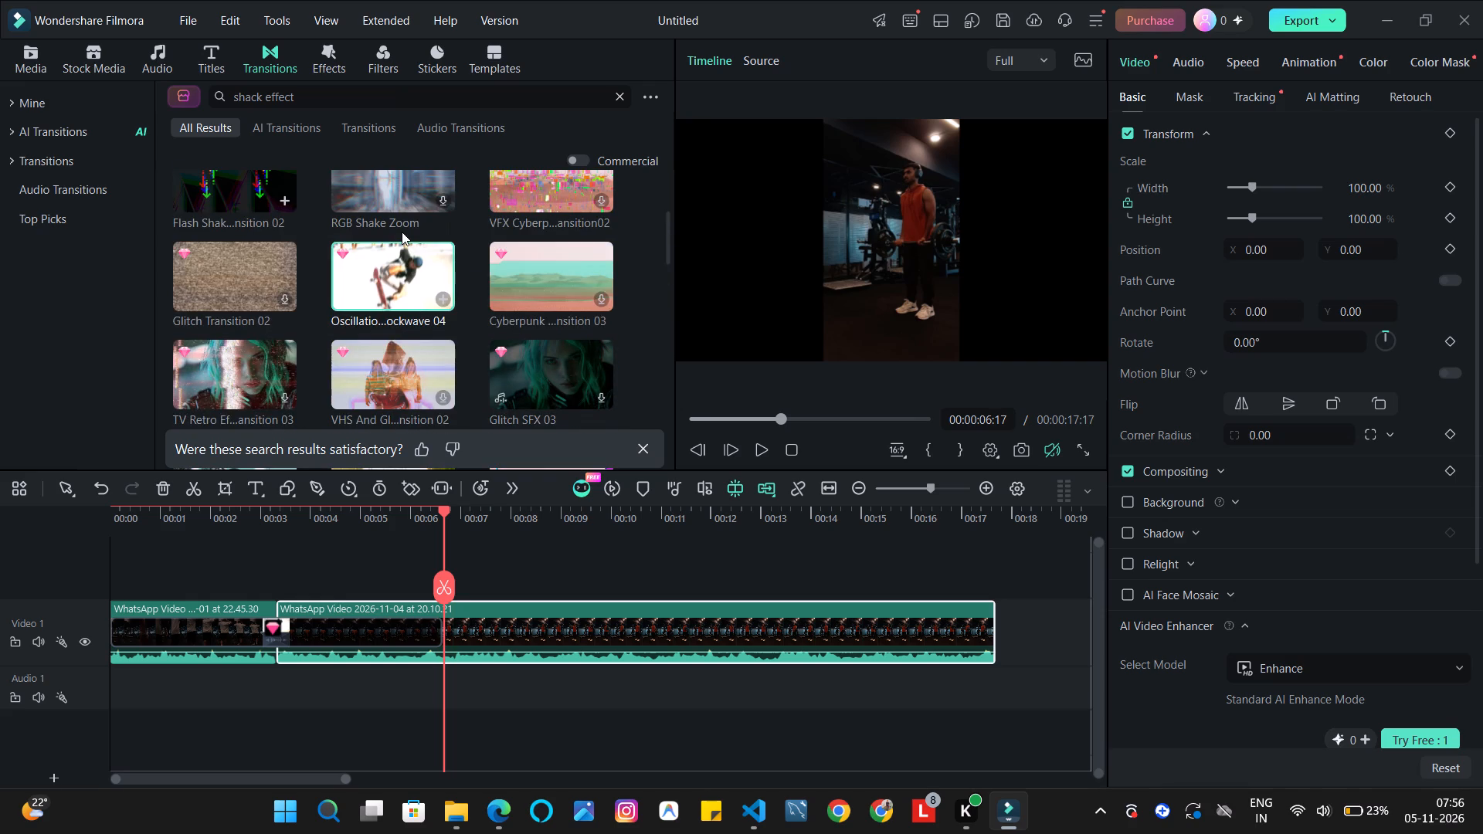
scroll(402, 231, down, 3)
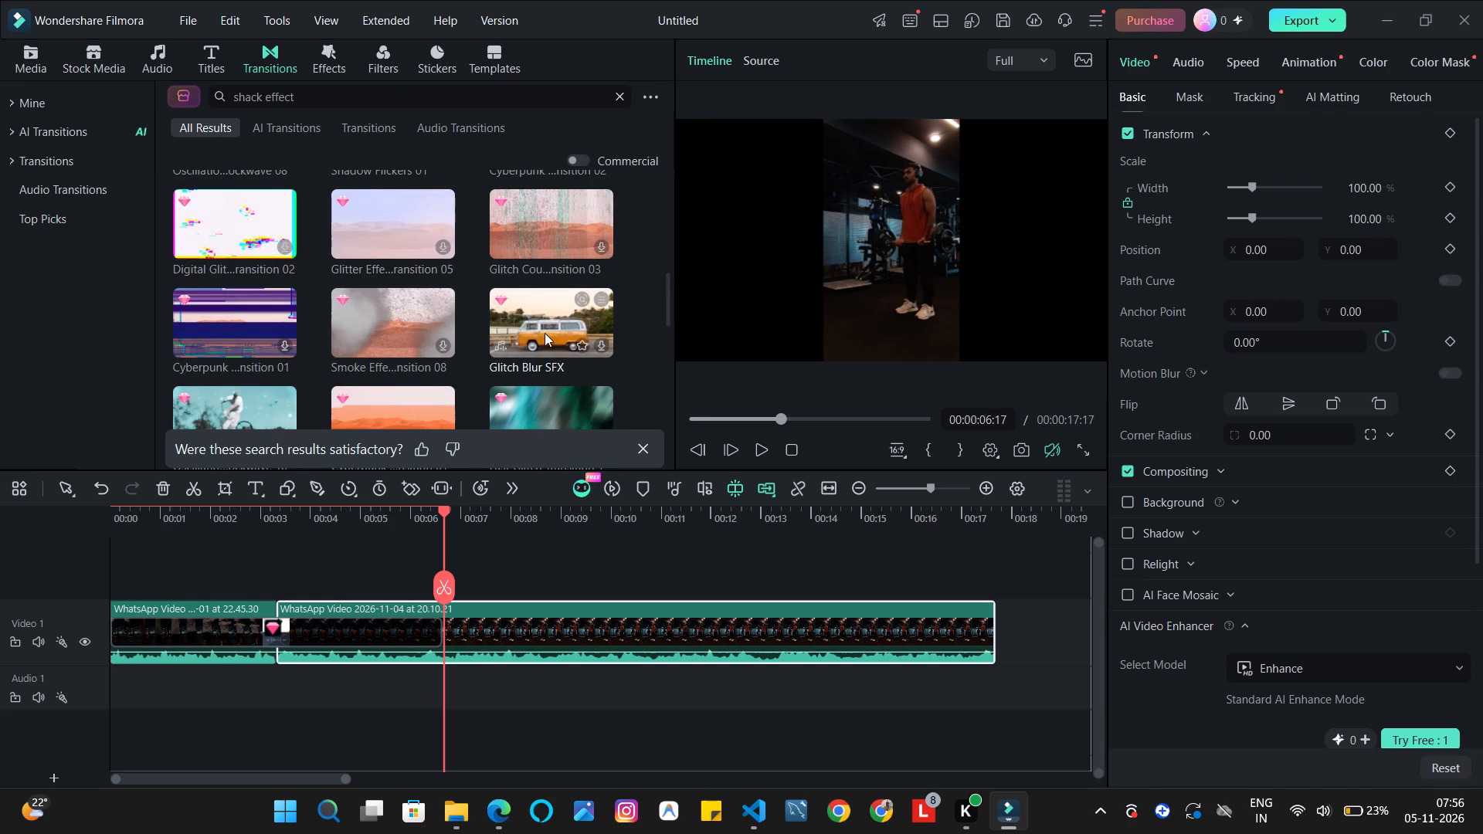
scroll(544, 331, down, 2)
scroll(542, 214, up, 3)
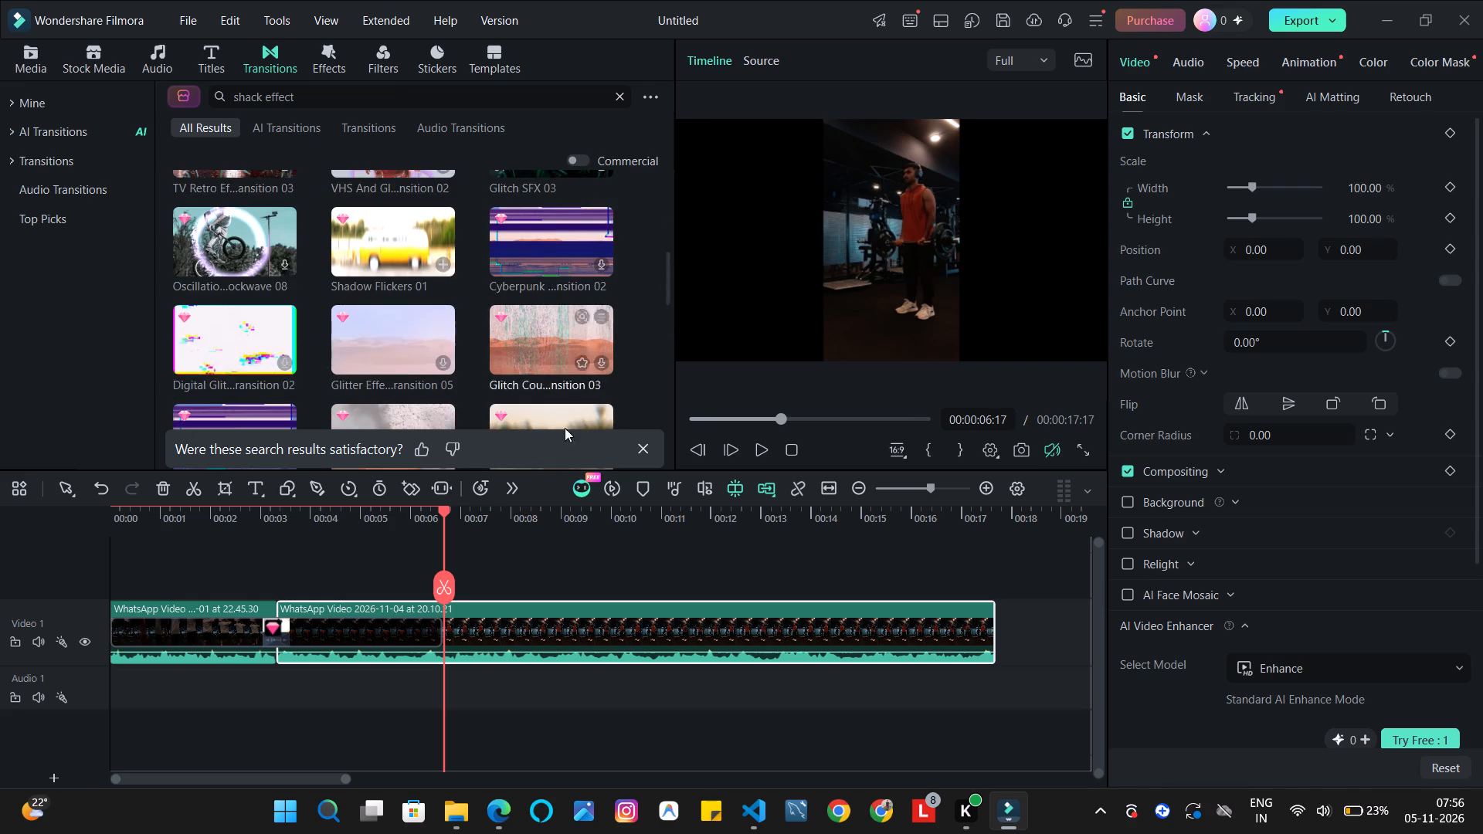
scroll(556, 388, down, 1)
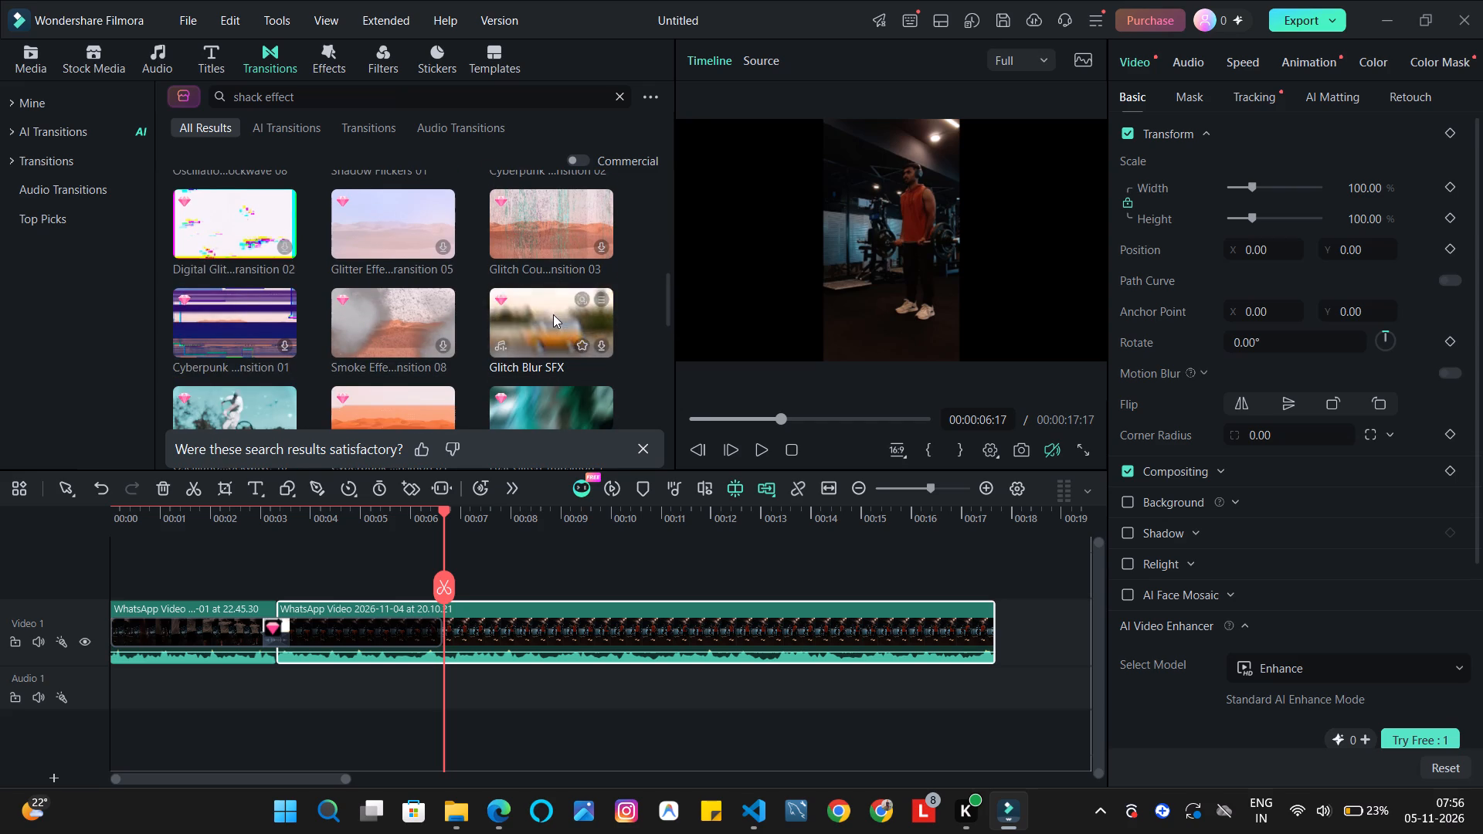
scroll(553, 314, down, 1)
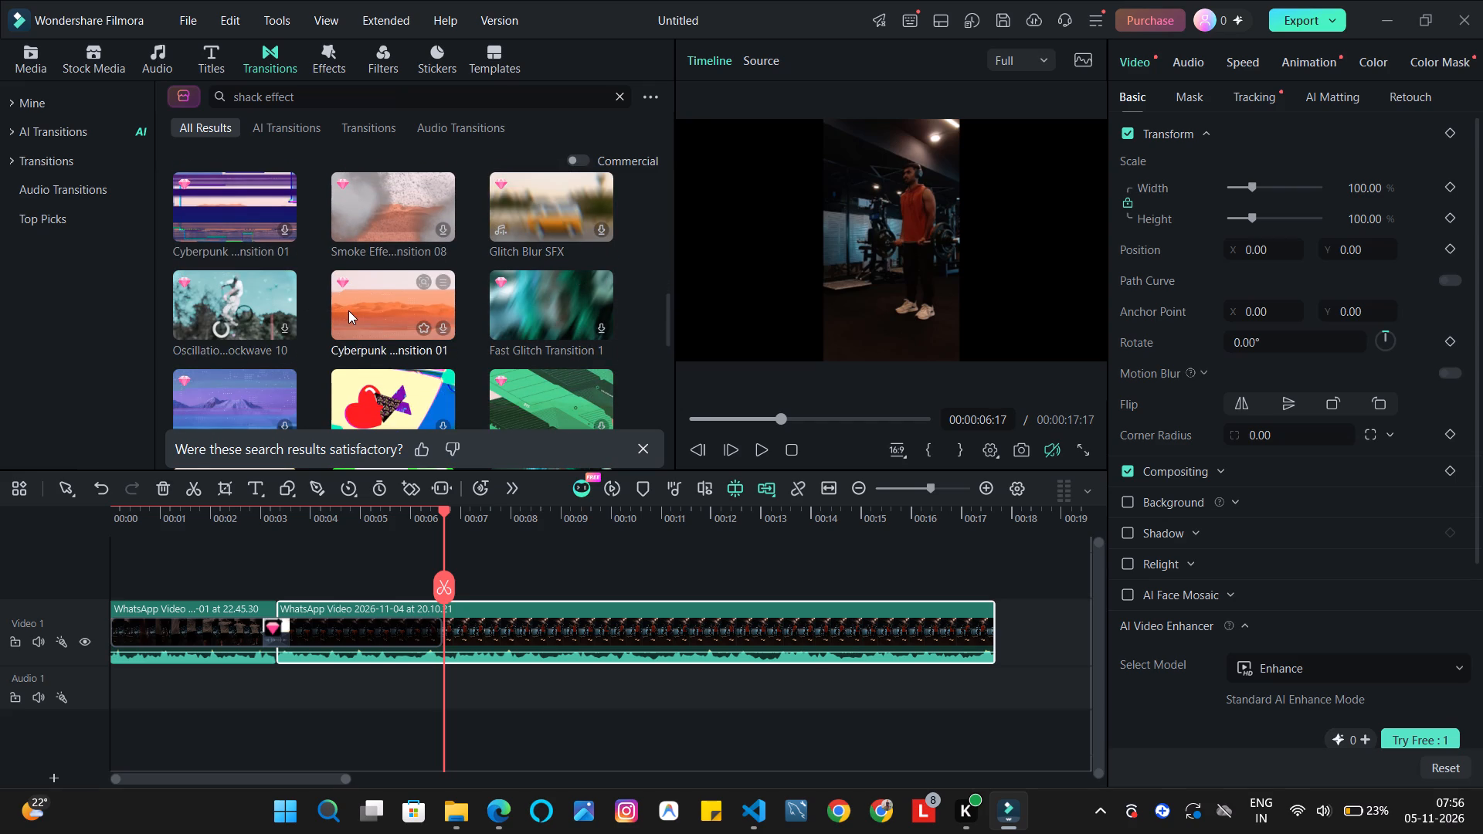
scroll(323, 317, down, 2)
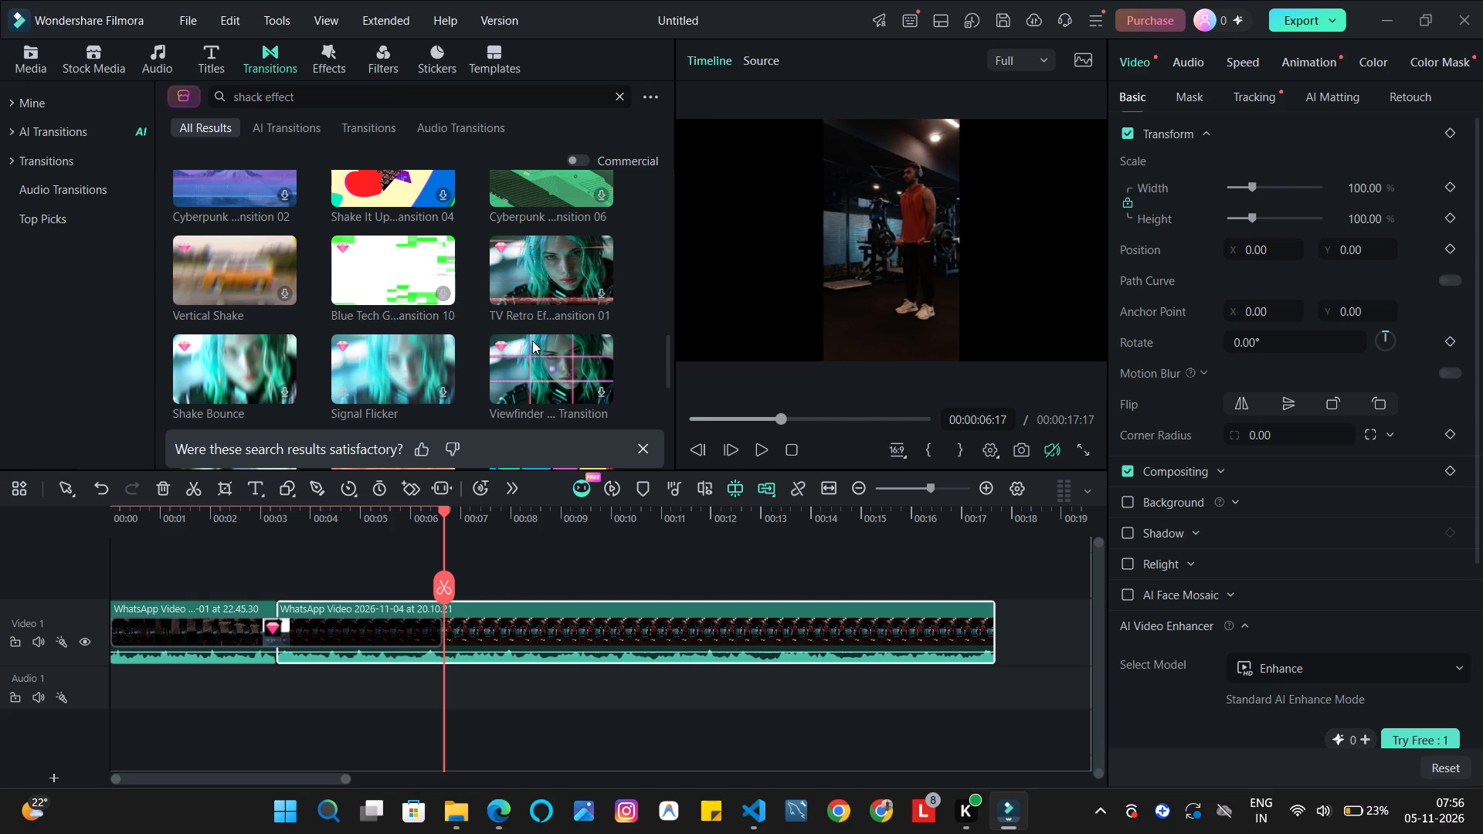
scroll(534, 341, down, 1)
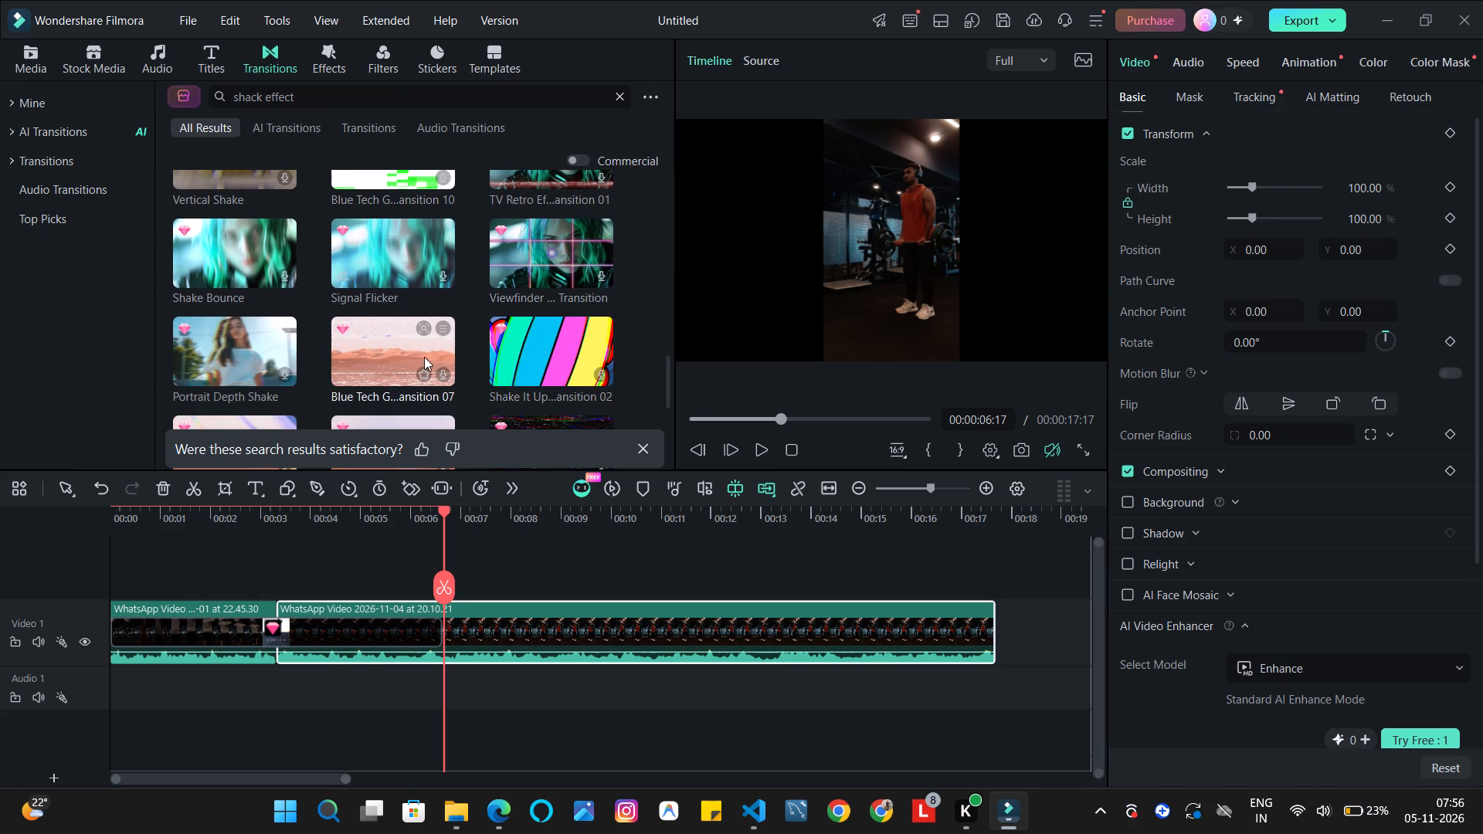
scroll(423, 354, down, 1)
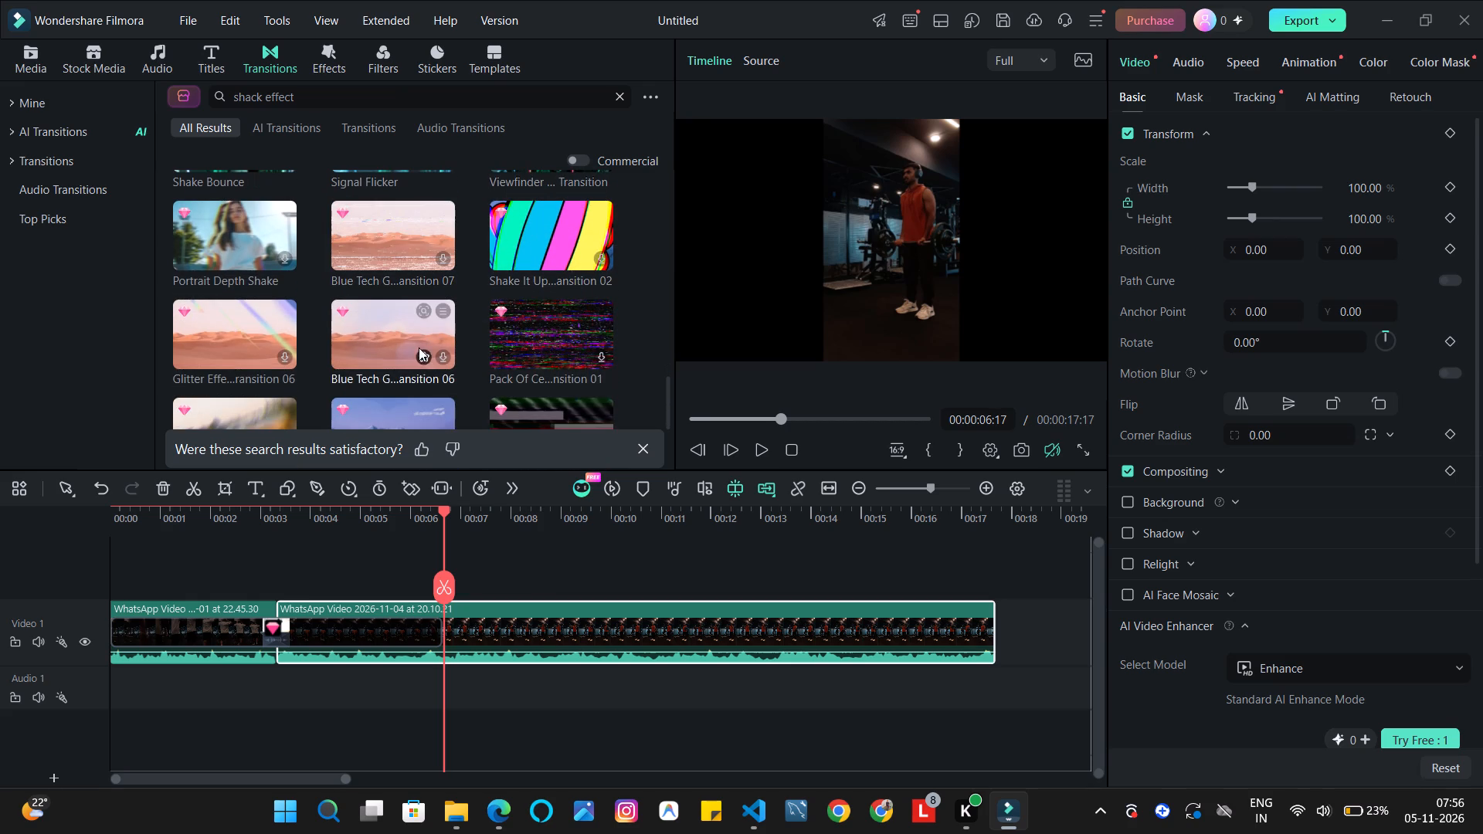
scroll(419, 347, down, 1)
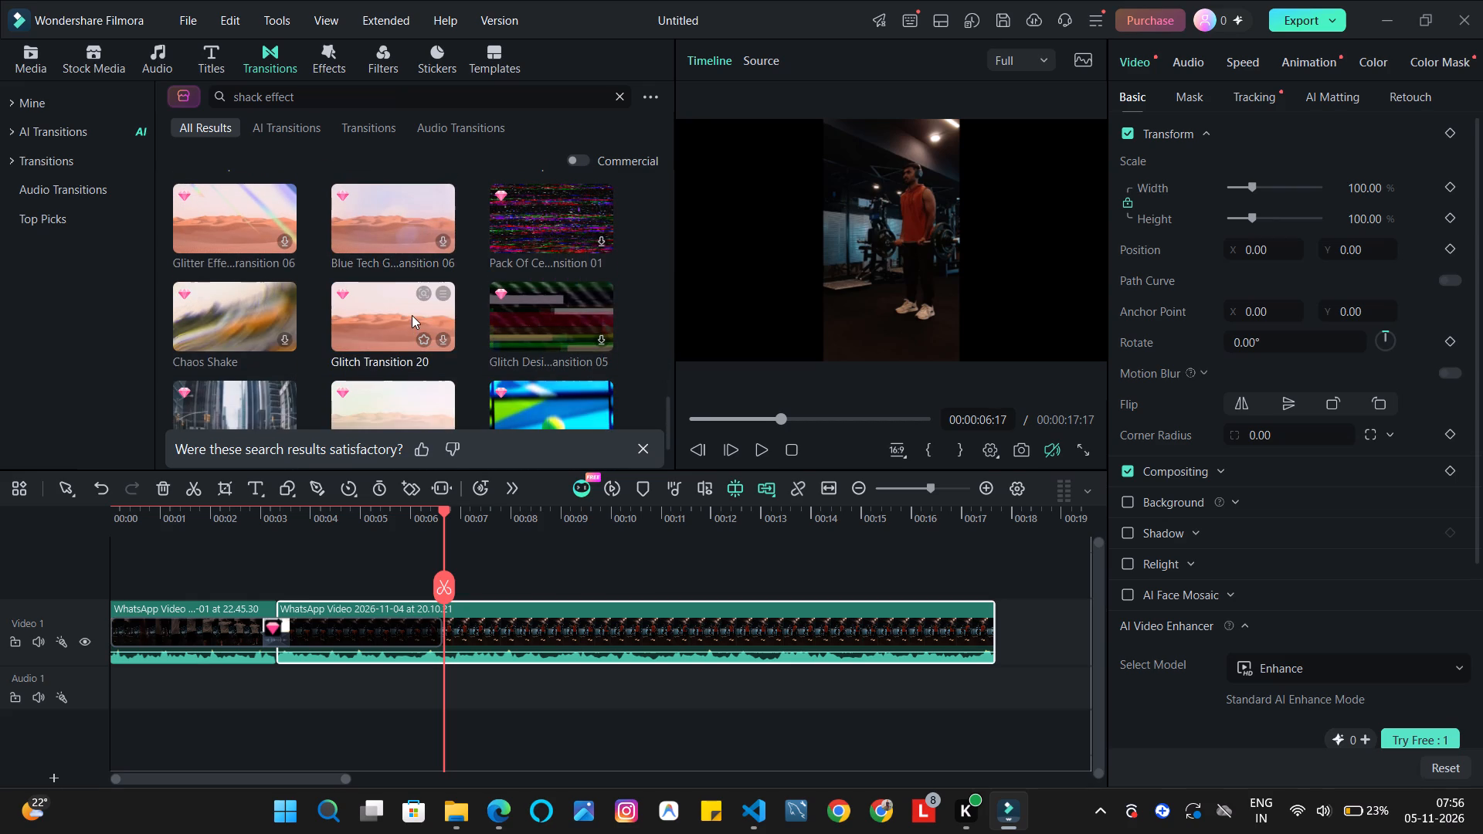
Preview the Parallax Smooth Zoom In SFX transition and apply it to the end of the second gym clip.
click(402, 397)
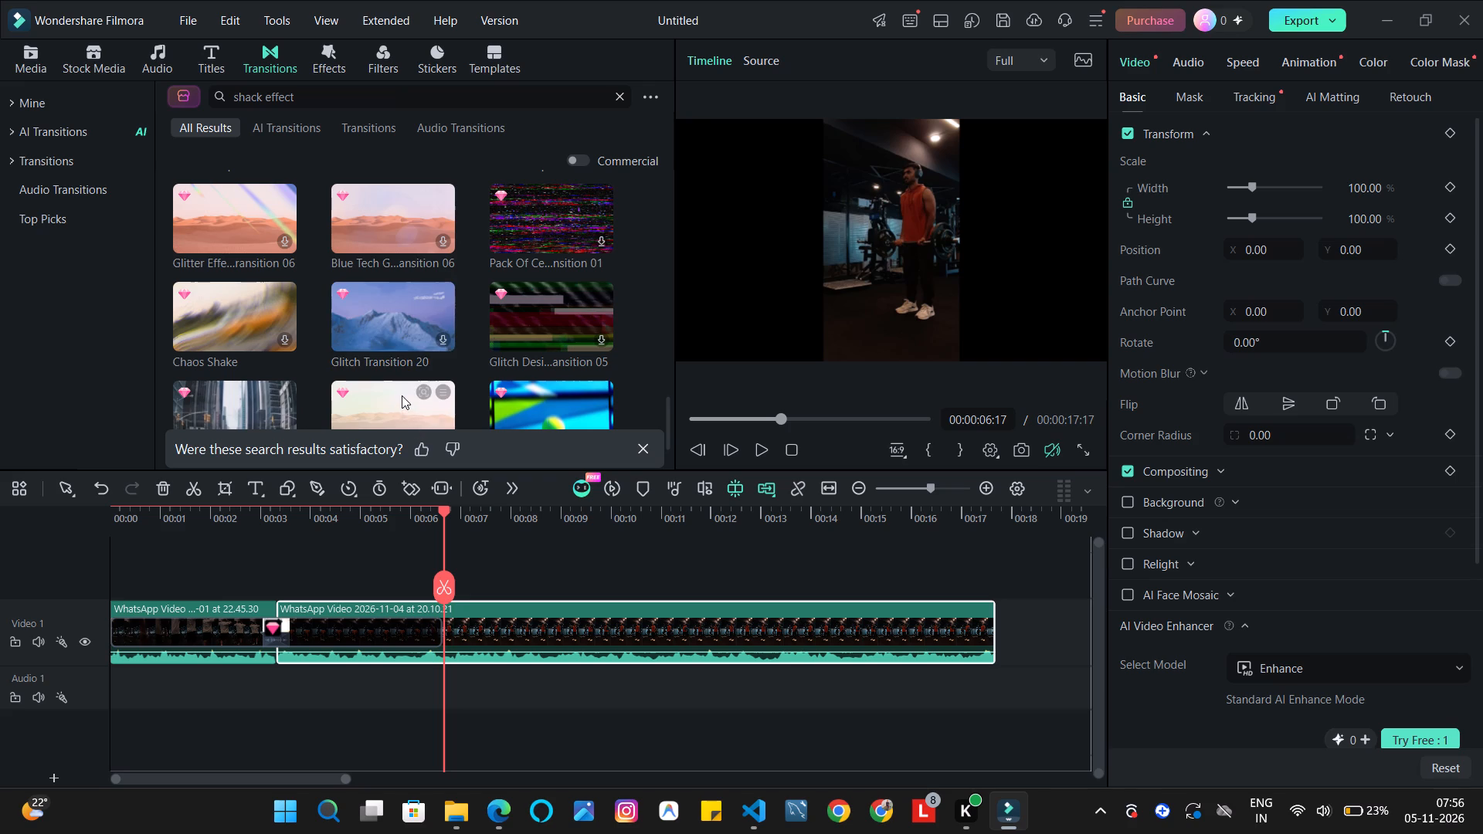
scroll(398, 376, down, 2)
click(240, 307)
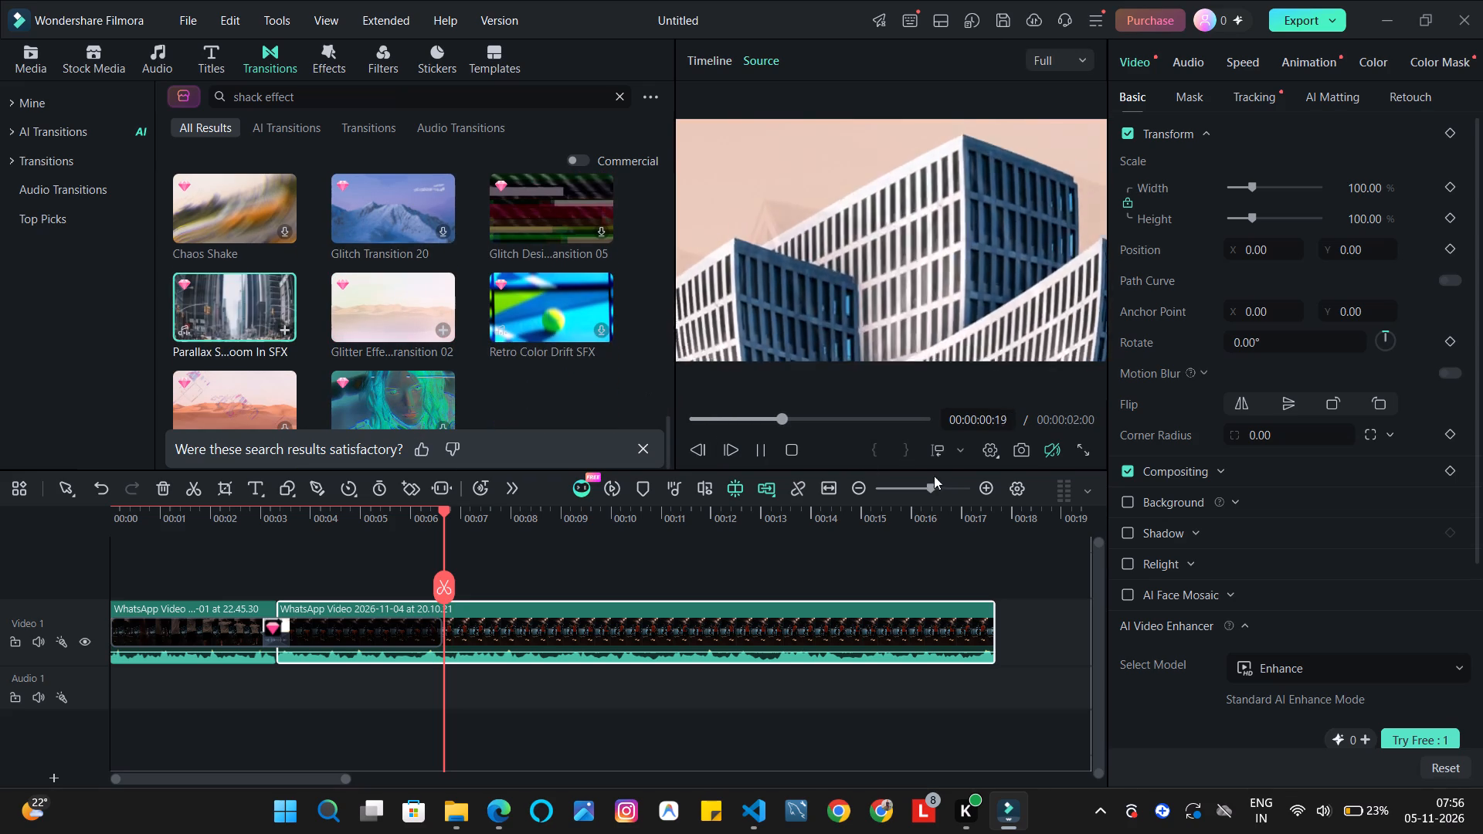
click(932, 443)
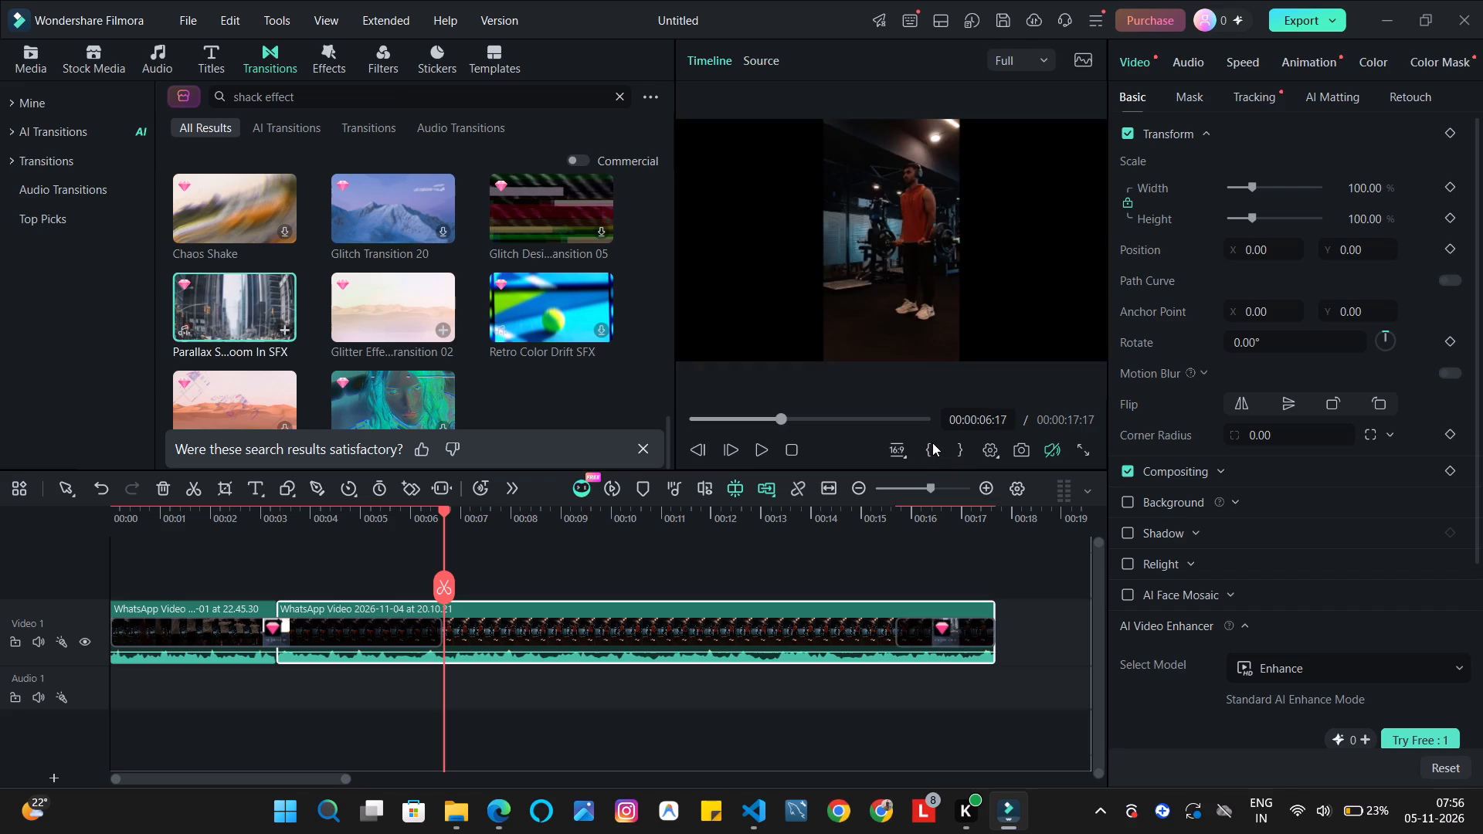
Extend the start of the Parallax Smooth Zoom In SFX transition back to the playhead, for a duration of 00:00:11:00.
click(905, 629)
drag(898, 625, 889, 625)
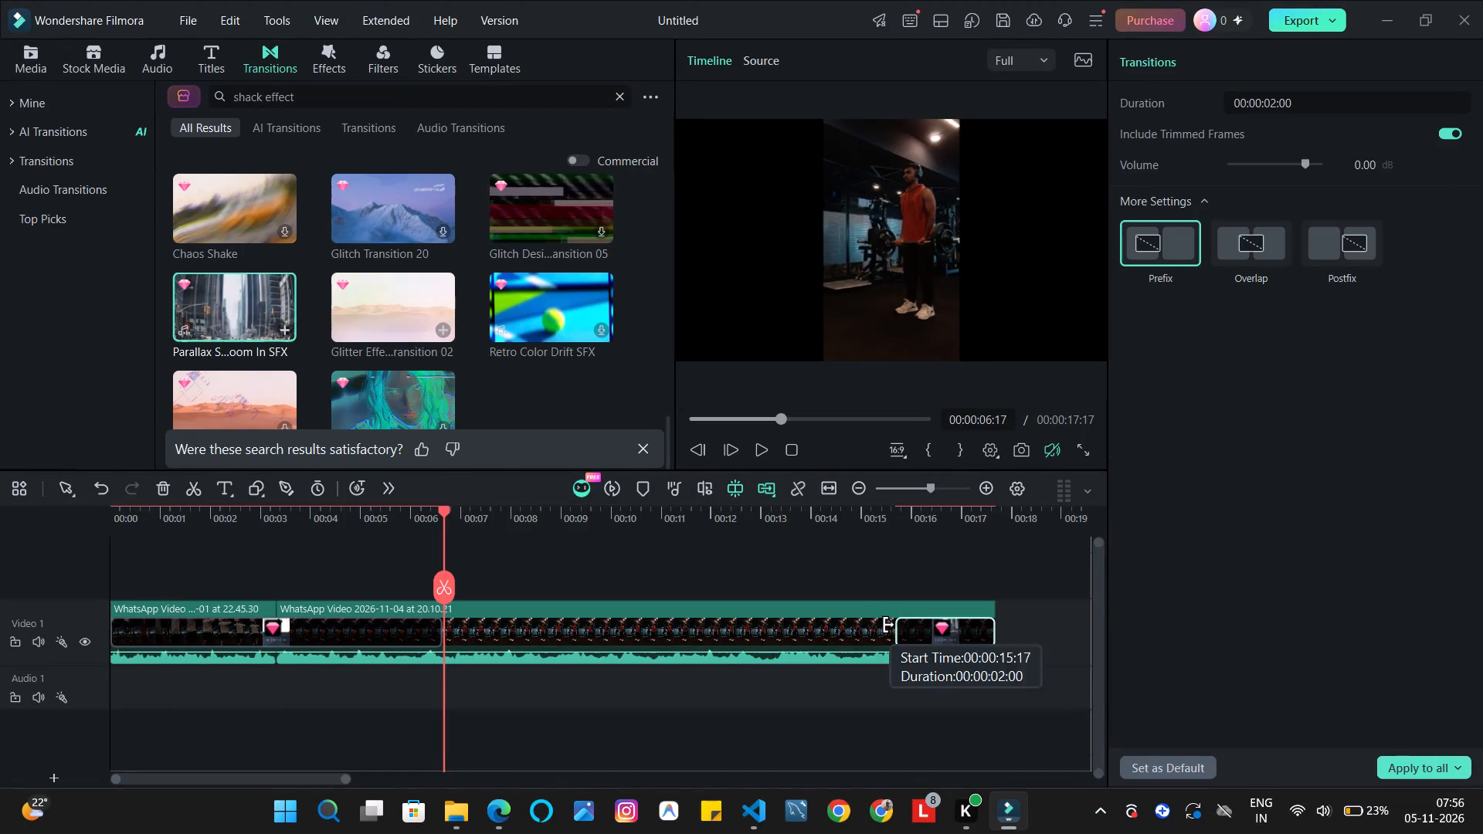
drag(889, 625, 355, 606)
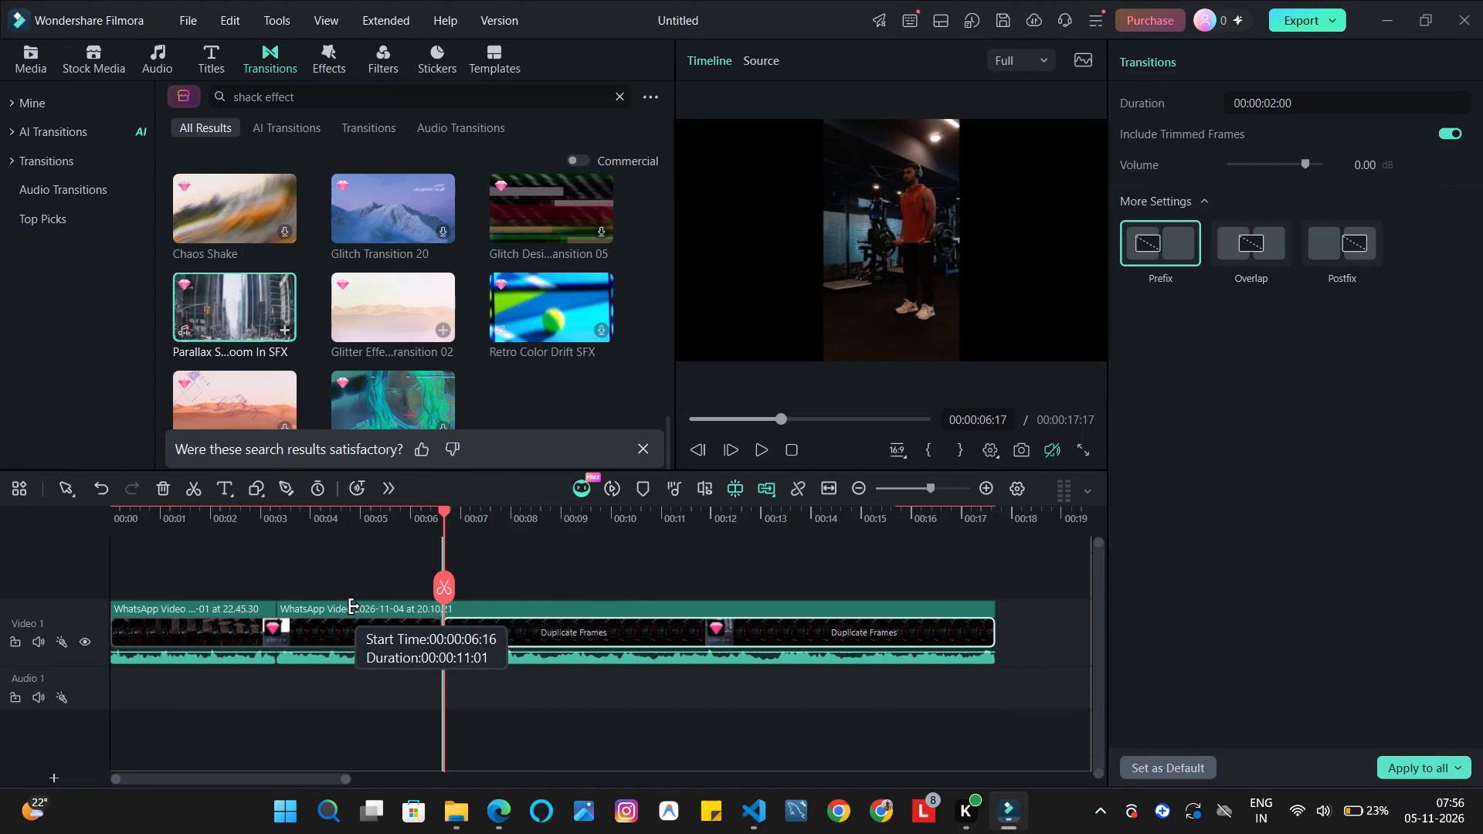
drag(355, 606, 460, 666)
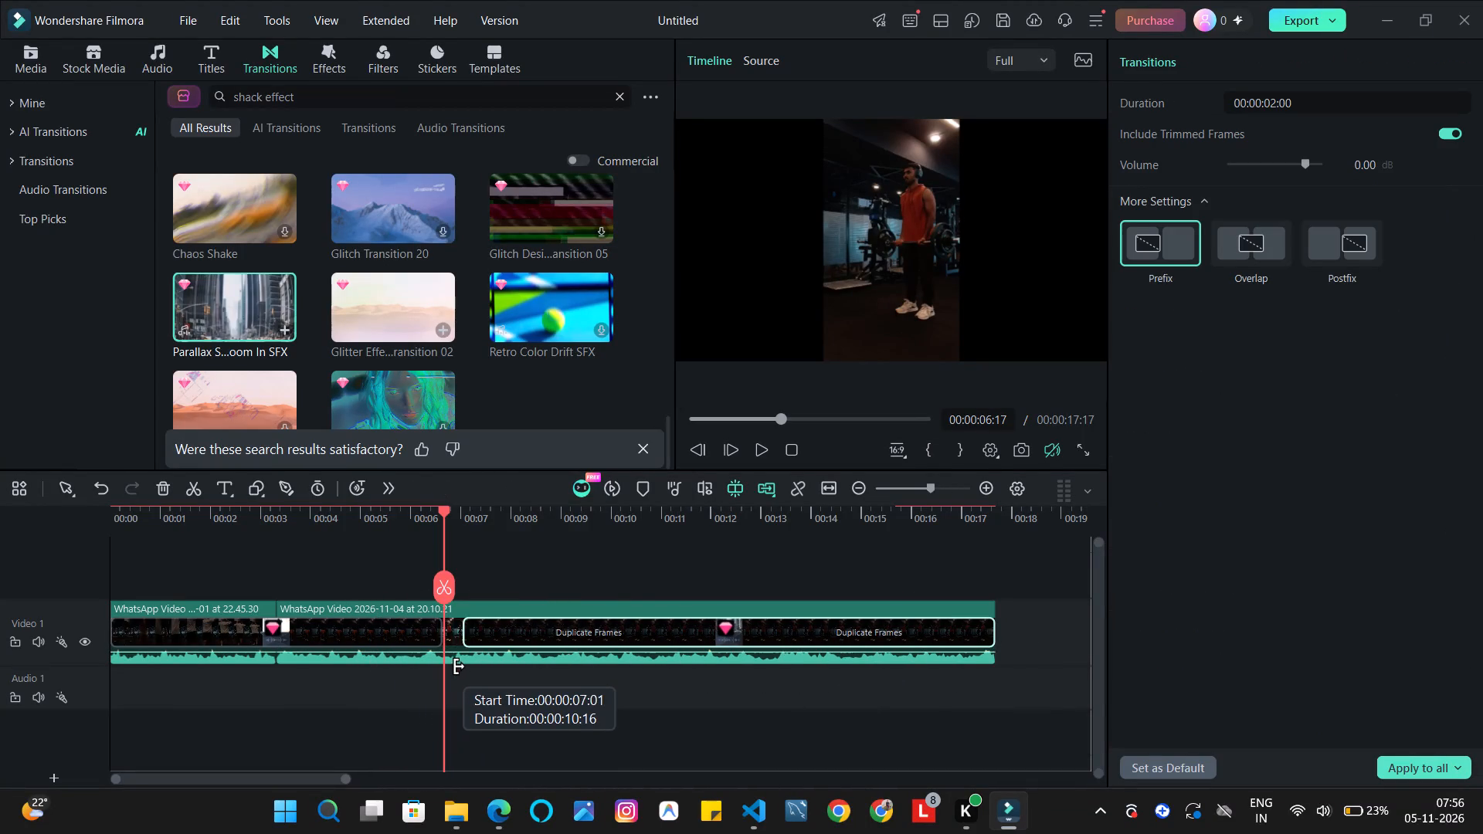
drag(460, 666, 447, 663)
Play back the extended Parallax Smooth Zoom In SFX transition through the end of the timeline.
key(space)
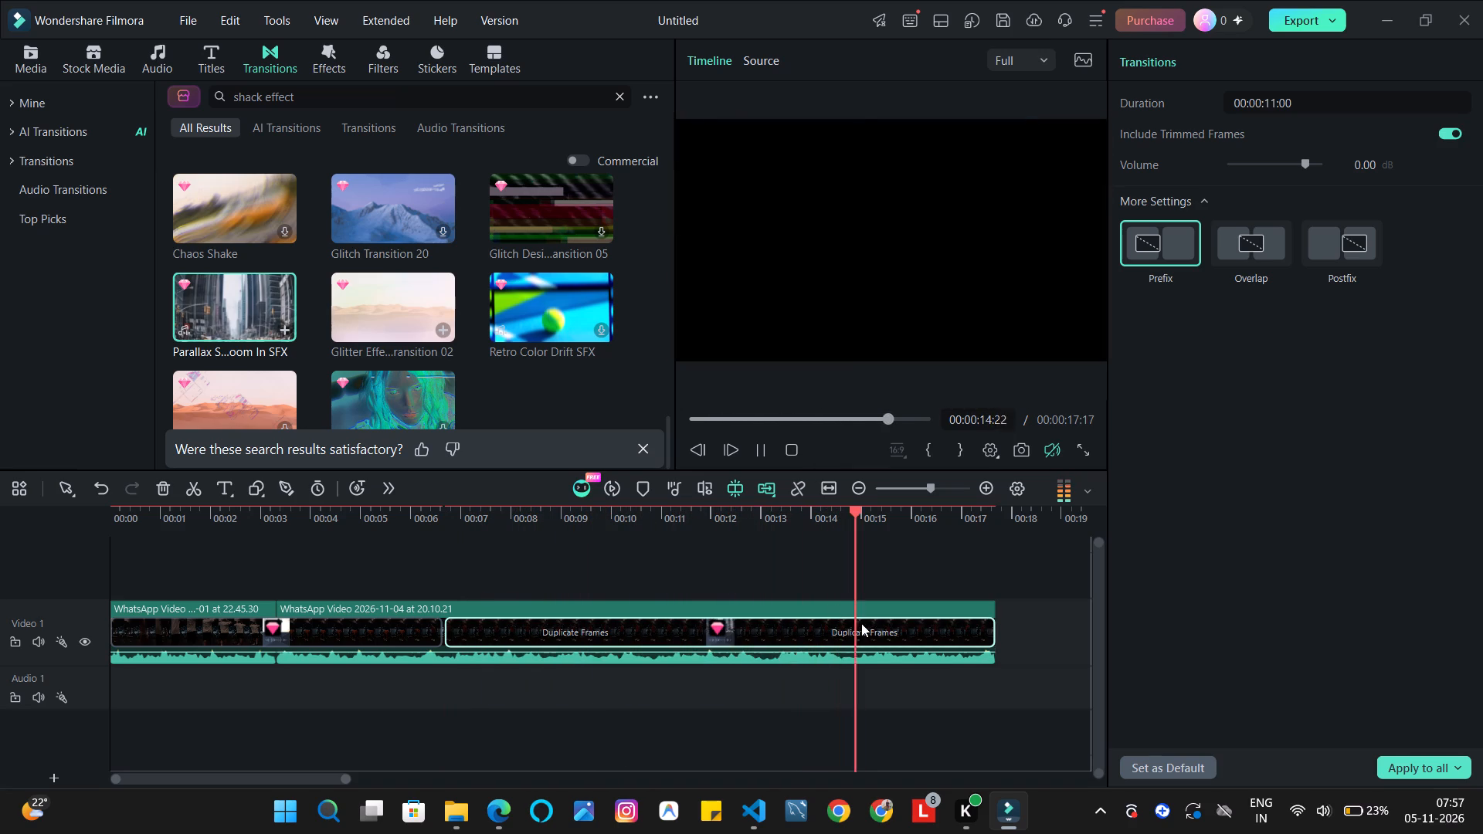
click(908, 626)
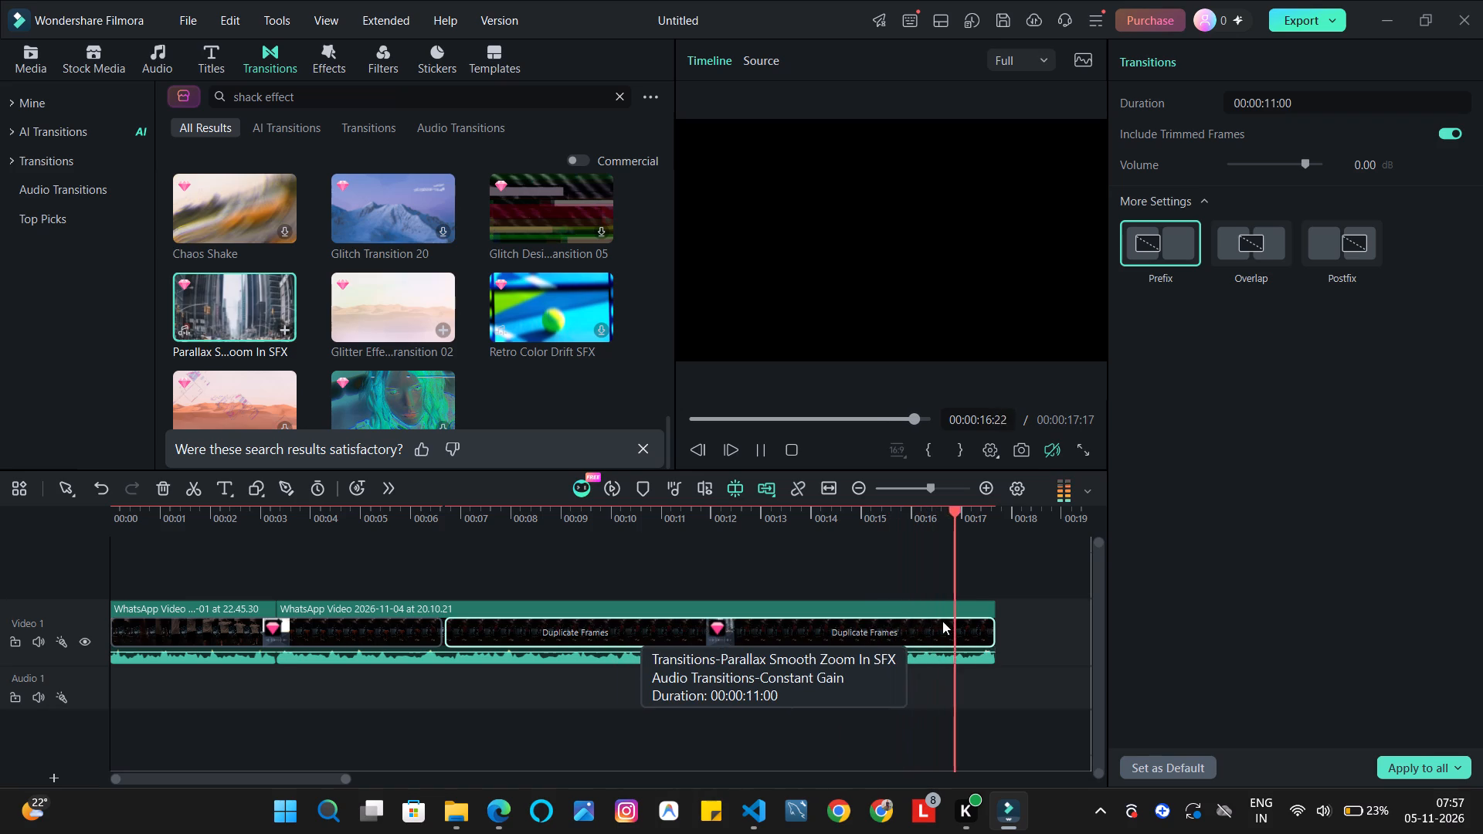
click(998, 588)
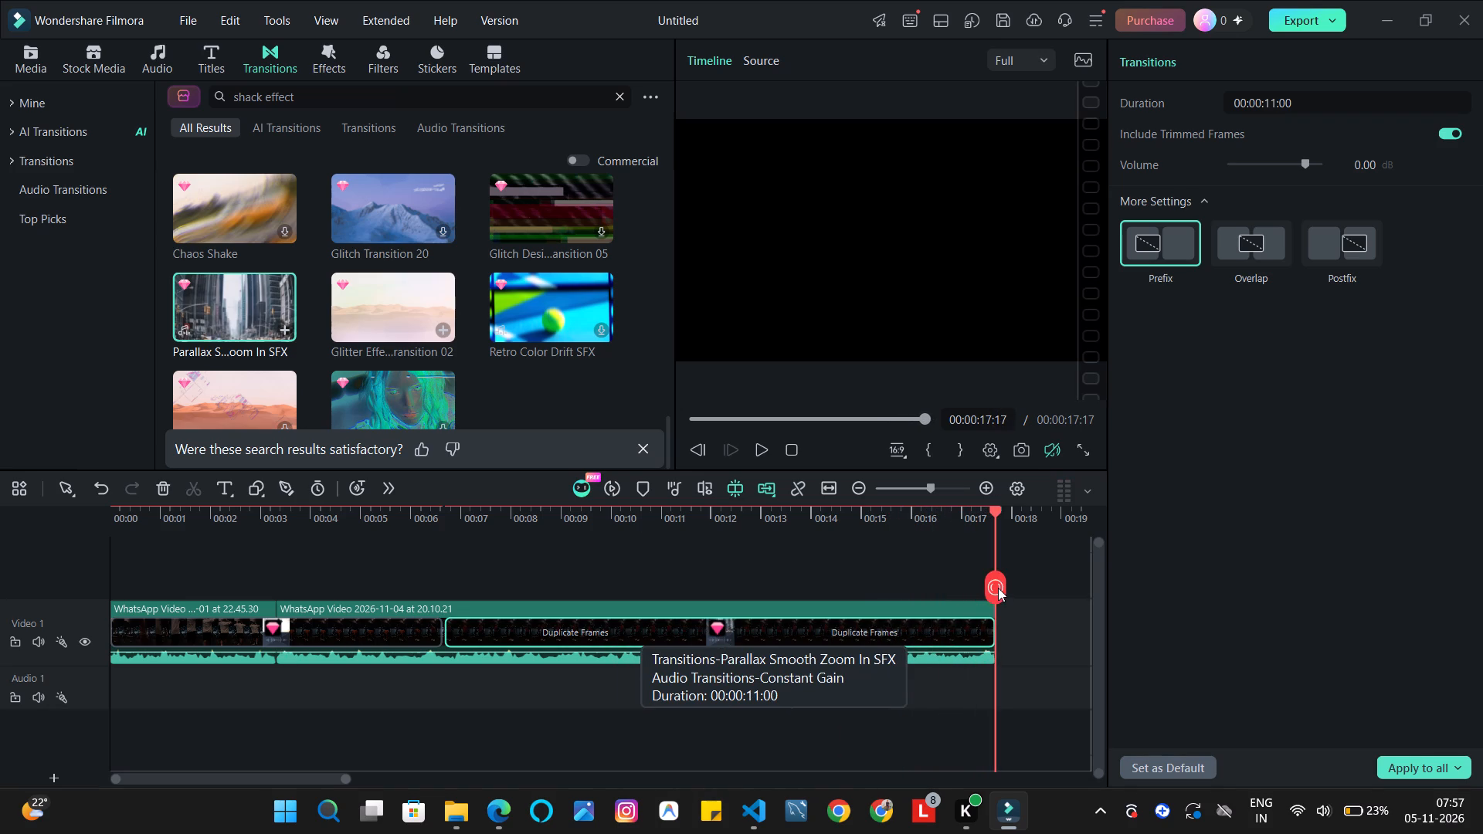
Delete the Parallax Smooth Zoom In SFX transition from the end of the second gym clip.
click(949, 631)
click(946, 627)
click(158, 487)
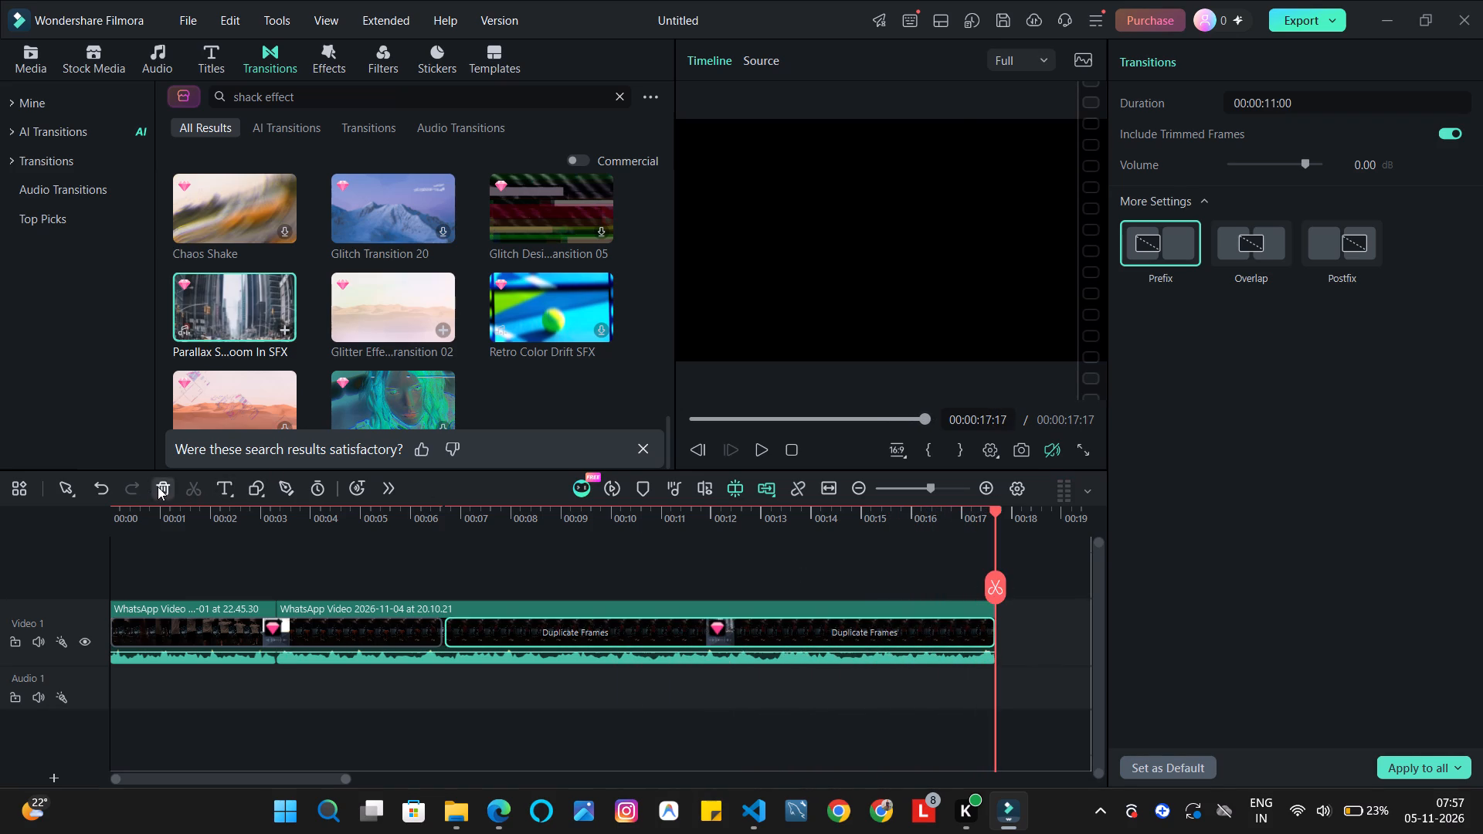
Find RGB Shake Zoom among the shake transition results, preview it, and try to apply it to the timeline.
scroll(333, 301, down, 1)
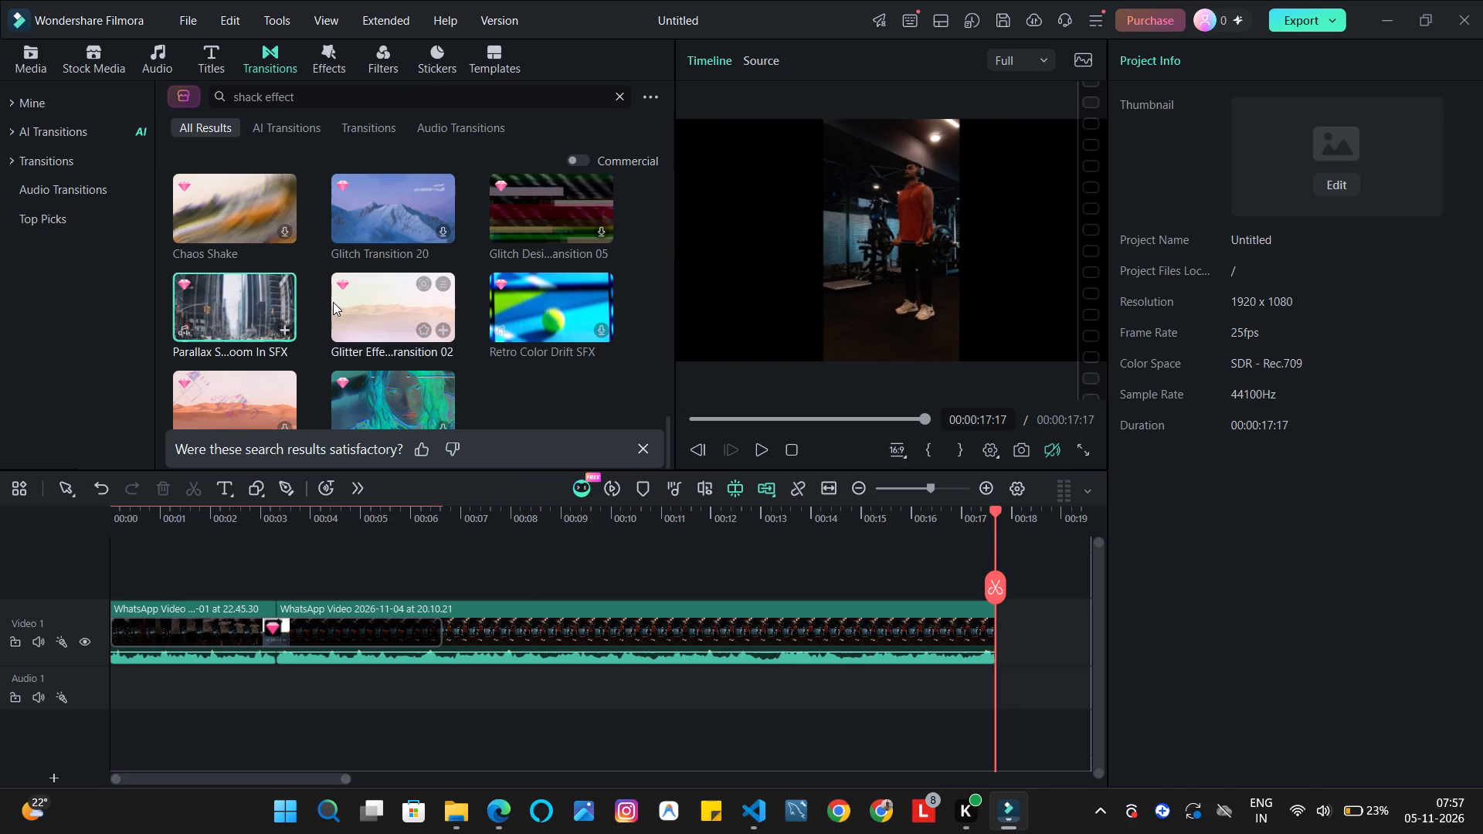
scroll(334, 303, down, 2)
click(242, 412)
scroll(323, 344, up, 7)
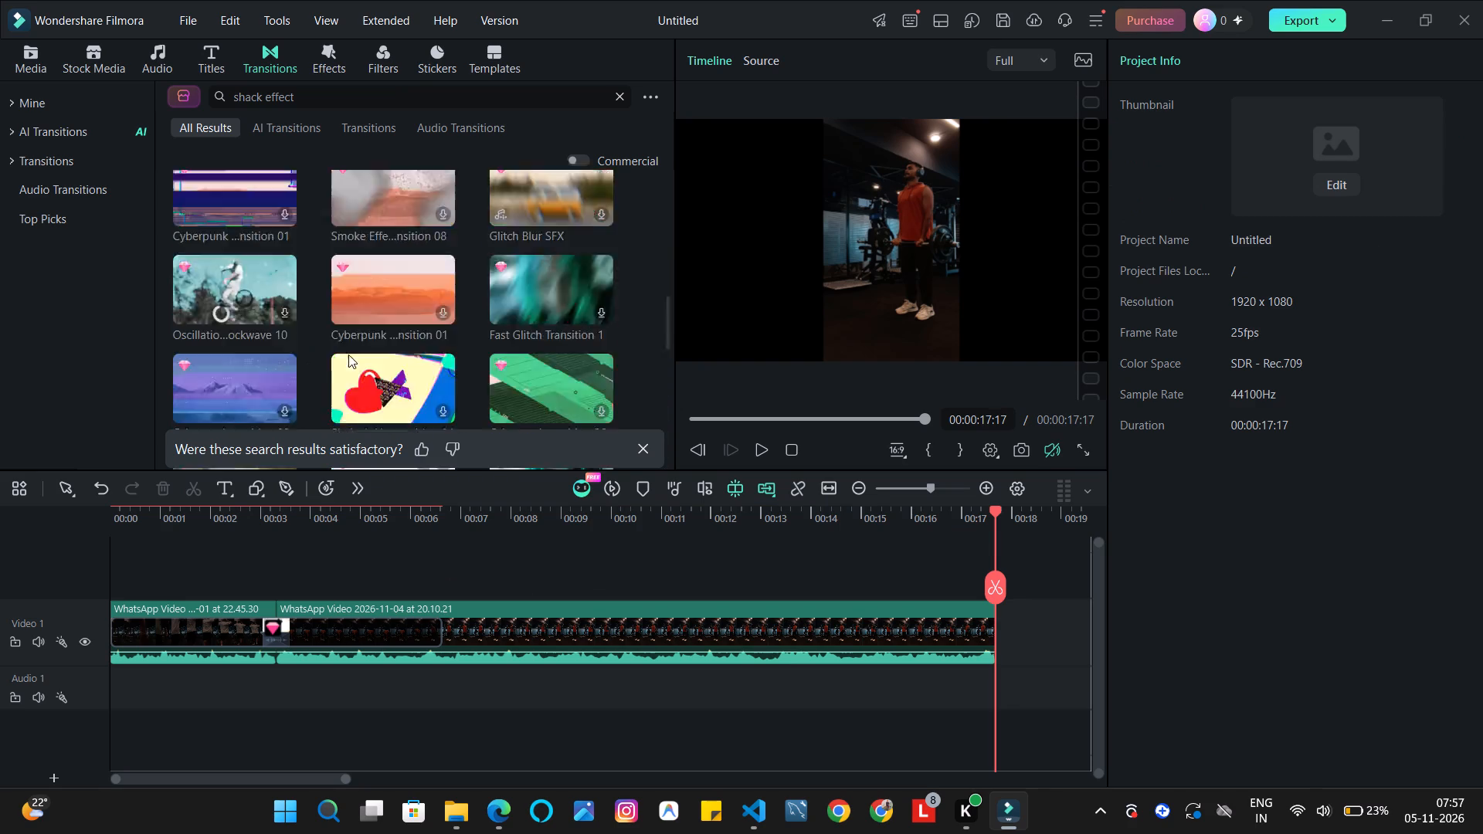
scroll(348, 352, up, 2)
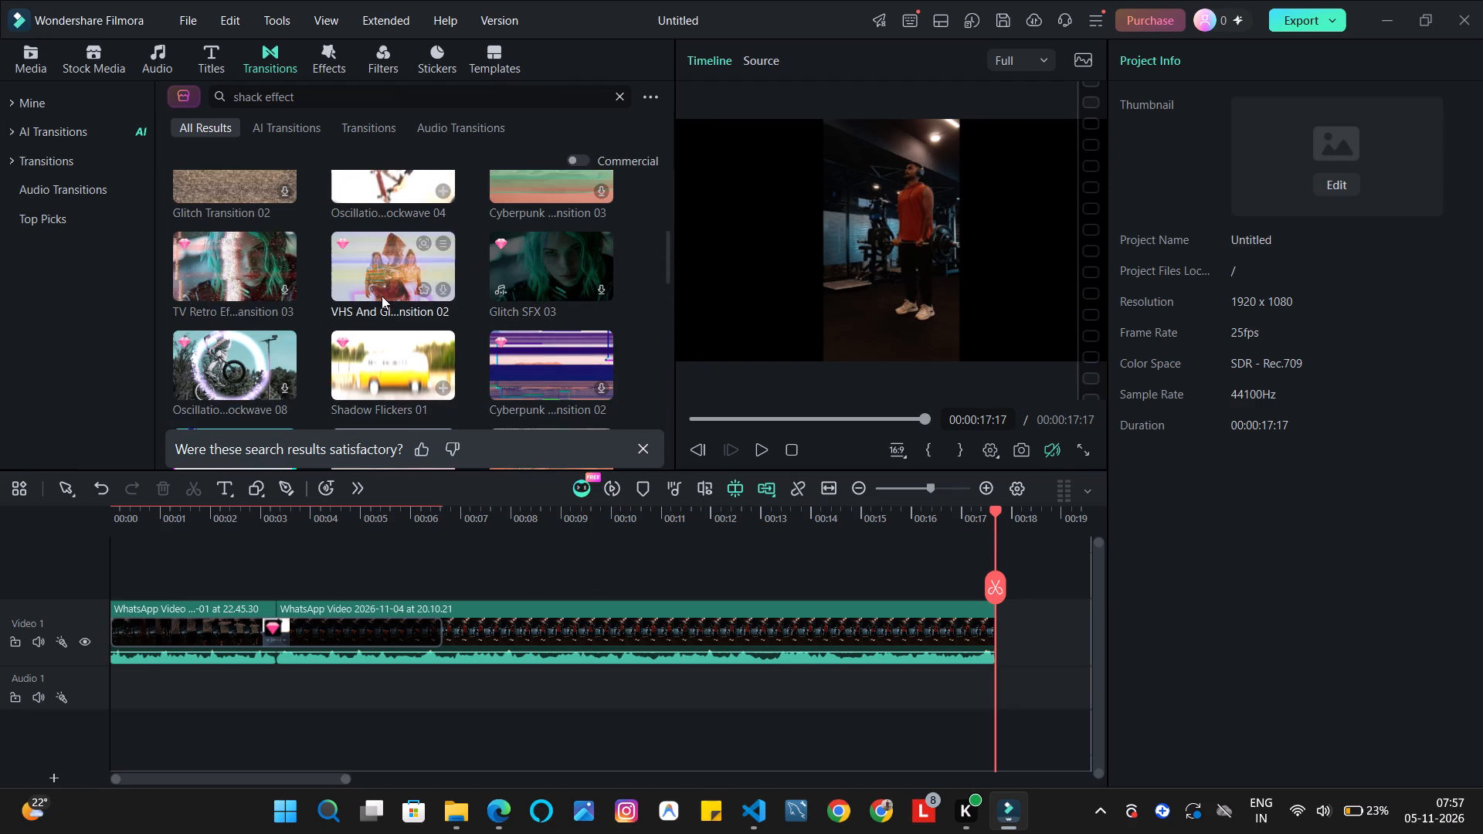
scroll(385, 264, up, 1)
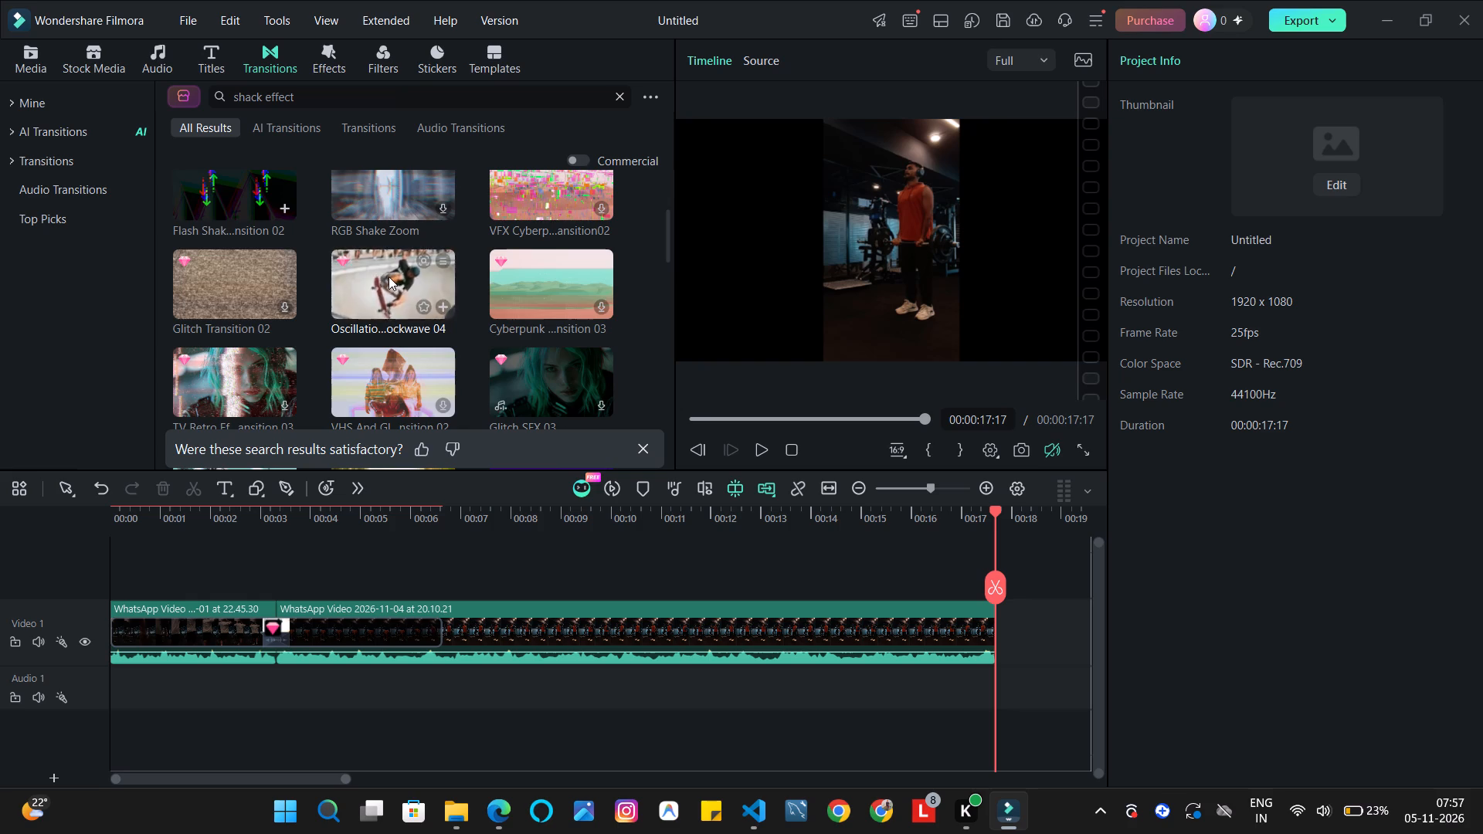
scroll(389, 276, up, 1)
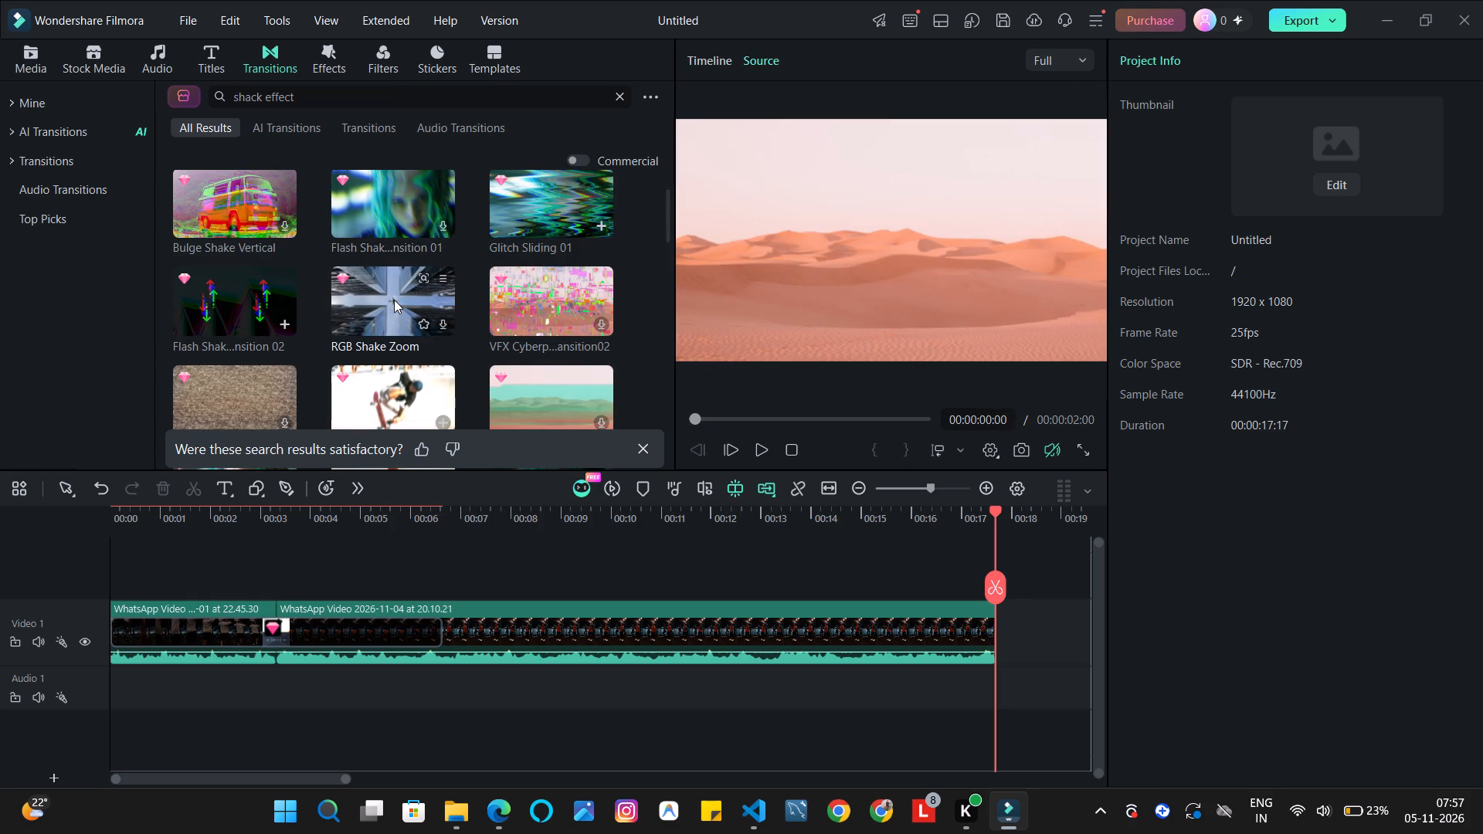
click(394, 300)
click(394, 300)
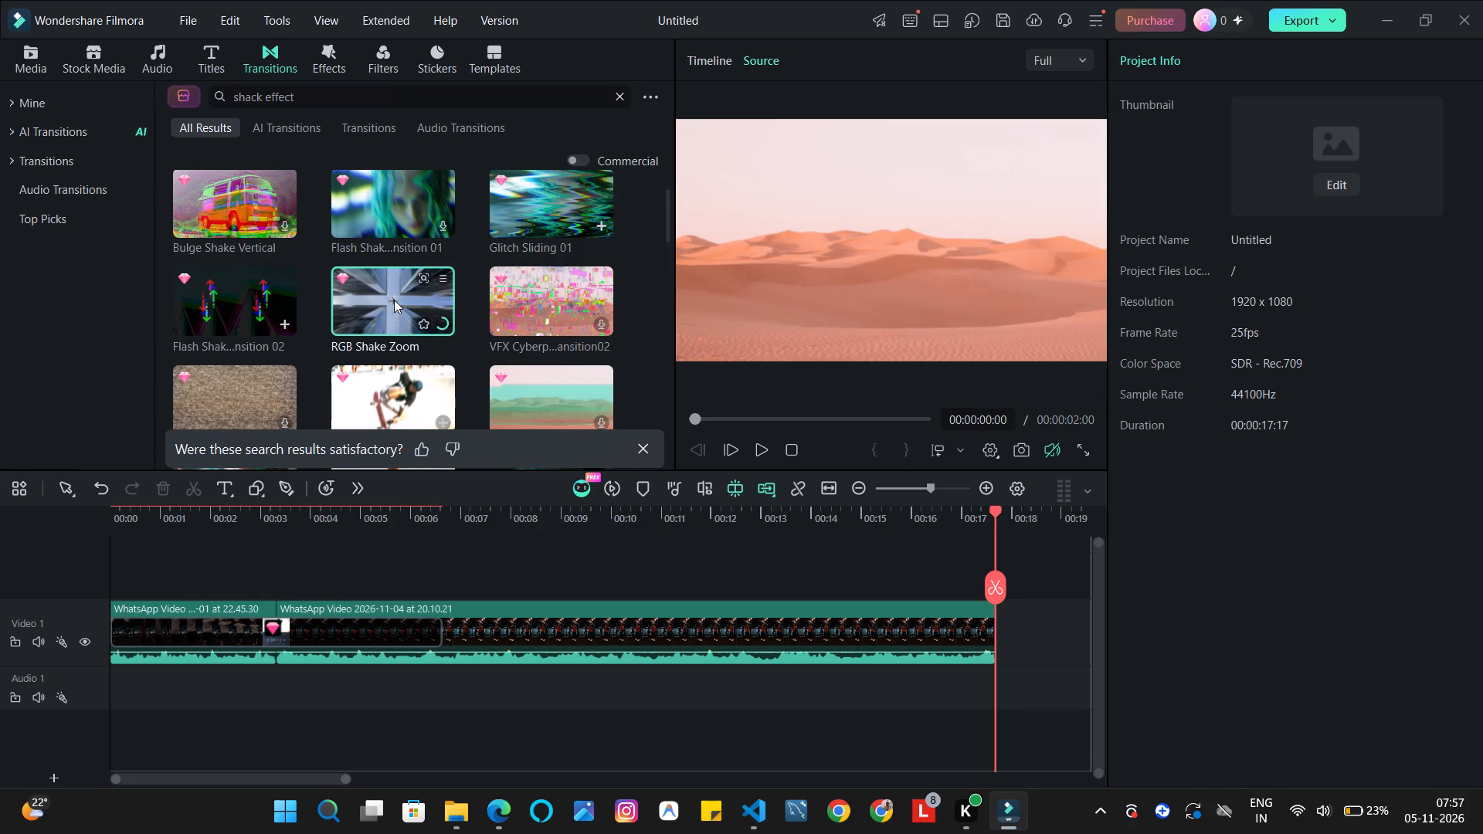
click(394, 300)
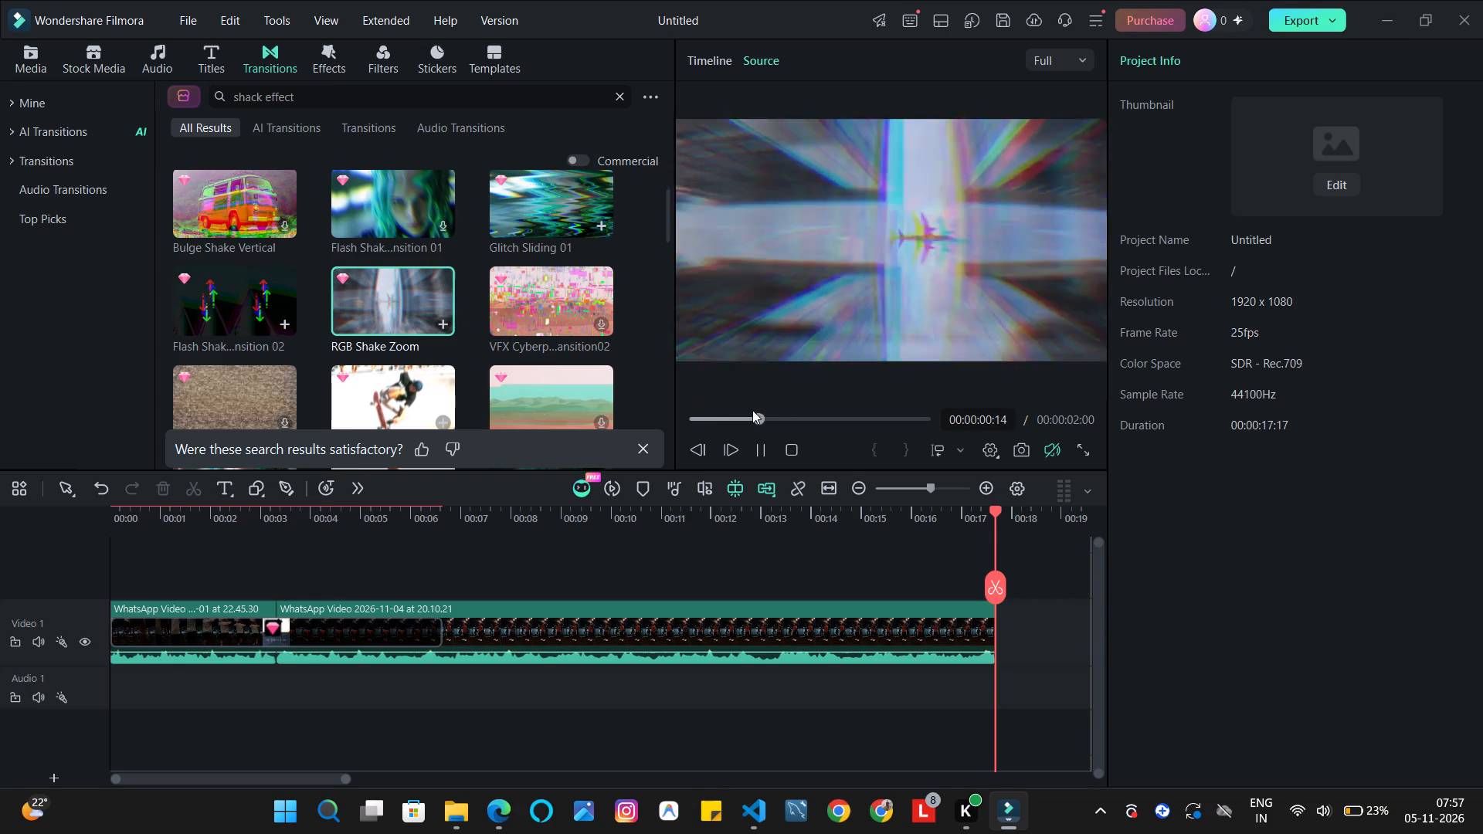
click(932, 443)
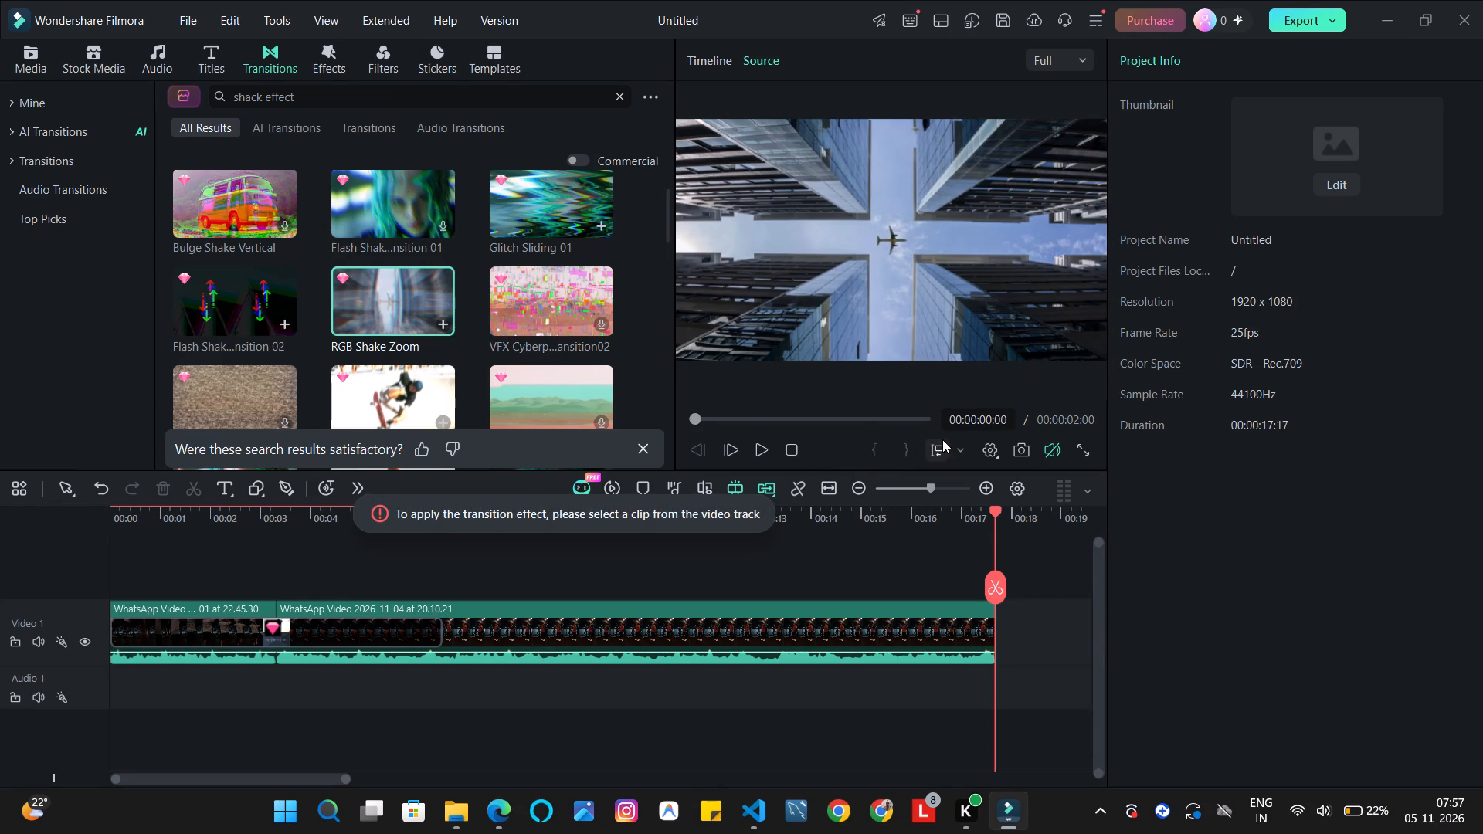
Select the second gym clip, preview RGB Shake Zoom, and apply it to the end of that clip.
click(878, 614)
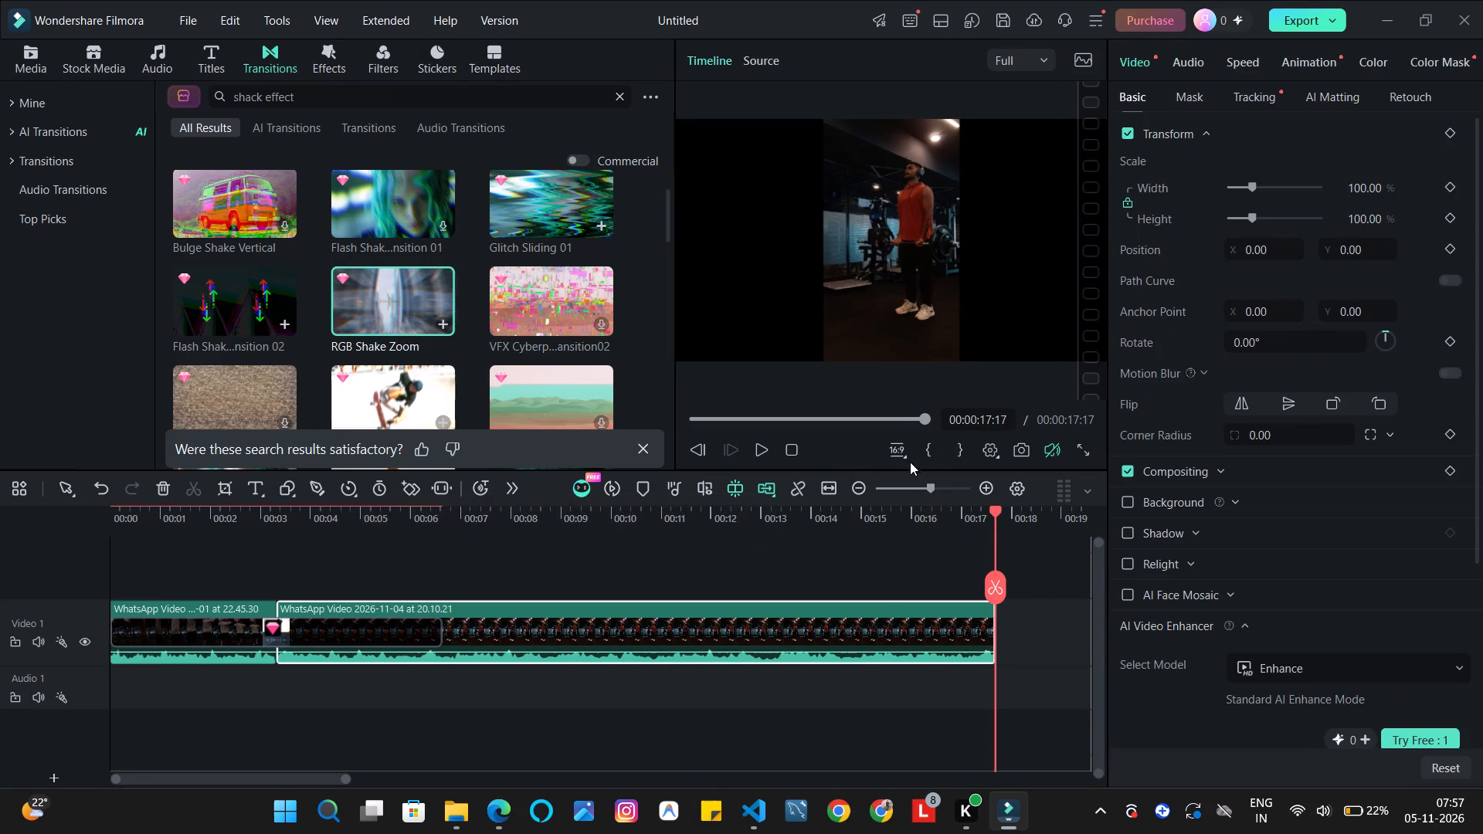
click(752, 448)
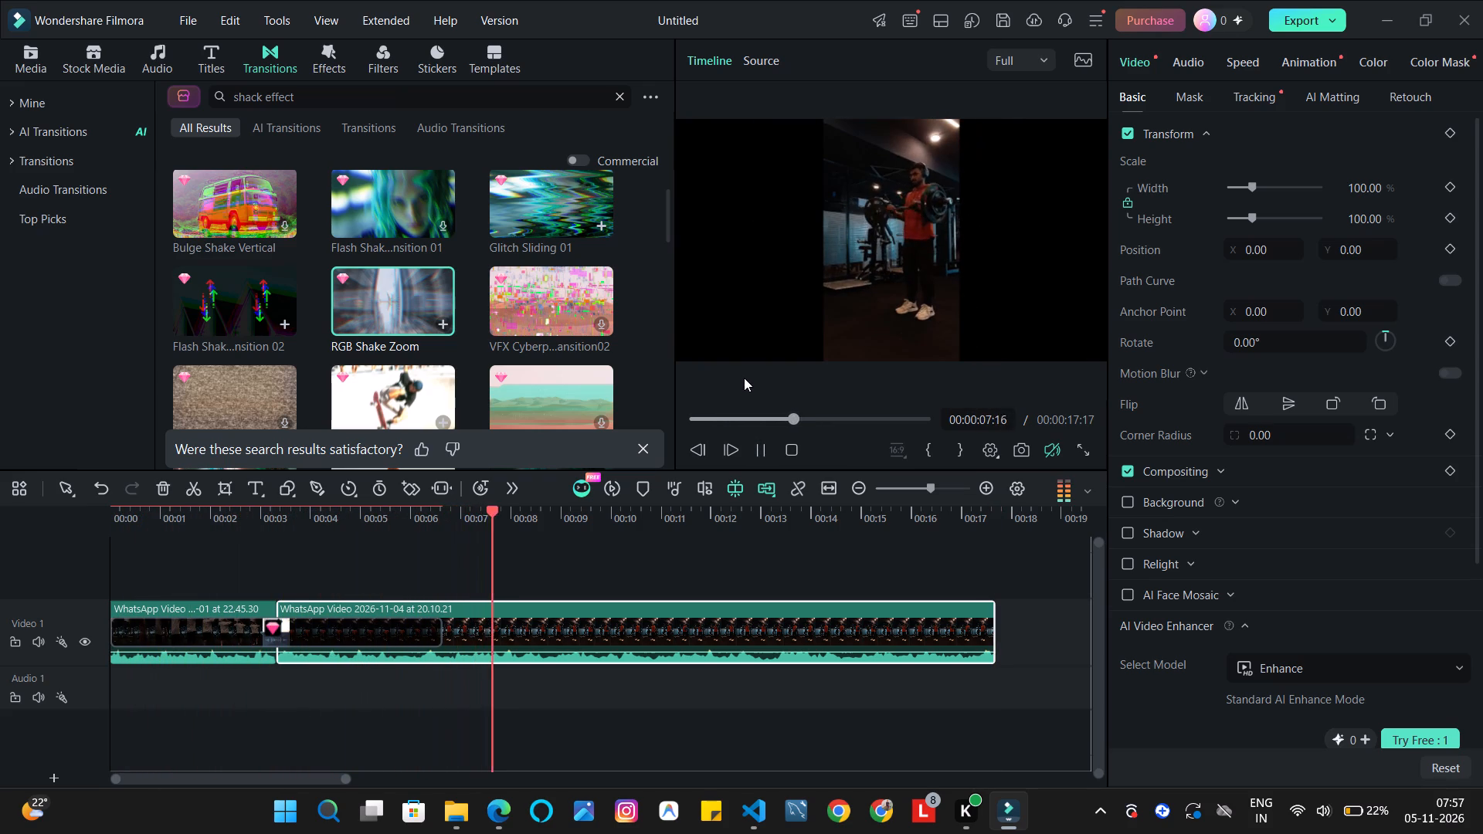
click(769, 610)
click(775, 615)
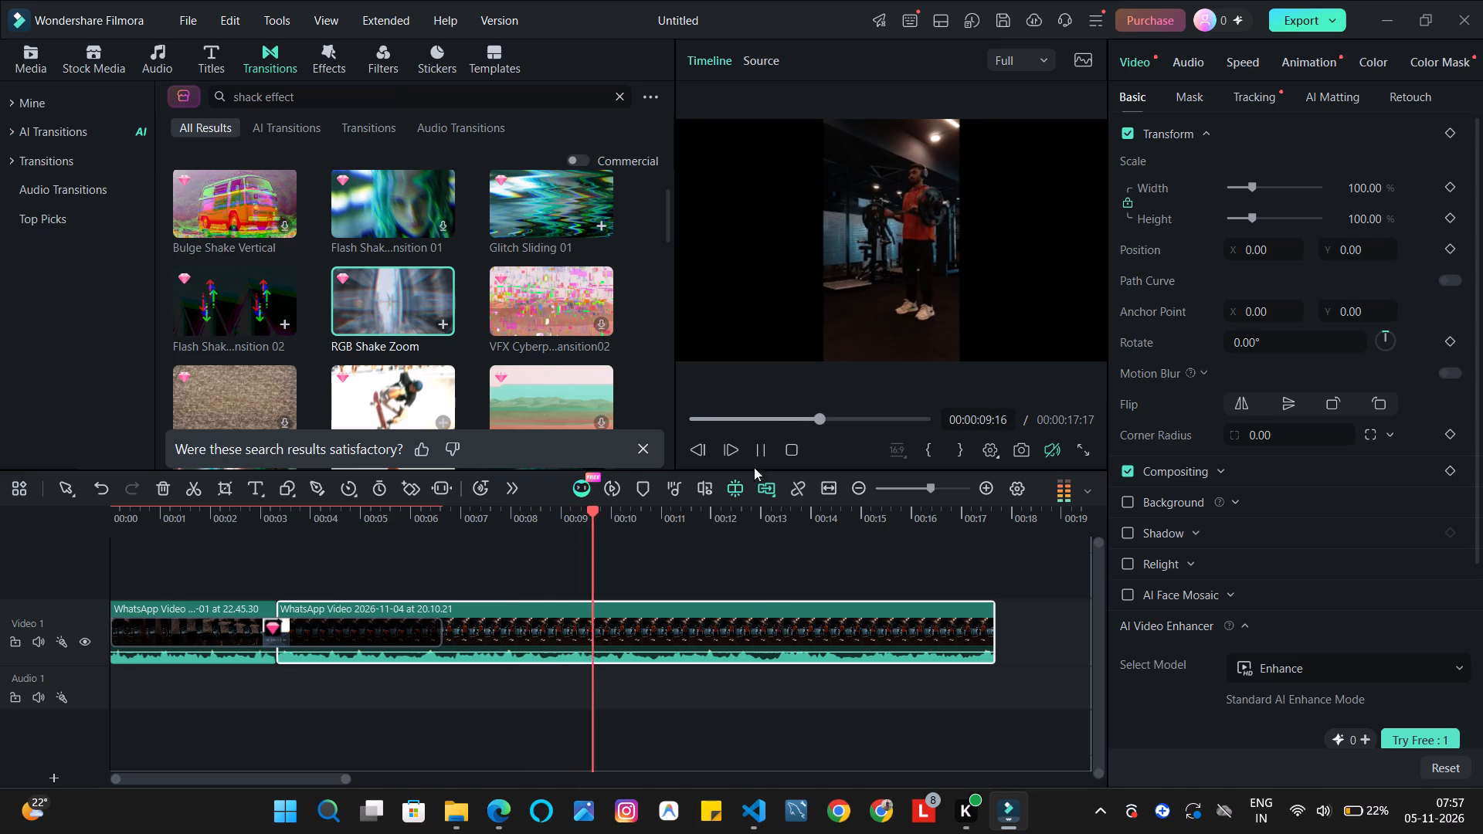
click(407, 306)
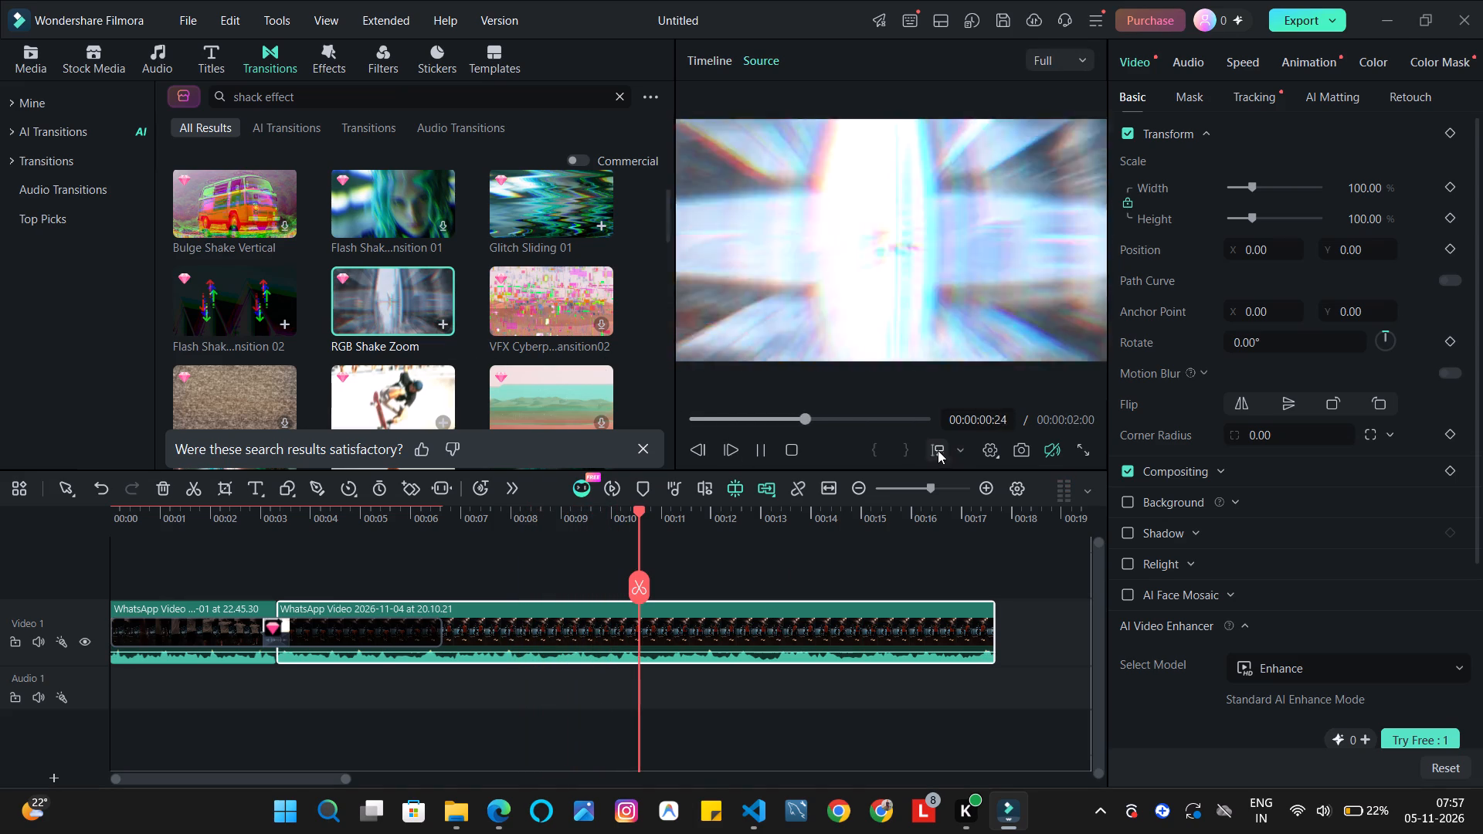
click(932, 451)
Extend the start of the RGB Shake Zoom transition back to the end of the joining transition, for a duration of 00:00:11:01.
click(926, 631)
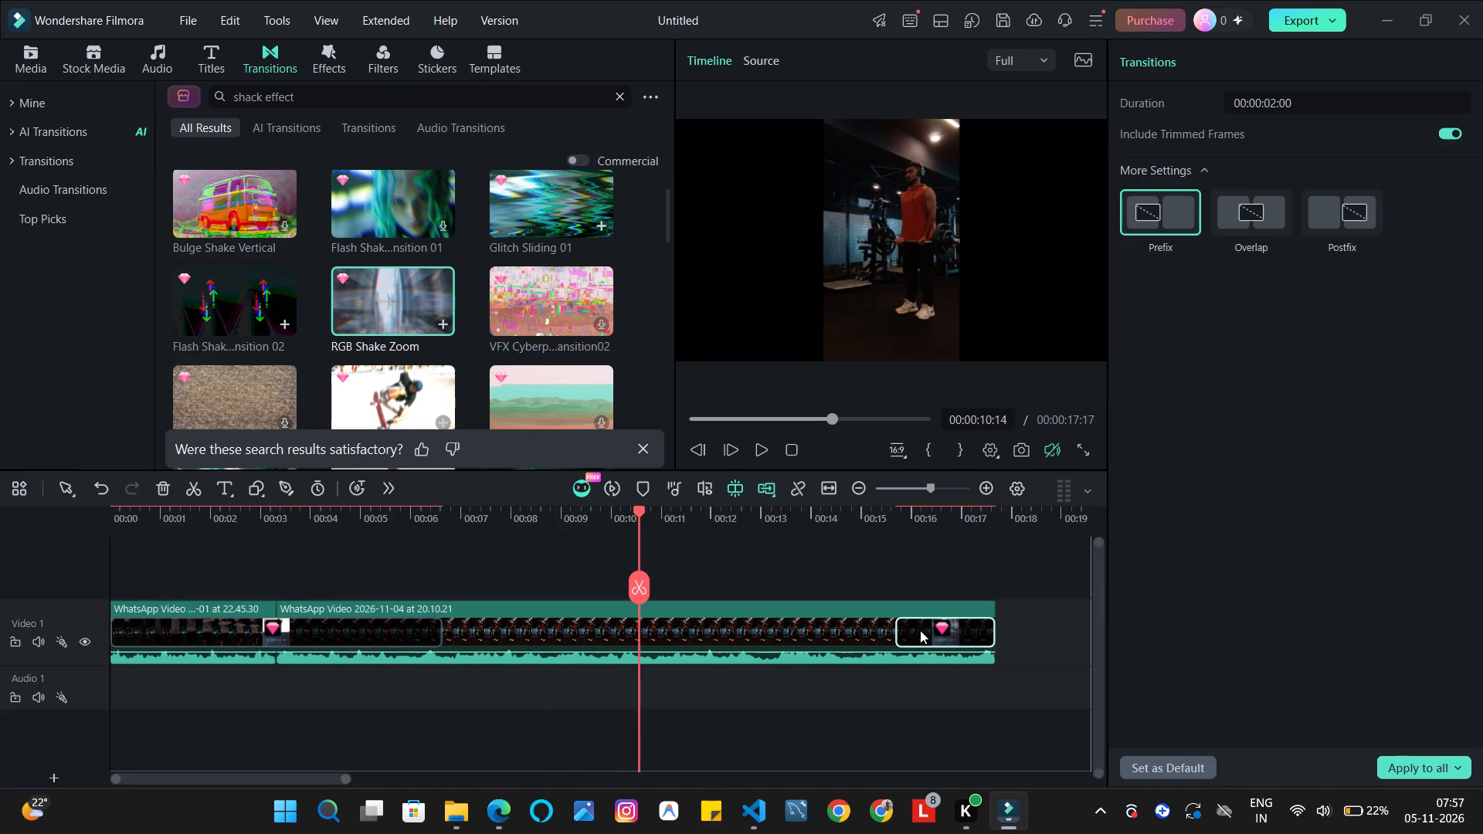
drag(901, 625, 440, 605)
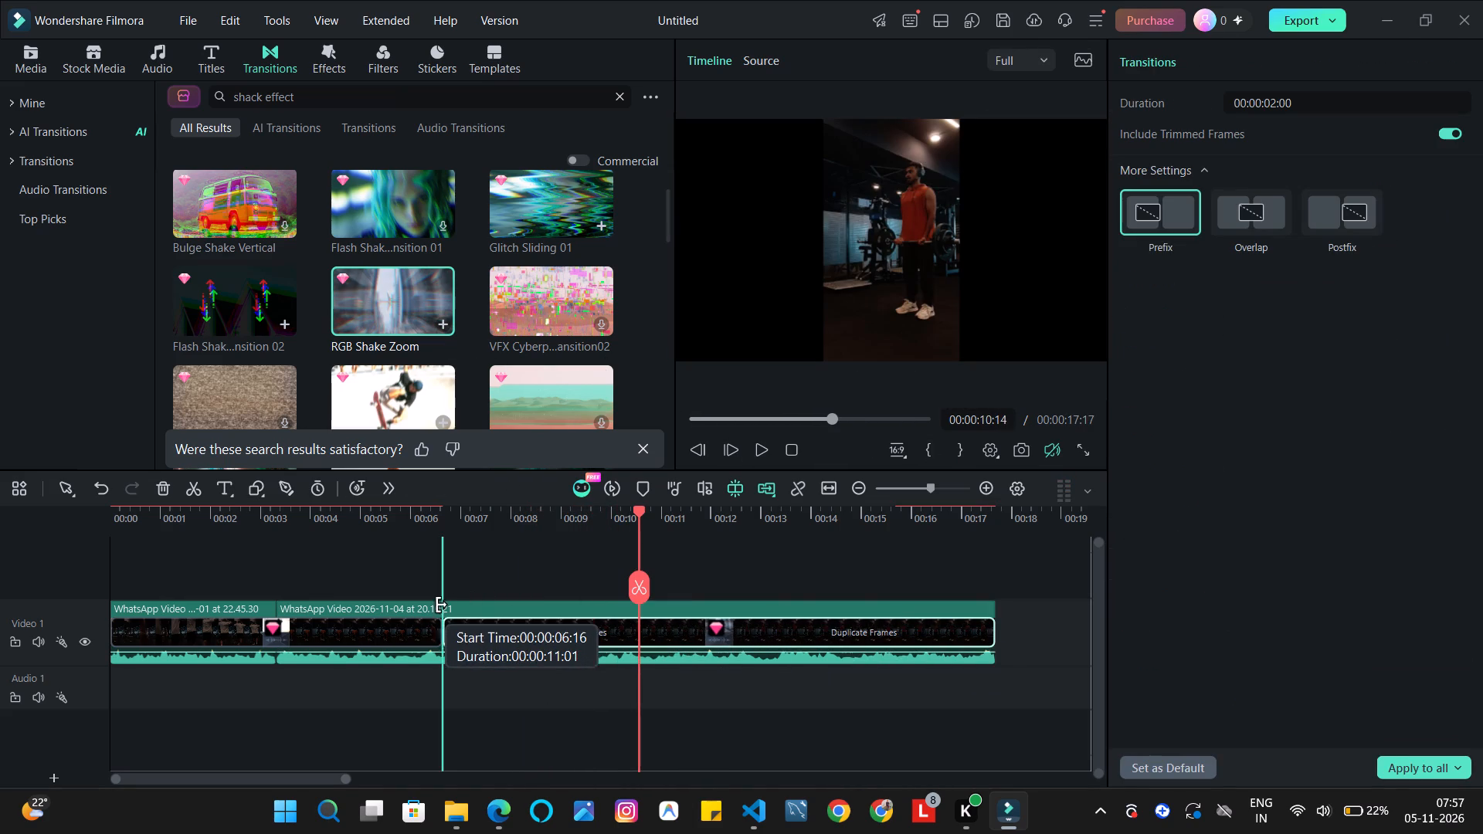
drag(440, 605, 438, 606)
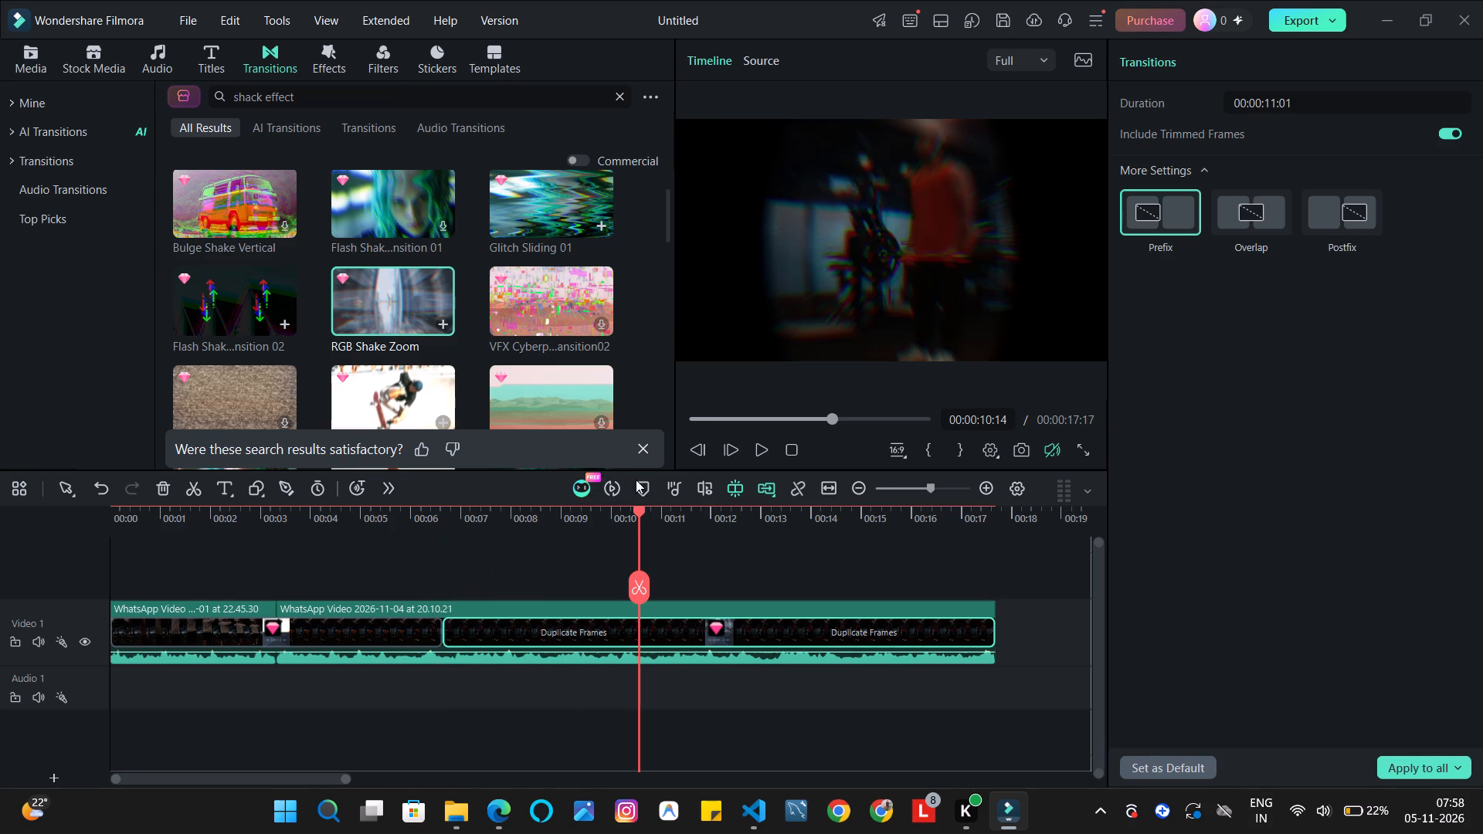
Play back the extended RGB Shake Zoom transition from its start.
drag(641, 581, 443, 589)
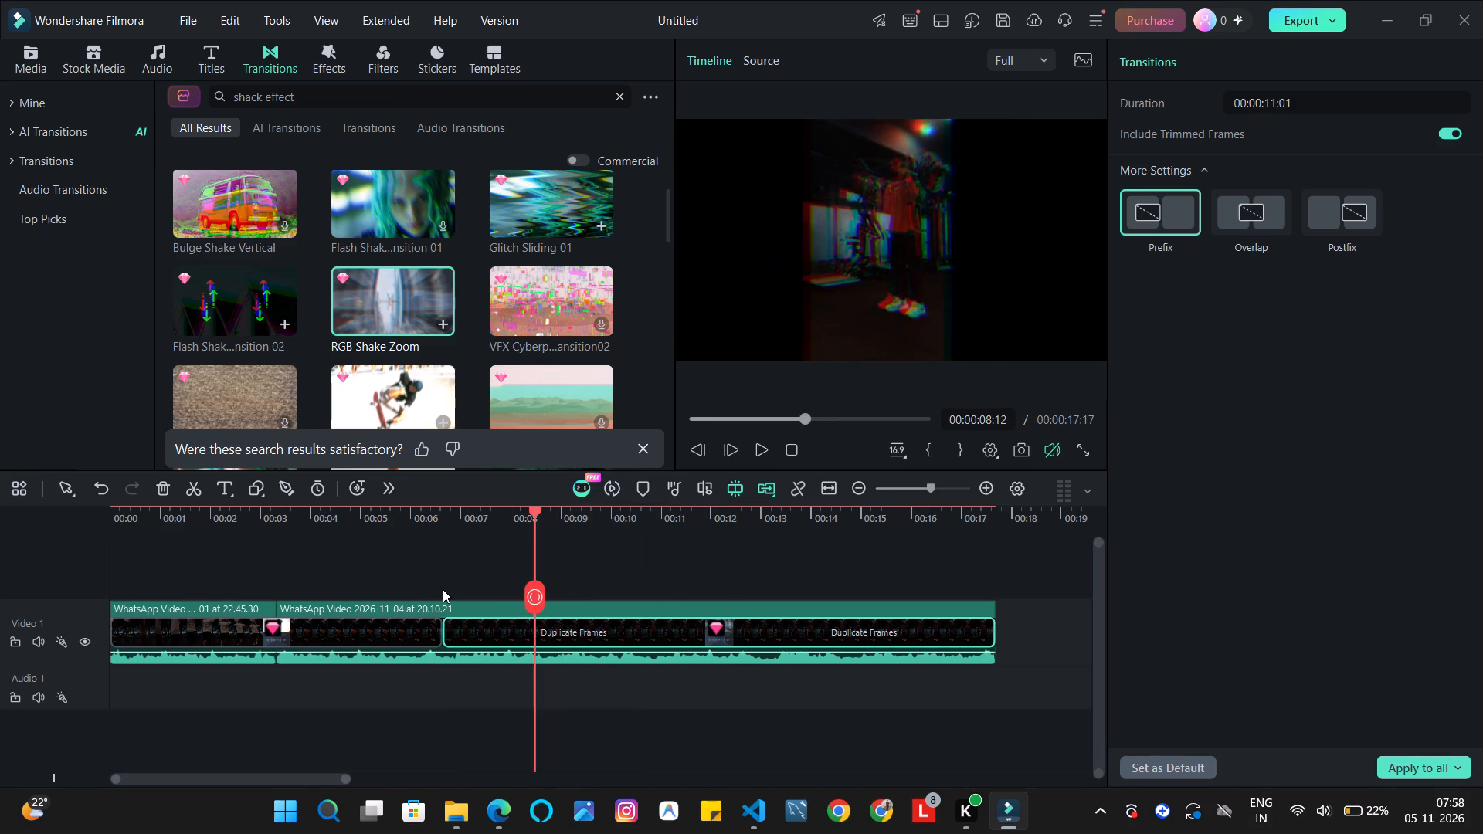
drag(443, 589, 436, 588)
key(space)
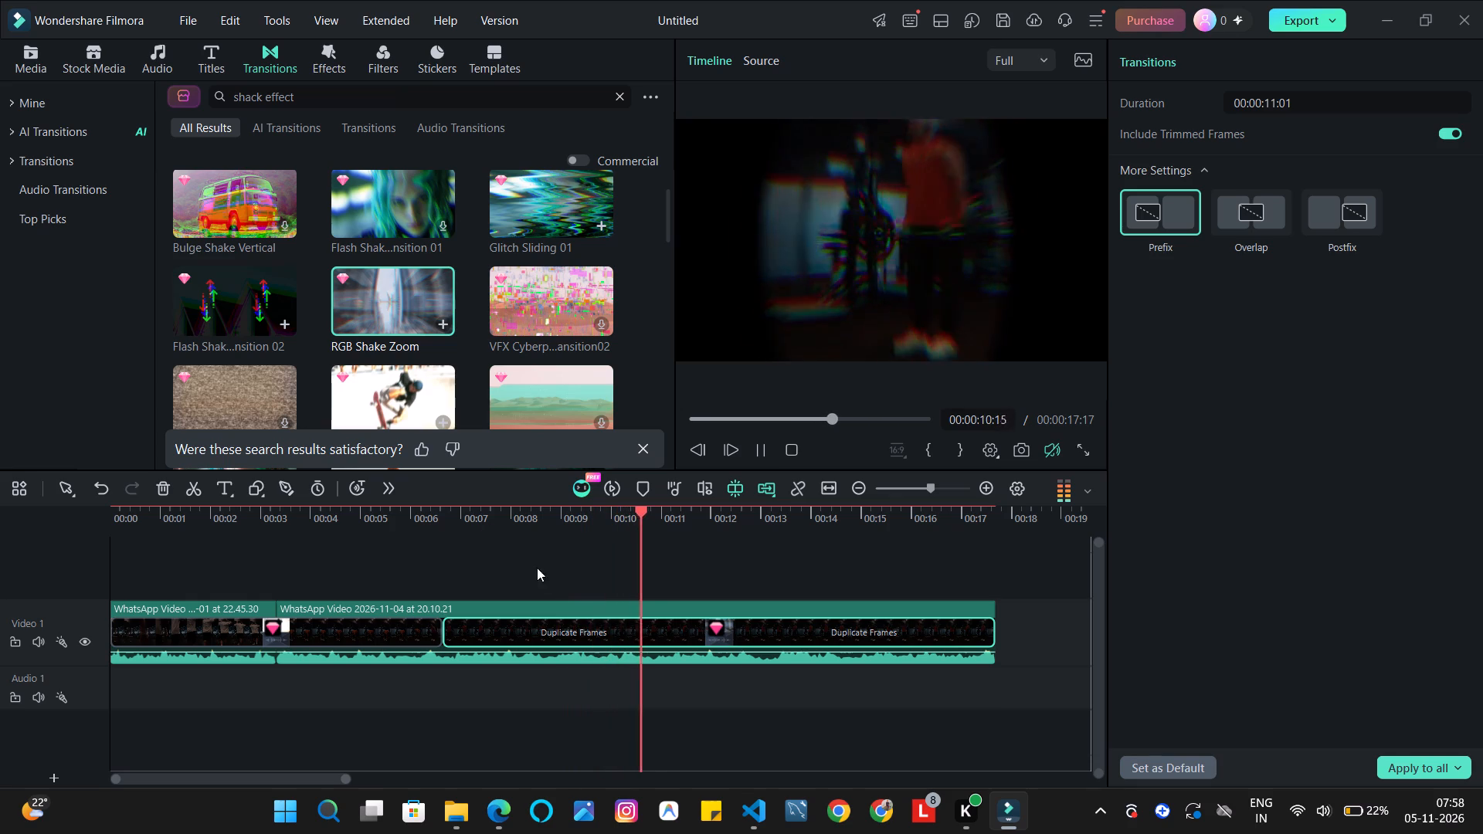
click(796, 633)
click(797, 632)
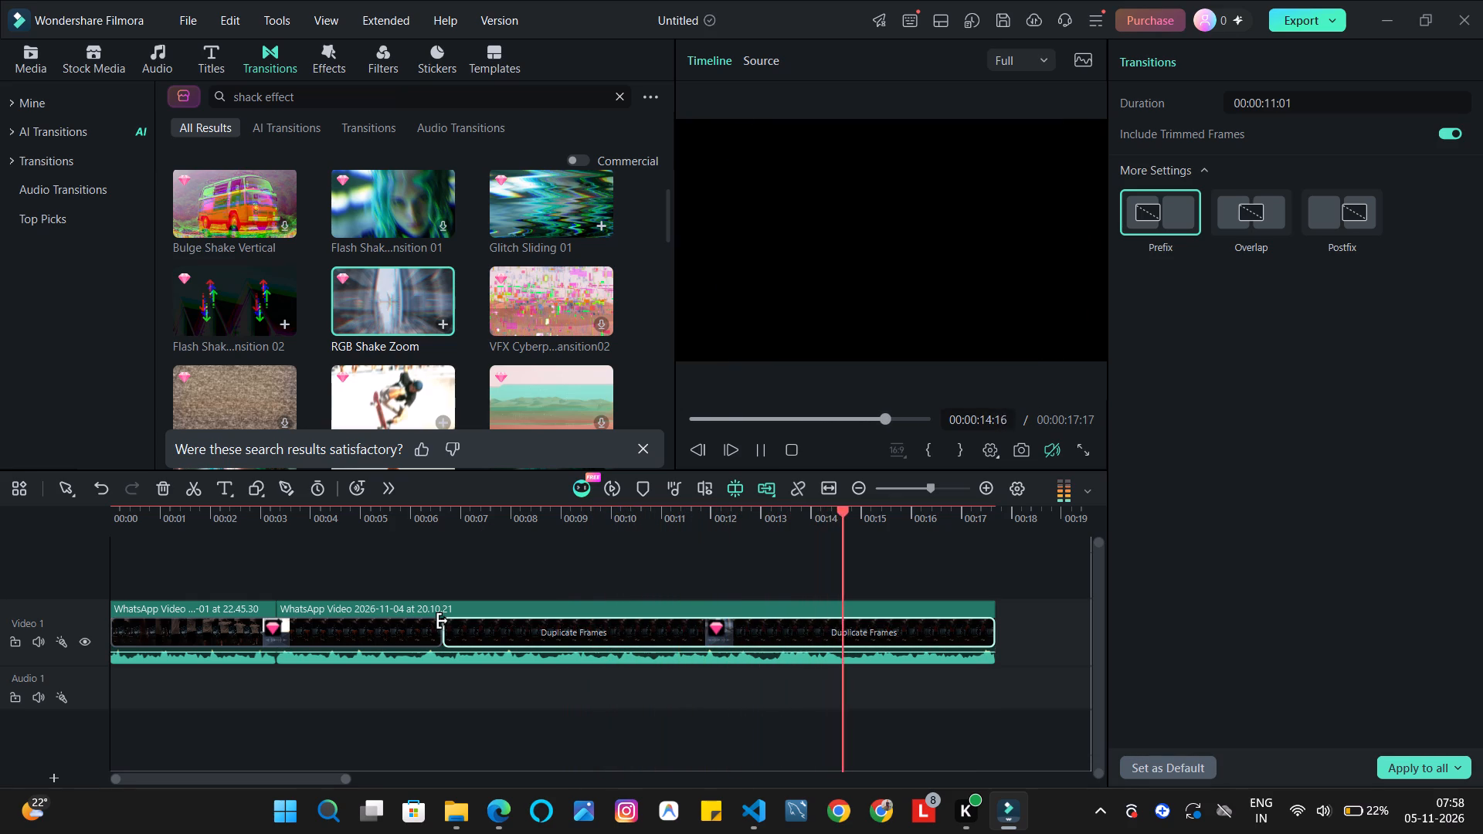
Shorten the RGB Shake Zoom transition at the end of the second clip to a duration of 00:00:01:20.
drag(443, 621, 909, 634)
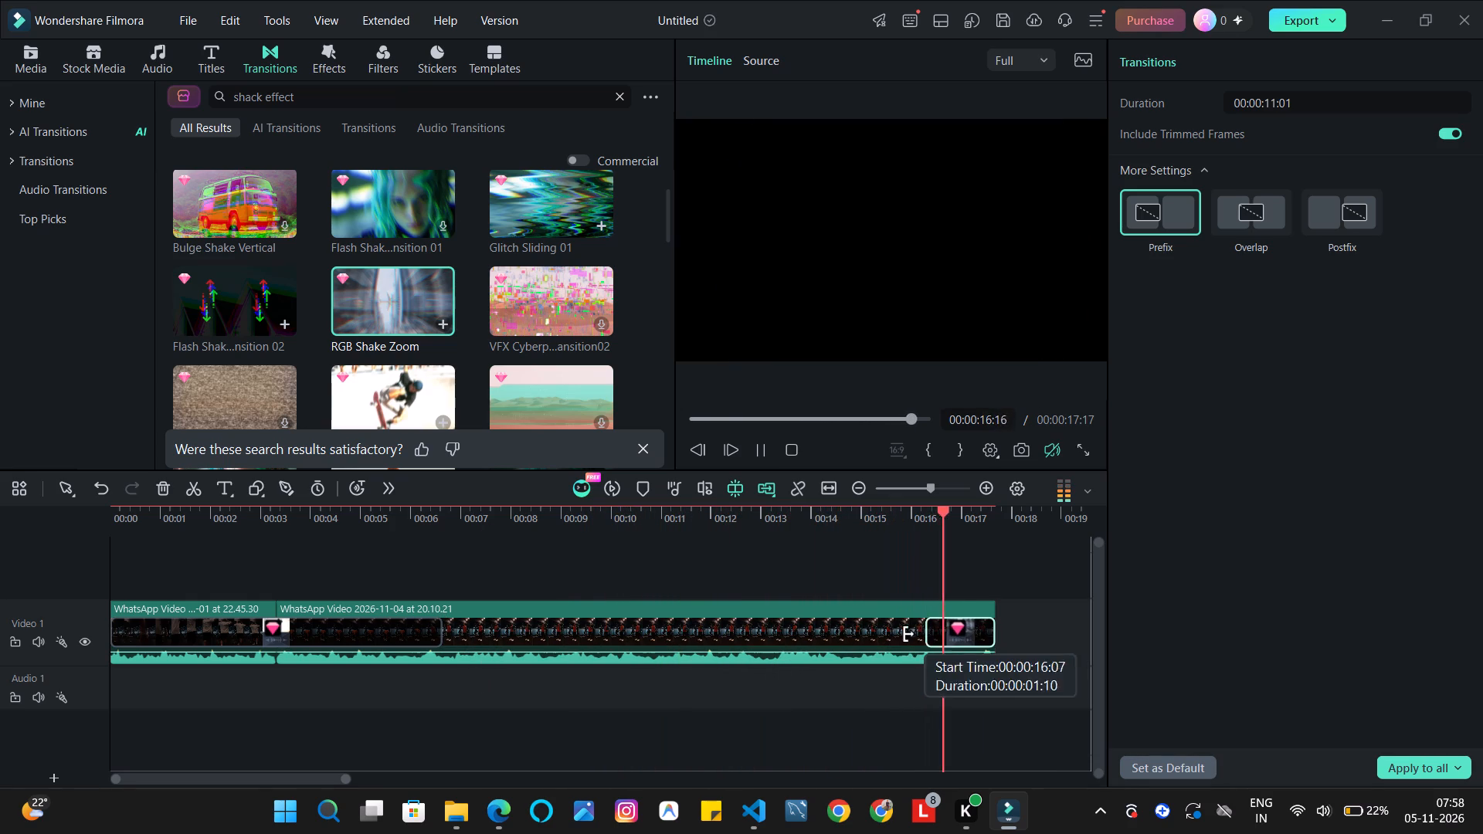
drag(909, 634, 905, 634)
Play back the shortened RGB Shake Zoom transition through the end of the timeline.
double_click(994, 579)
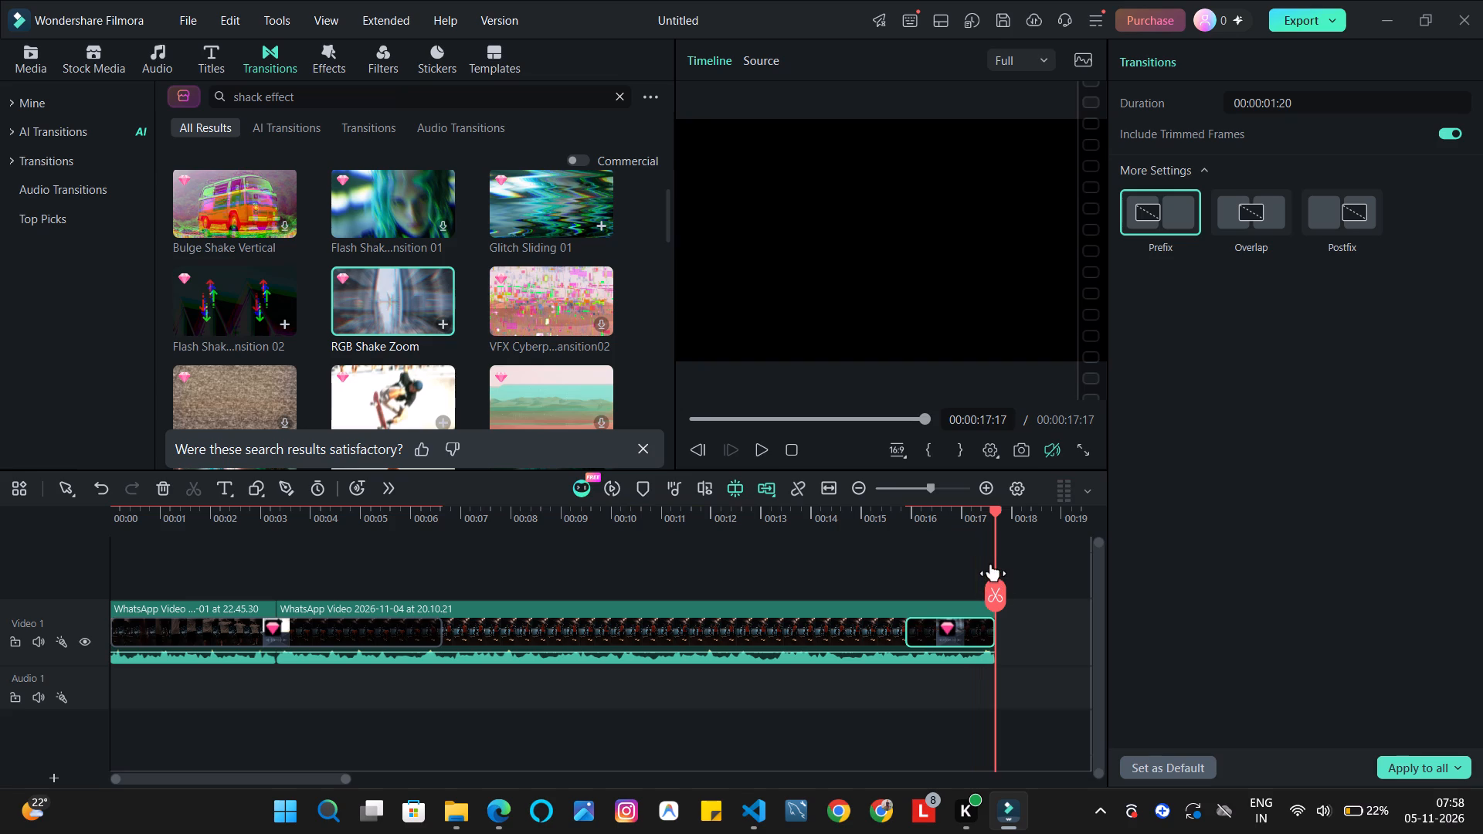
drag(991, 562, 799, 556)
key(space)
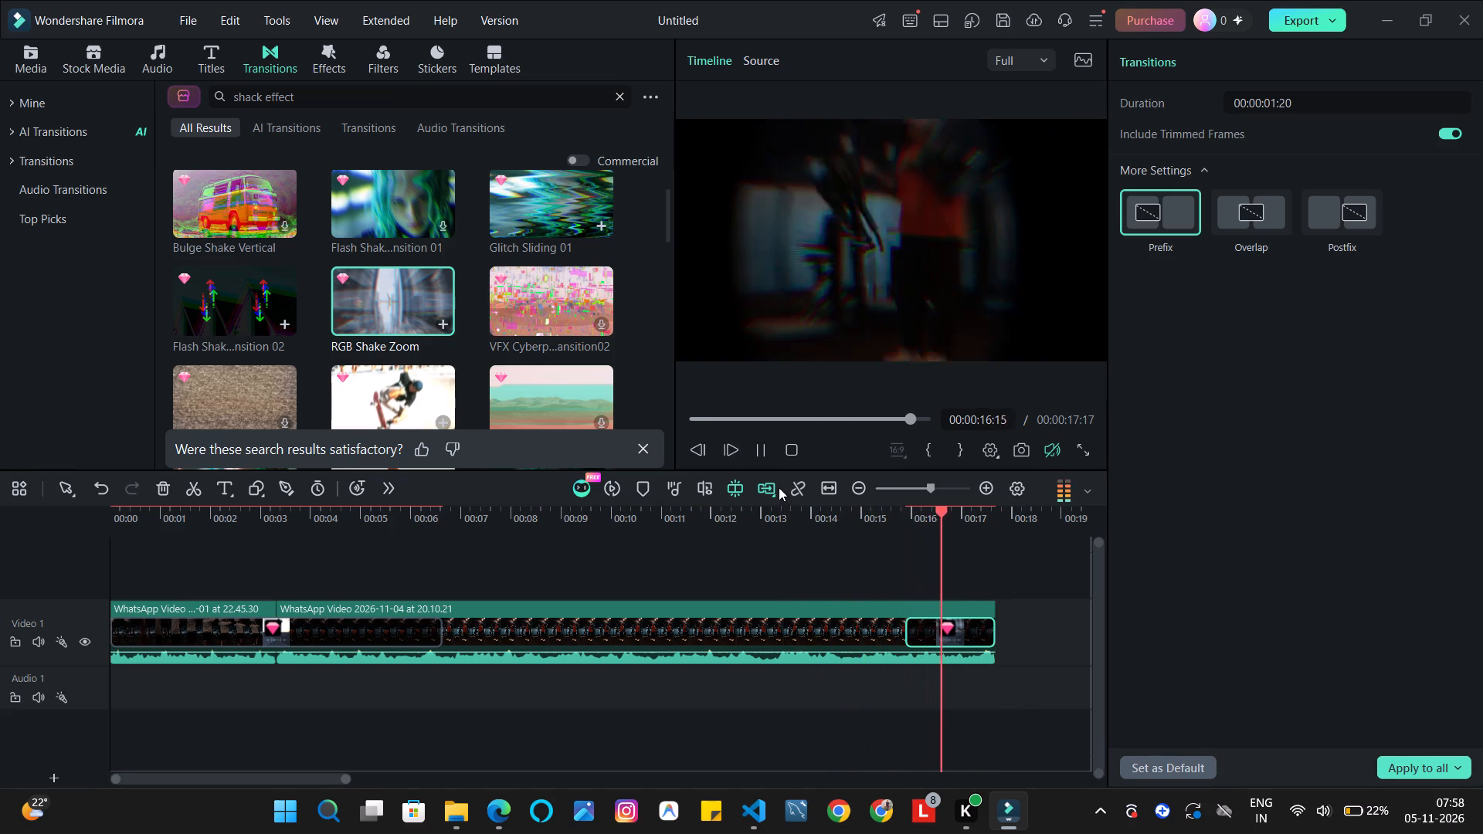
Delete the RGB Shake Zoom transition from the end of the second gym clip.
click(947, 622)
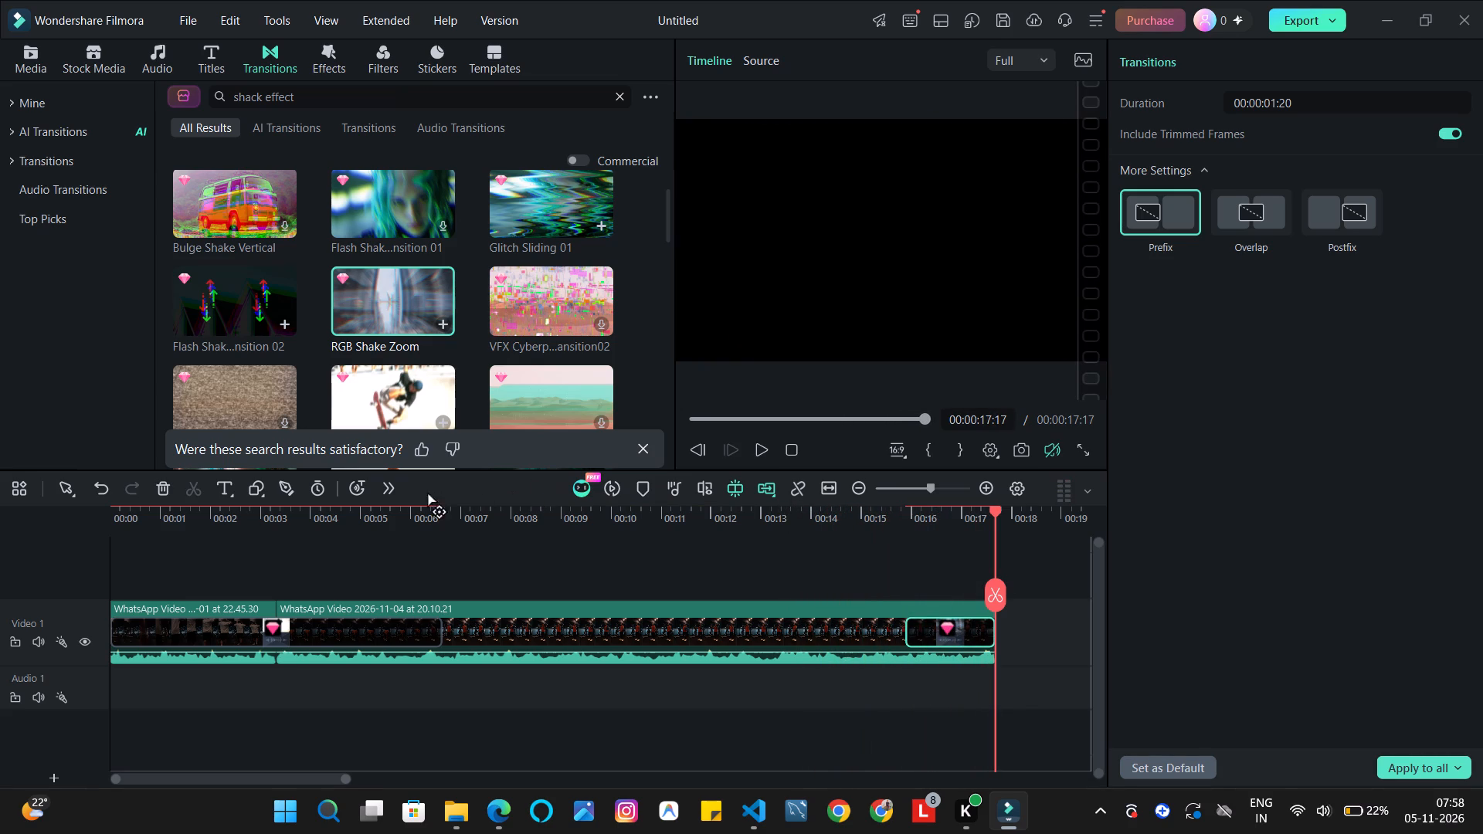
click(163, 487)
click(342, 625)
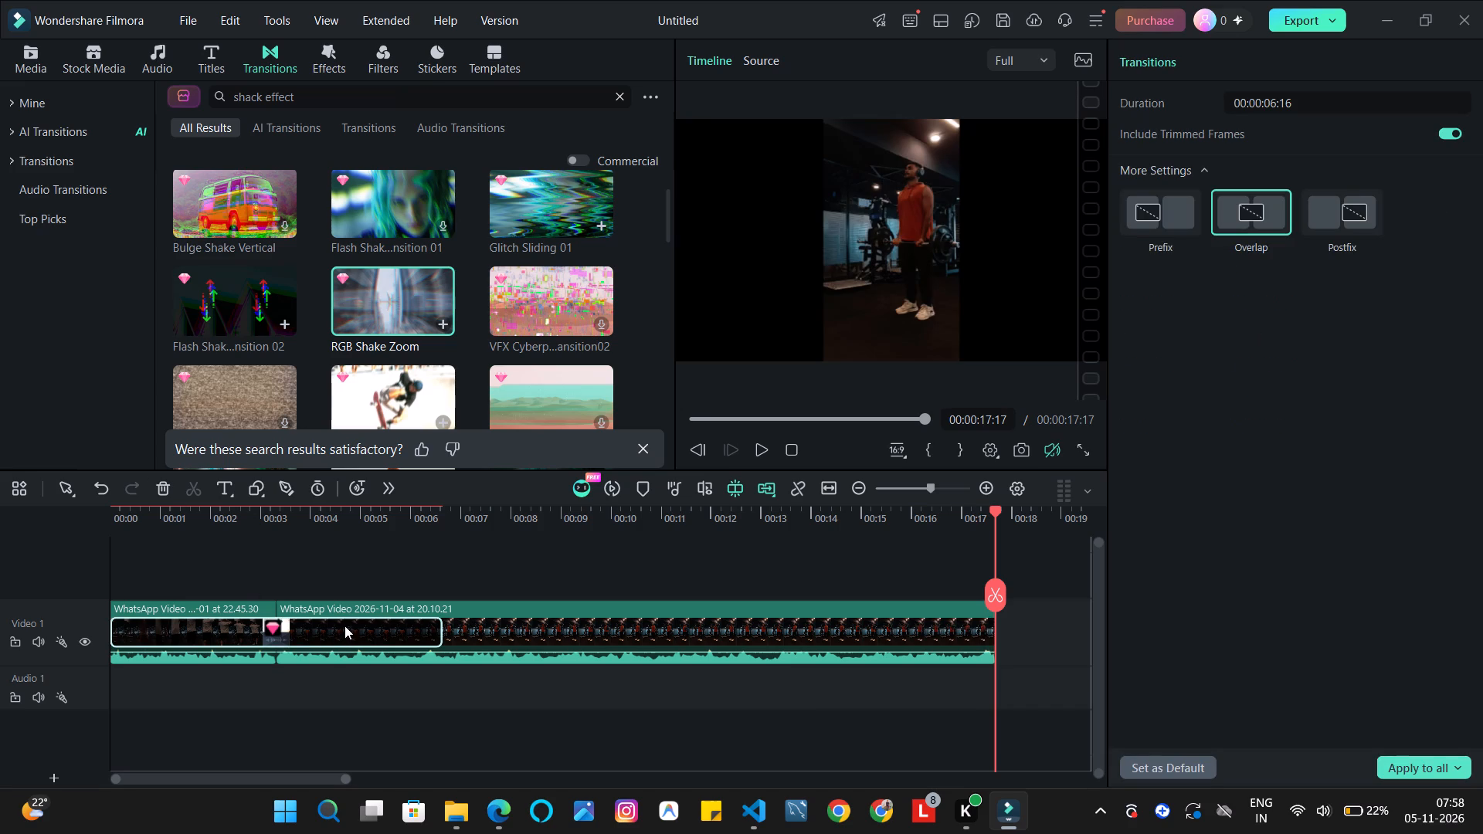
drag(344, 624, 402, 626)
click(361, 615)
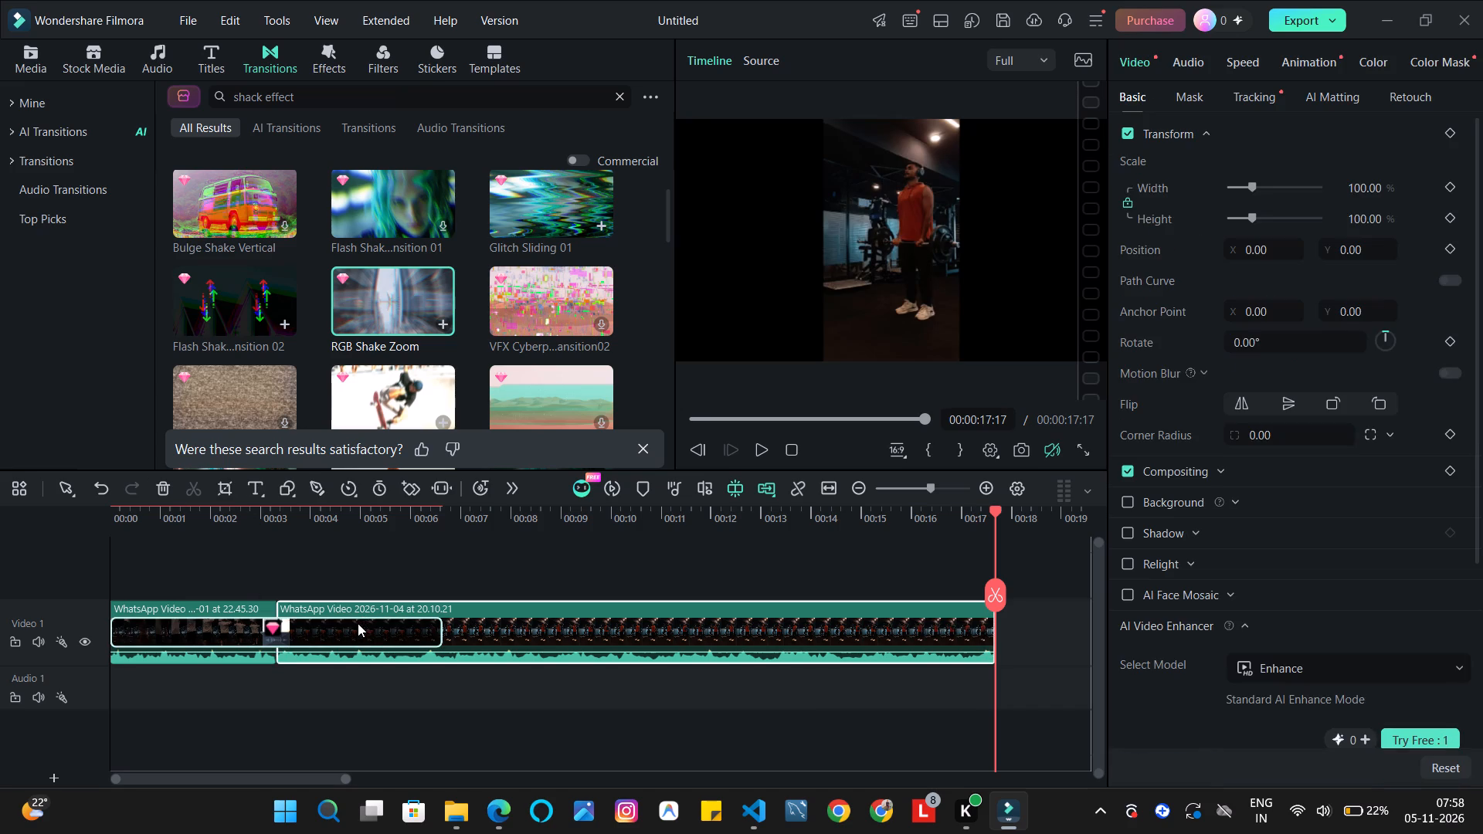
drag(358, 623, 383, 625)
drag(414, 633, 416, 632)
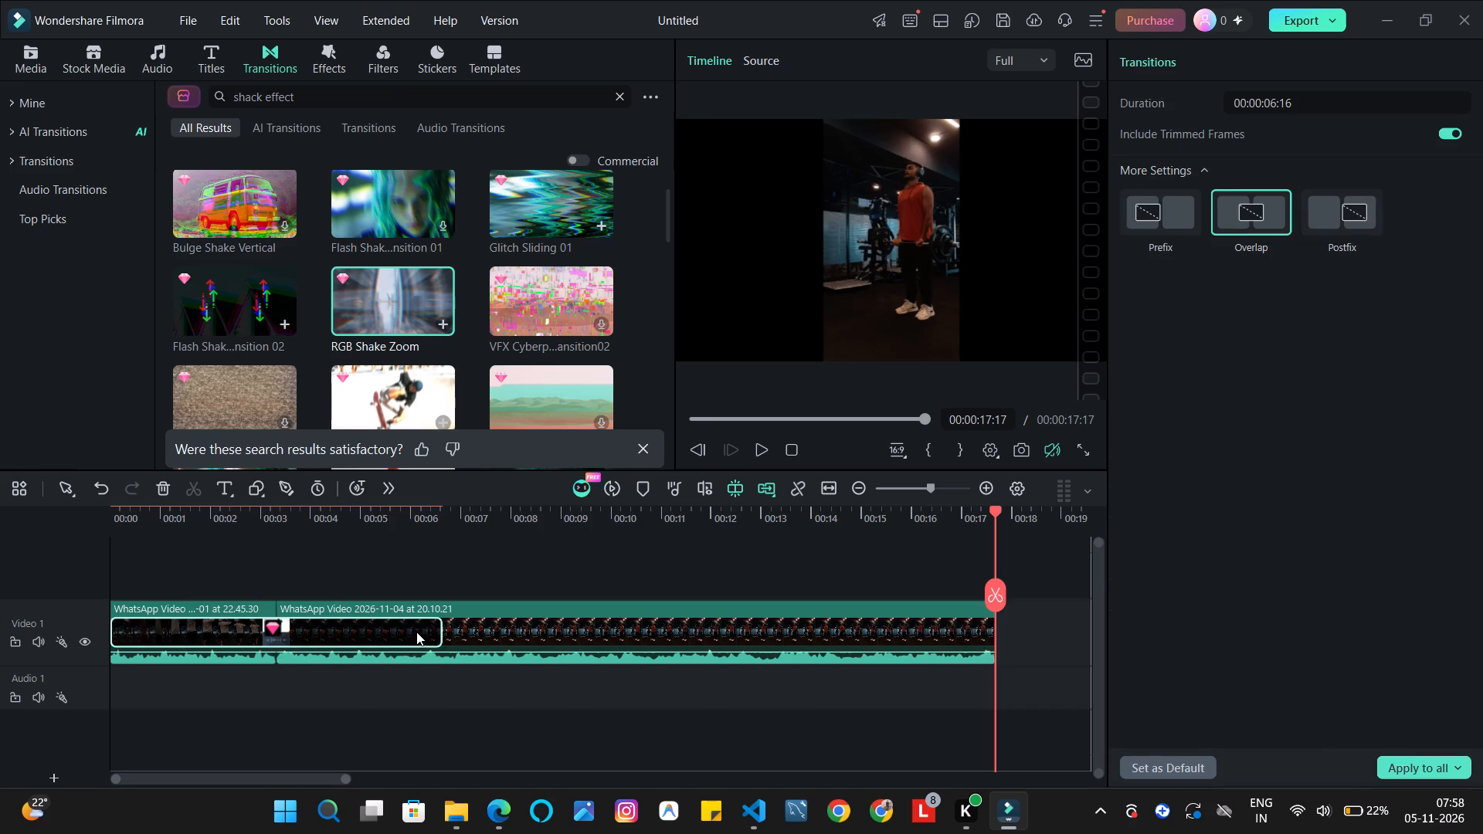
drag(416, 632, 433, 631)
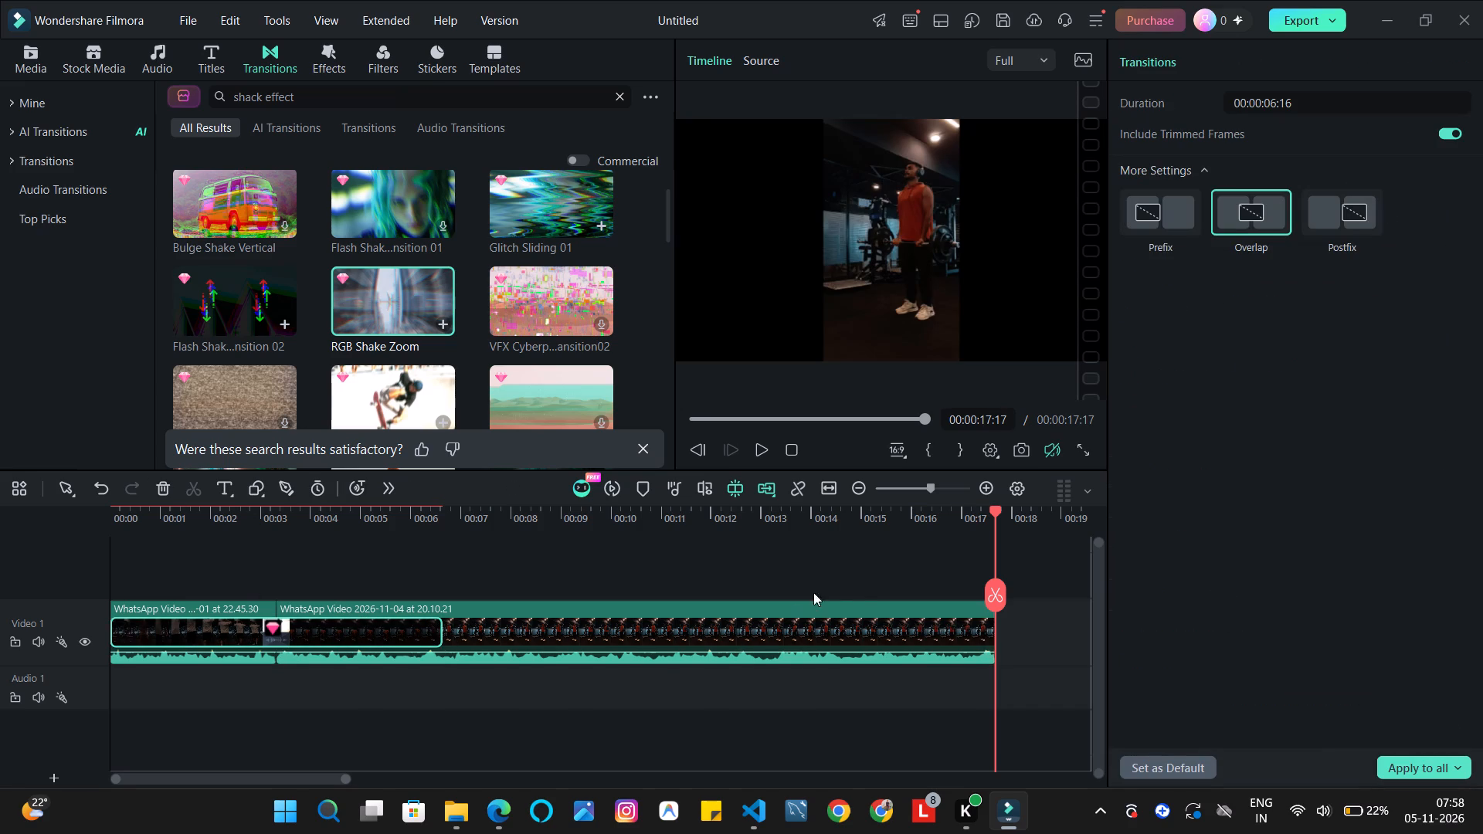
Play the timeline from the beginning and stop at the end of the joining transition, at 00:00:06:16.
click(997, 559)
drag(996, 557, 640, 549)
drag(919, 417, 690, 466)
key(space)
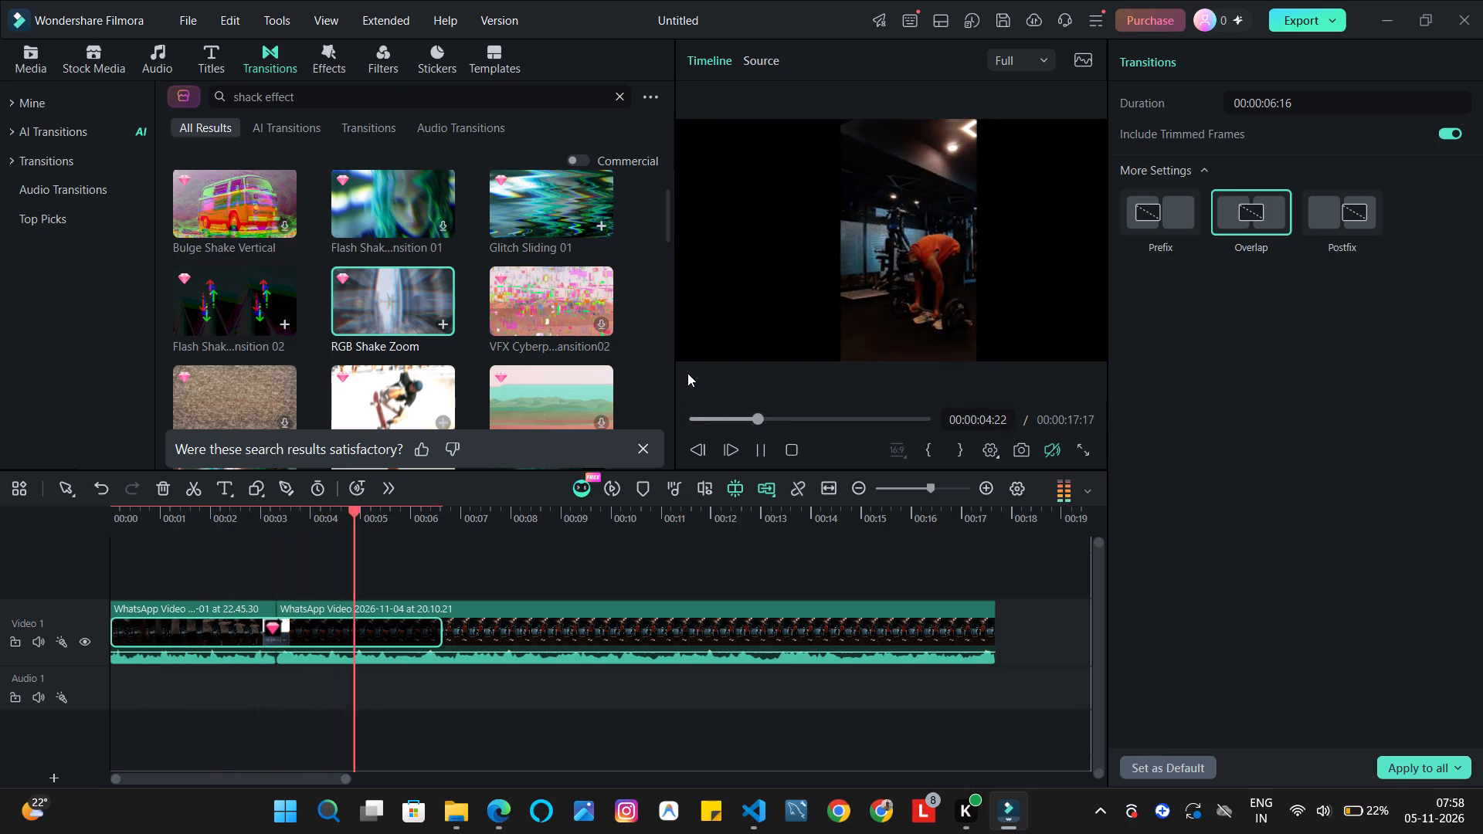
key(space)
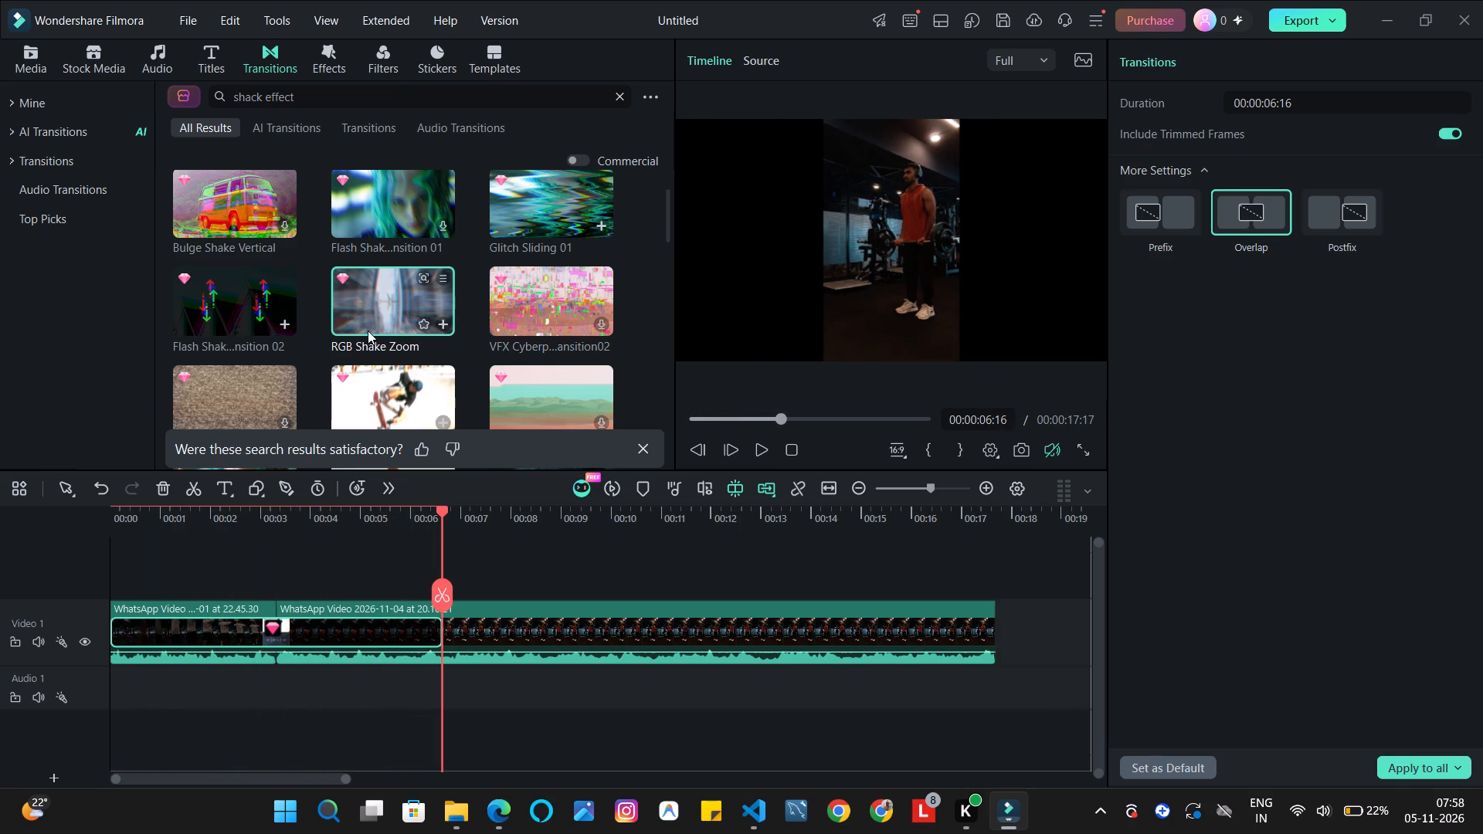
Look through the remaining shake transition results, and search the transitions for "slow shack effect".
scroll(367, 331, down, 8)
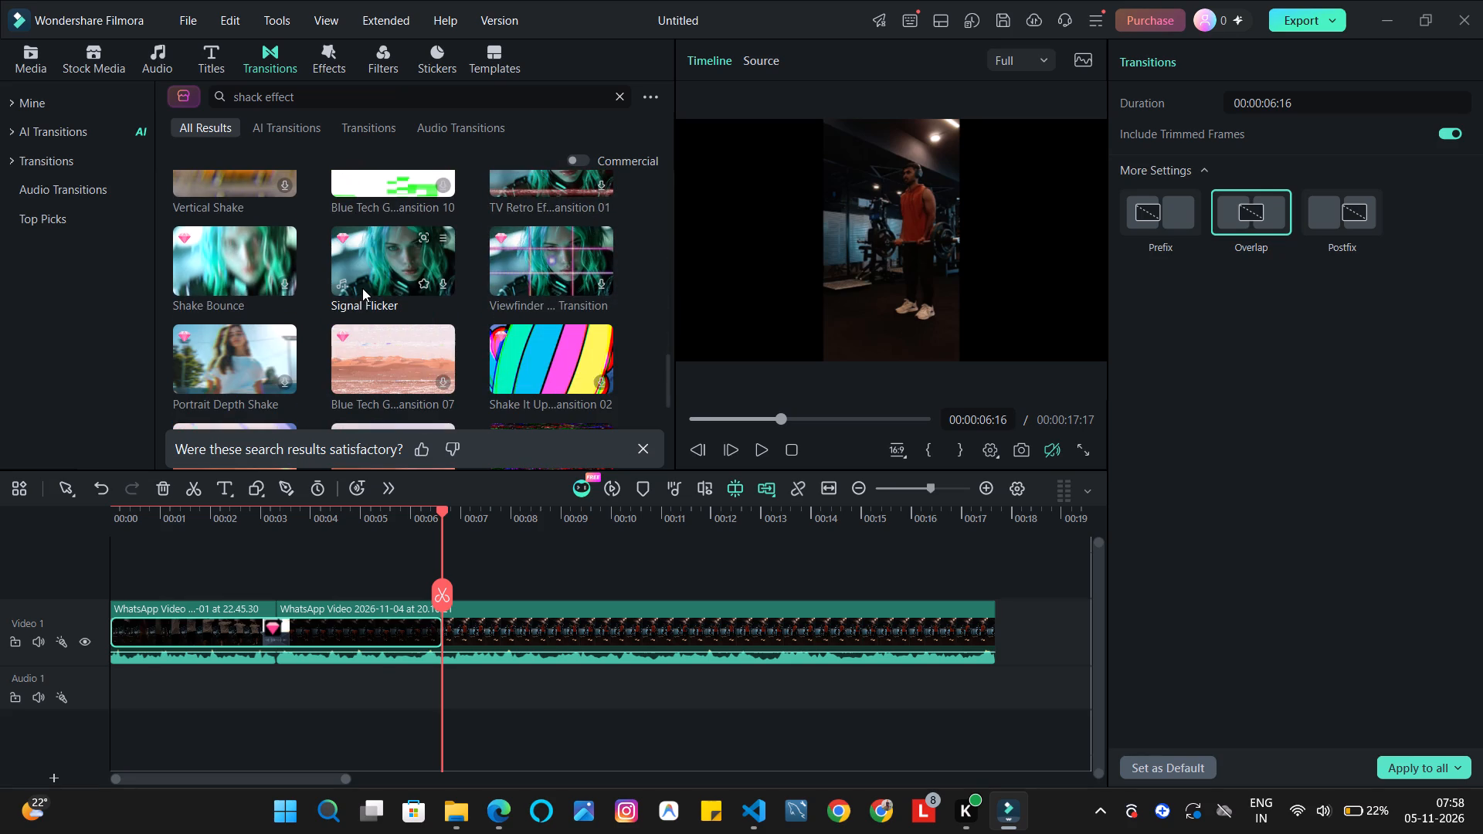
scroll(363, 286, down, 8)
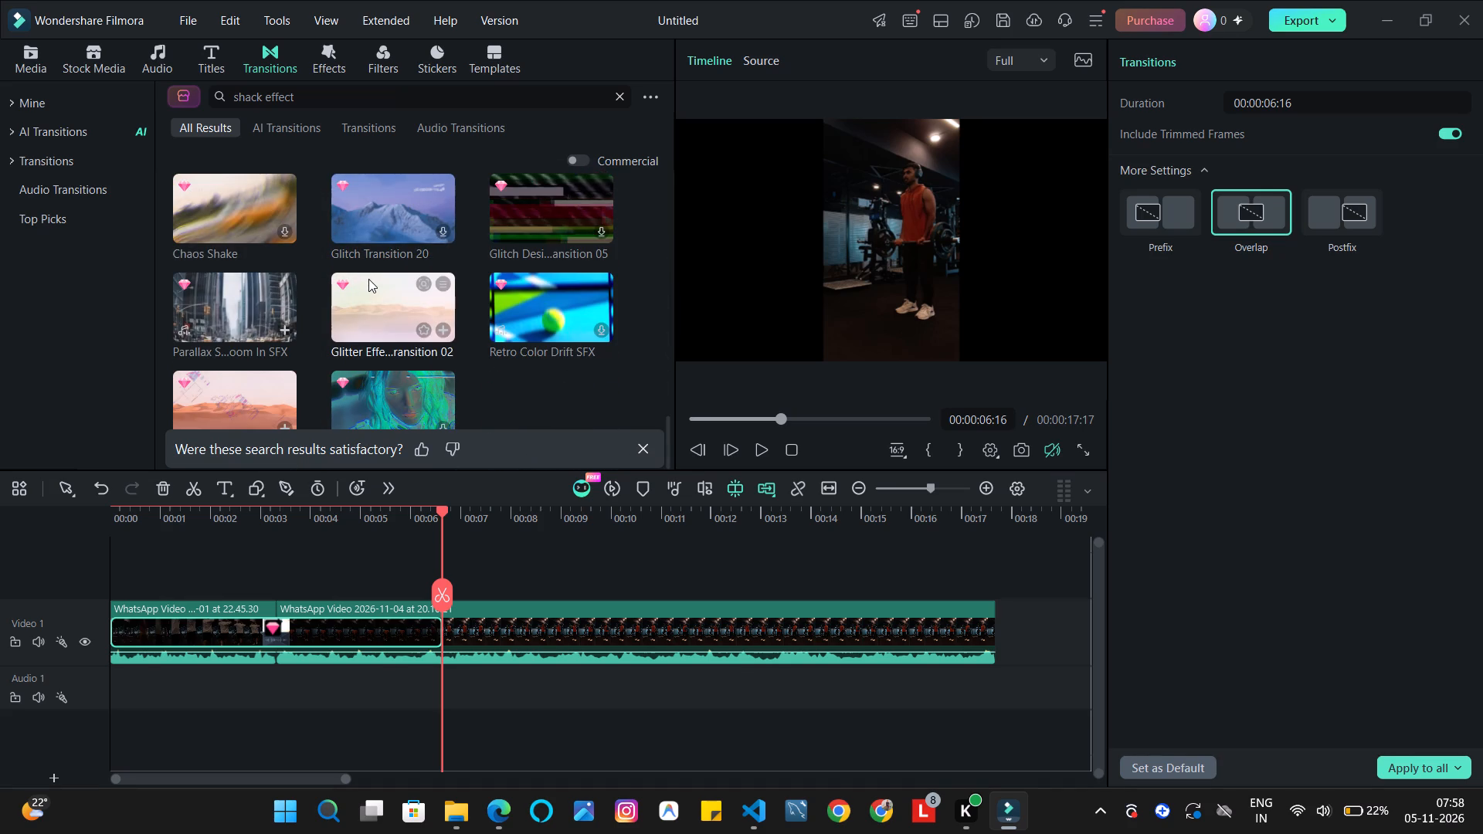
scroll(369, 276, down, 4)
click(385, 86)
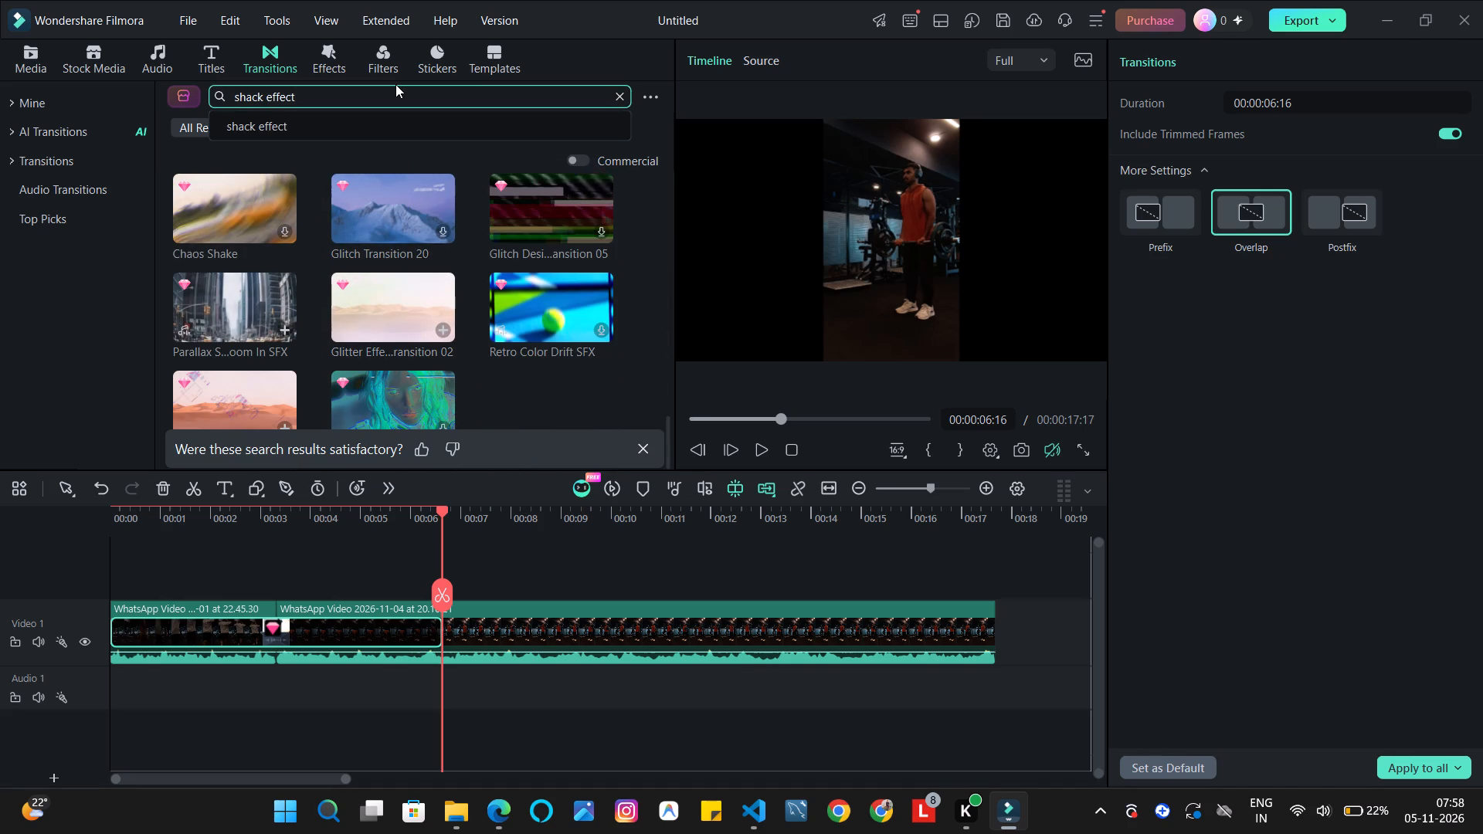
key(BackSpace)
key(BackSpace)
key(BackSpace)
key(BackSpace)
key(BackSpace)
key(BackSpace)
key(BackSpace)
key(BackSpace)
key(BackSpace)
key(BackSpace)
key(BackSpace)
key(BackSpace)
key(BackSpace)
key(BackSpace)
key(BackSpace)
key(BackSpace)
key(BackSpace)
key(BackSpace)
key(BackSpace)
key(BackSpace)
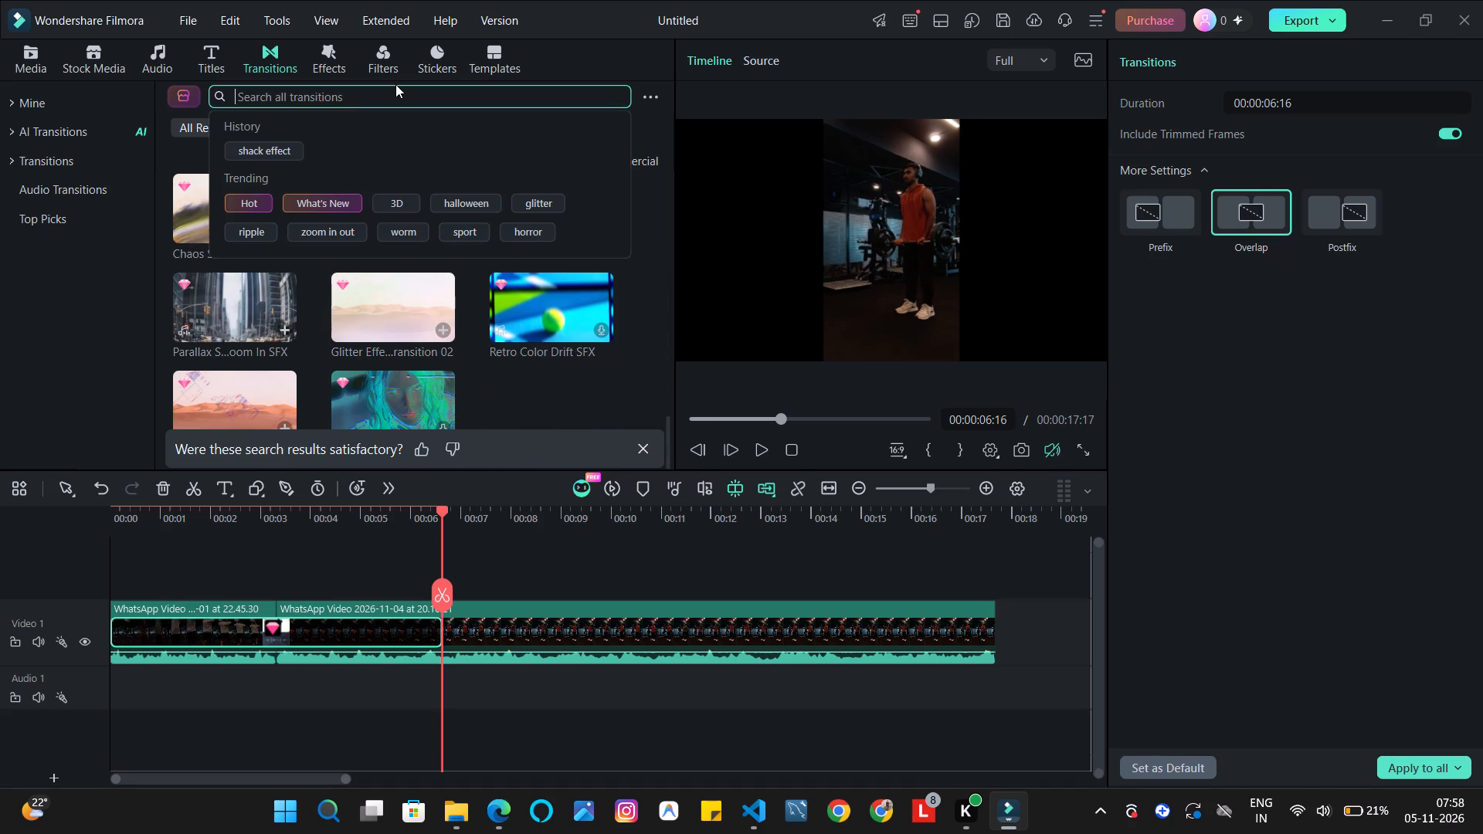
text(slow shack)
key(space)
text(effect)
key(space)
key(Return)
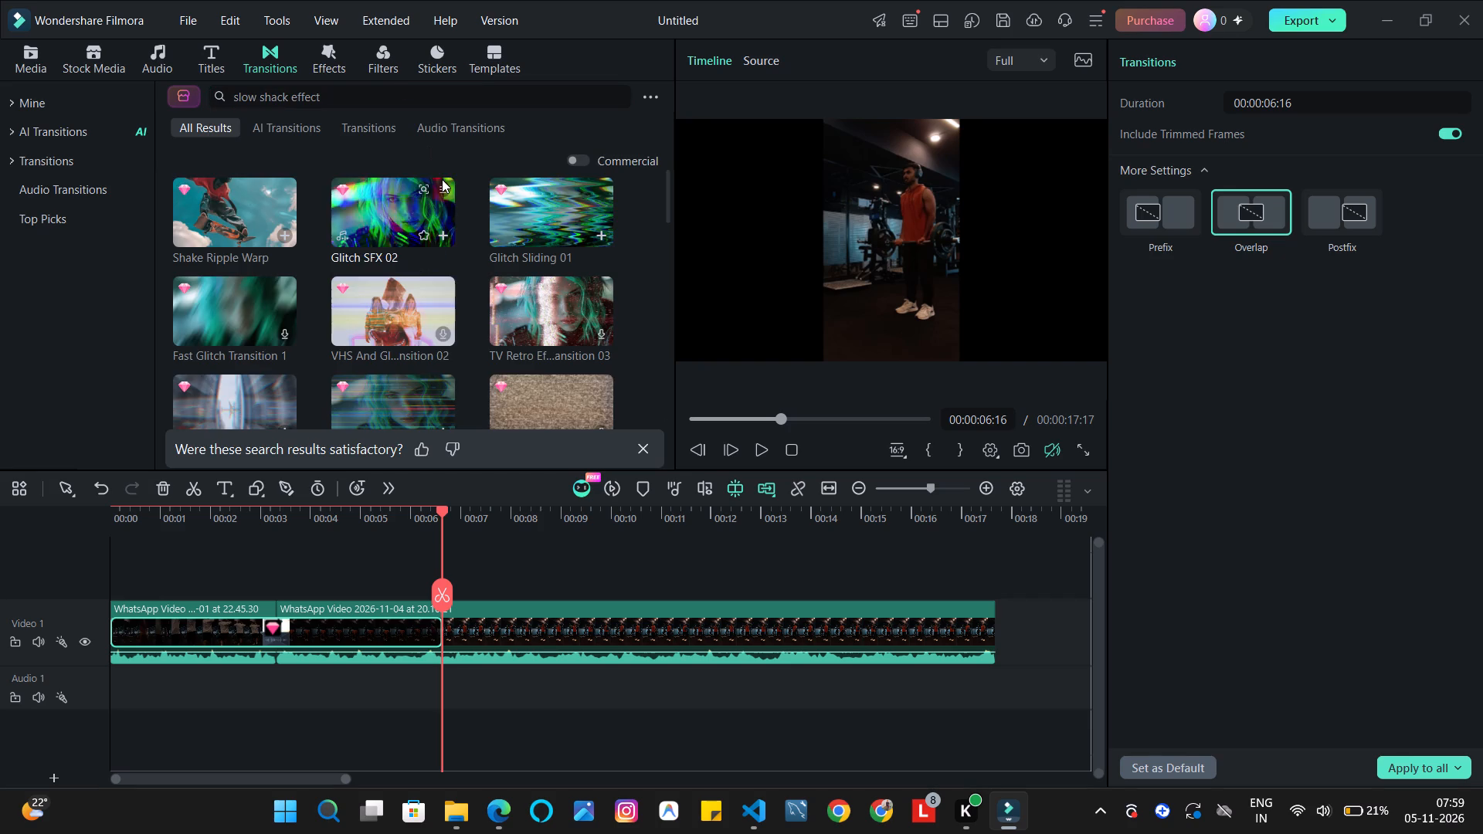
Preview Shake Ripple Warp and Glitch SFX 02, and apply Glitch SFX 02 to the end of the second gym clip.
click(224, 218)
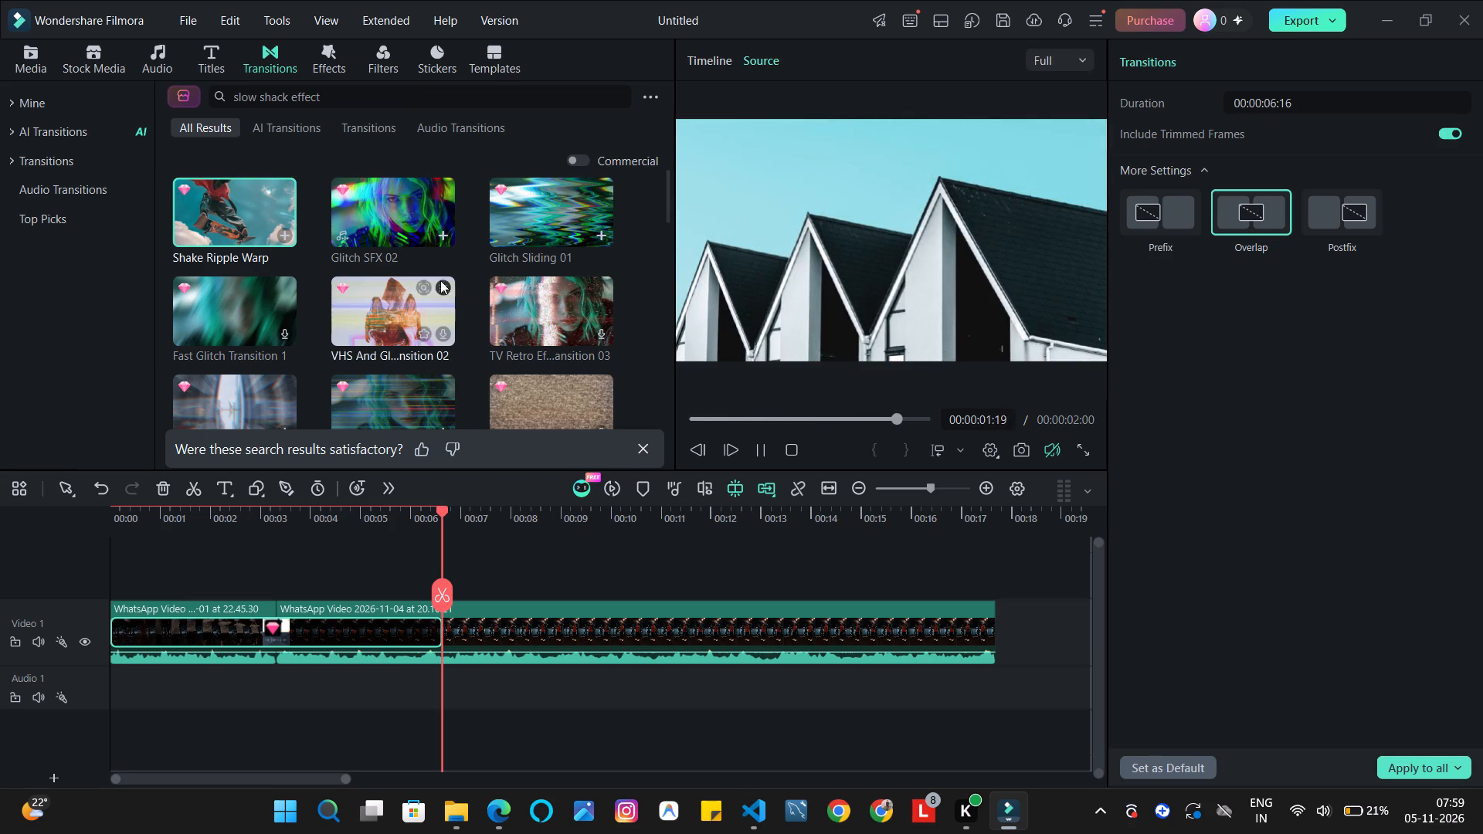
click(389, 217)
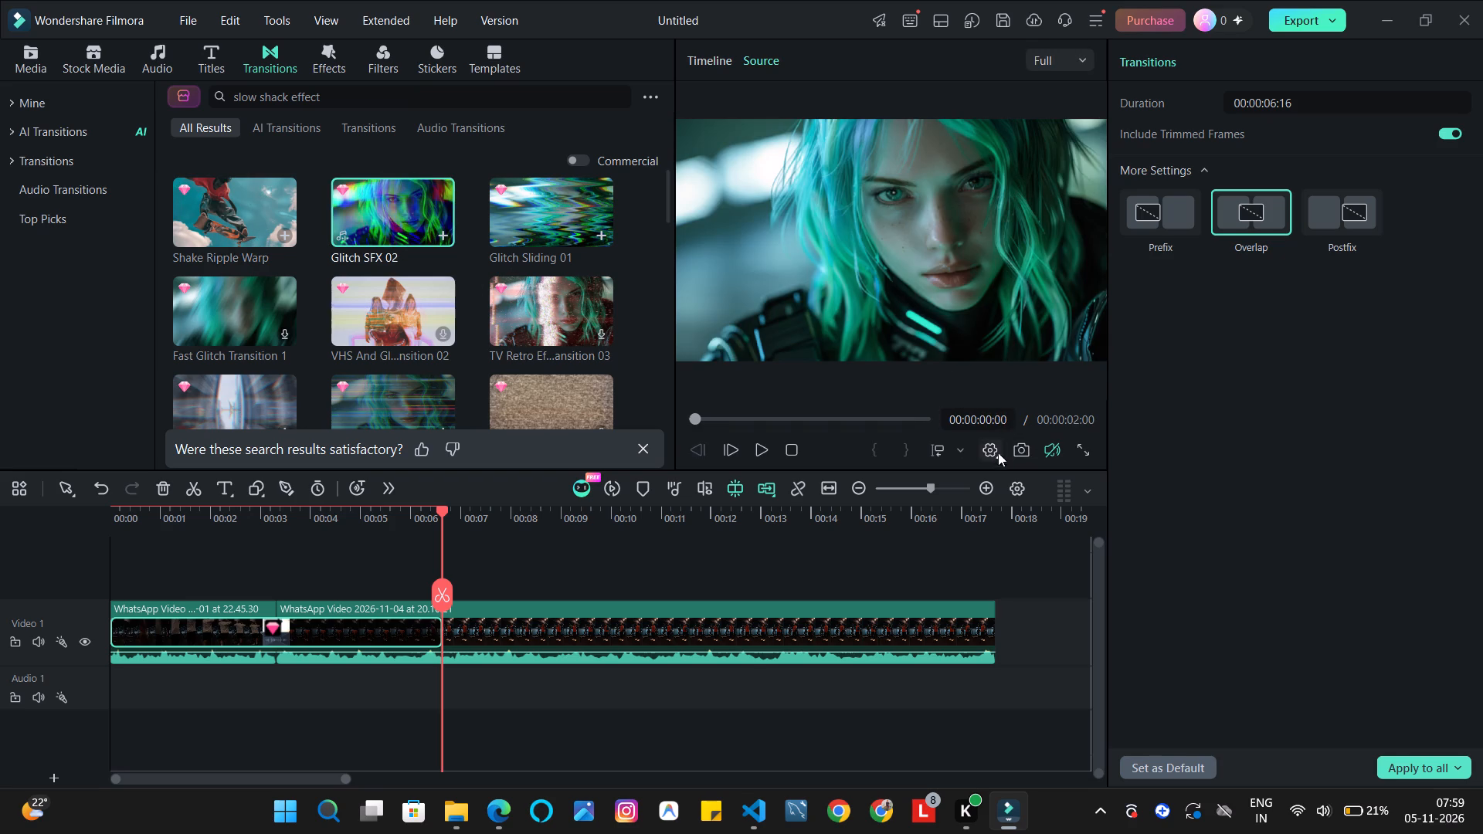
click(937, 447)
click(650, 599)
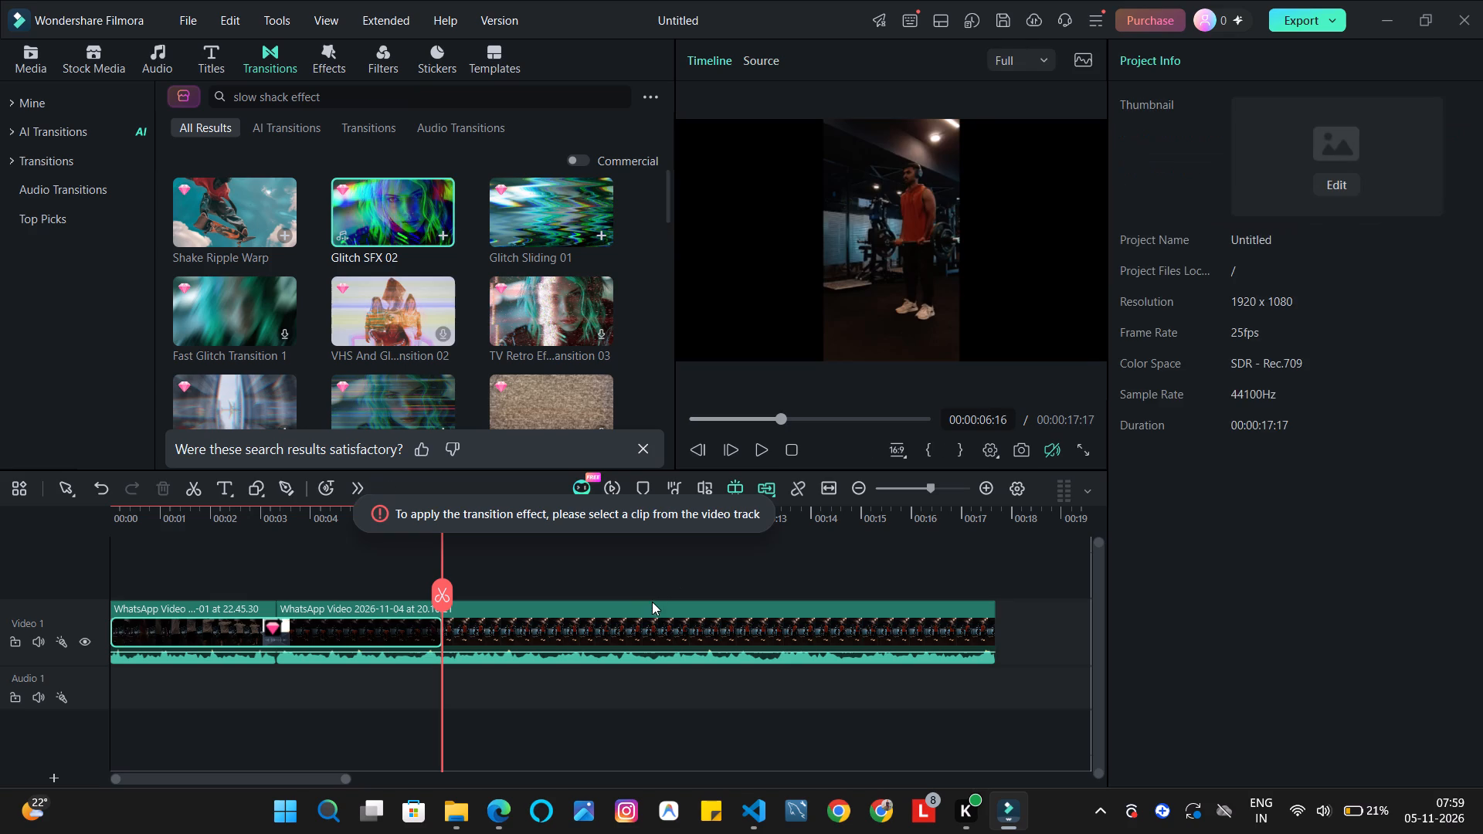
click(651, 619)
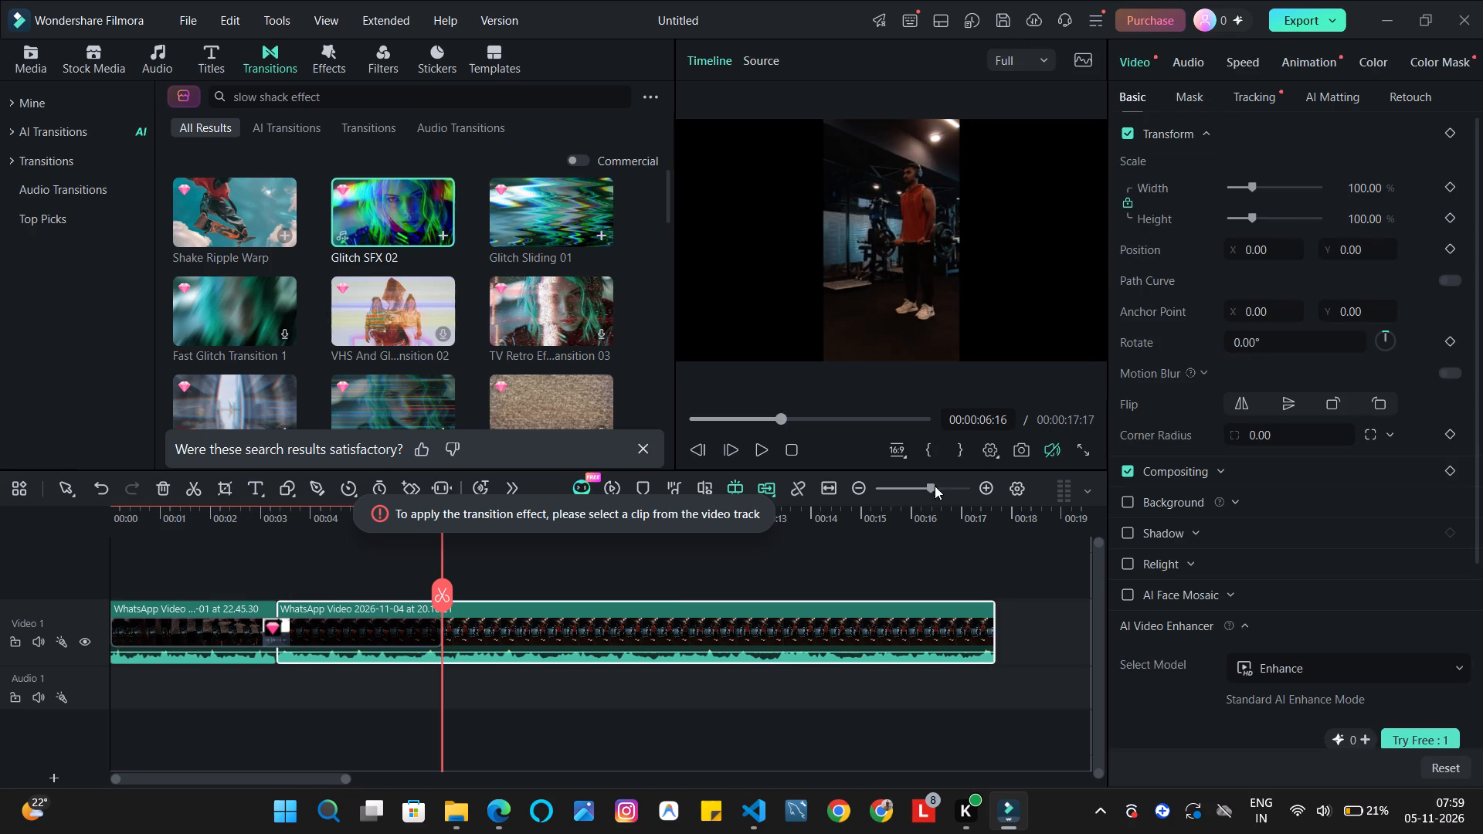
click(392, 230)
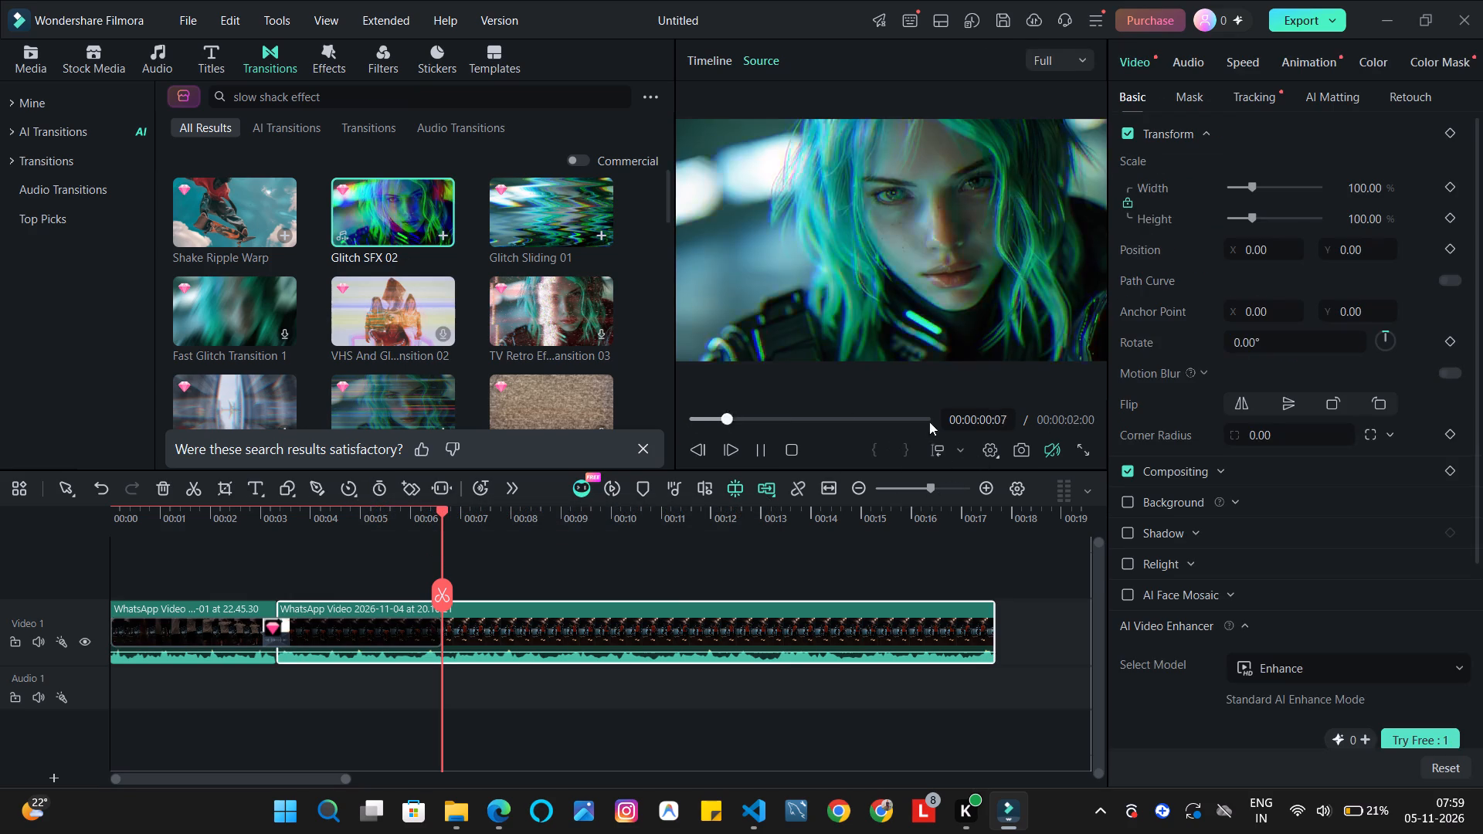
click(935, 450)
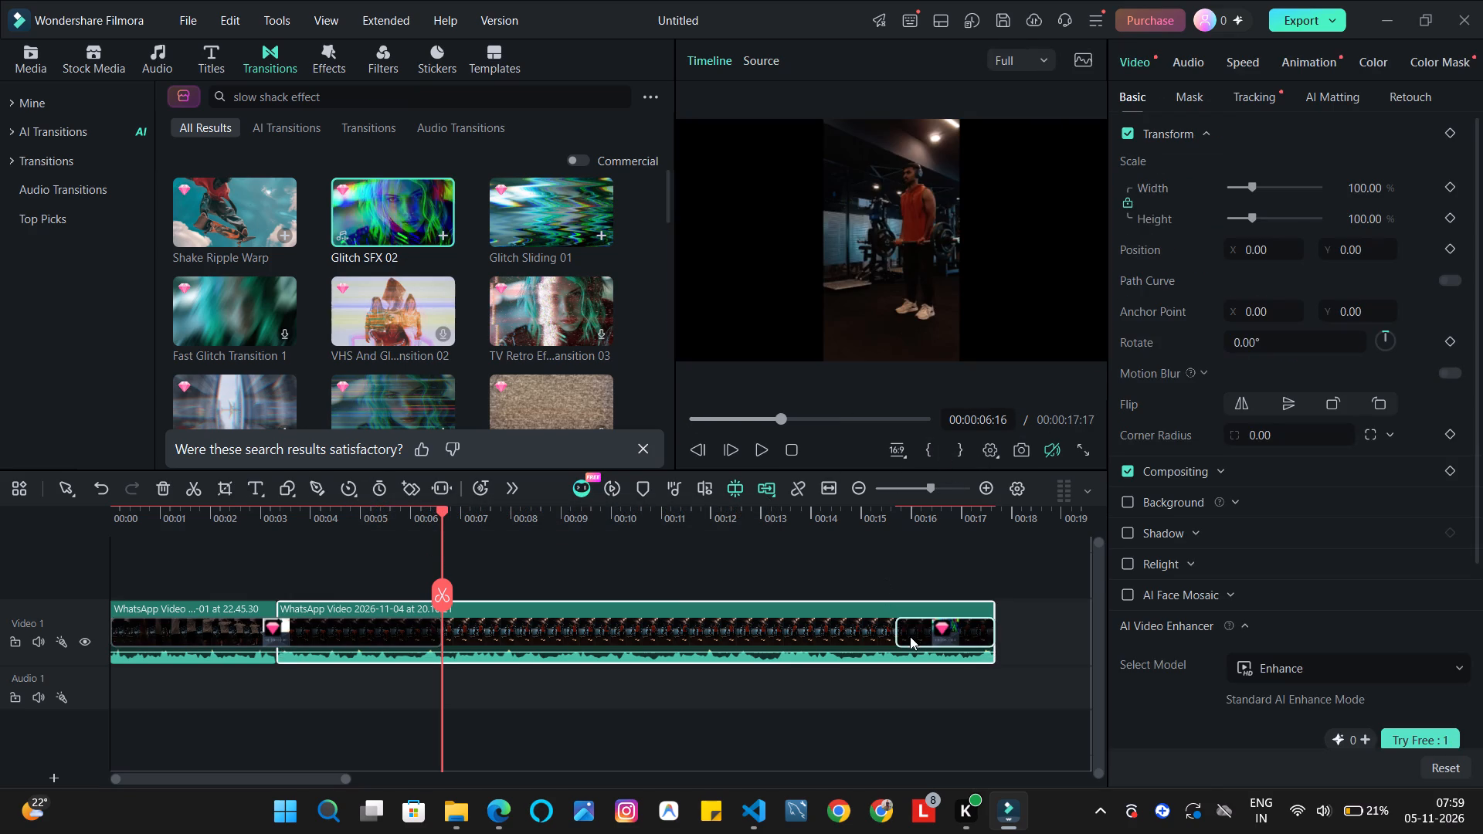
Extend the Glitch SFX 02 transition on the second gym clip back to the playhead, lasting 00:00:11:01, and play it.
click(910, 634)
drag(896, 622, 473, 573)
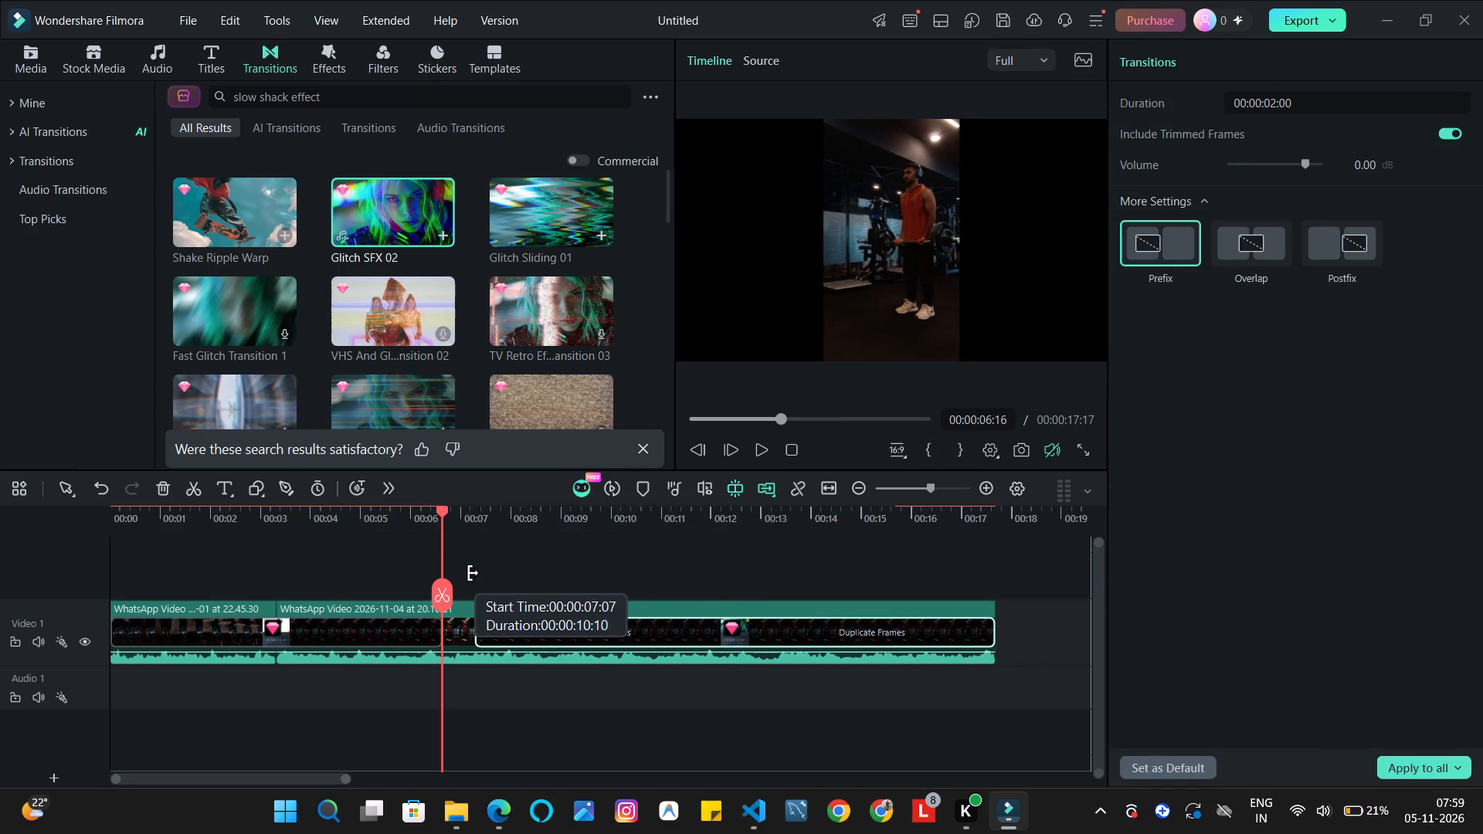
drag(473, 573, 445, 571)
key(space)
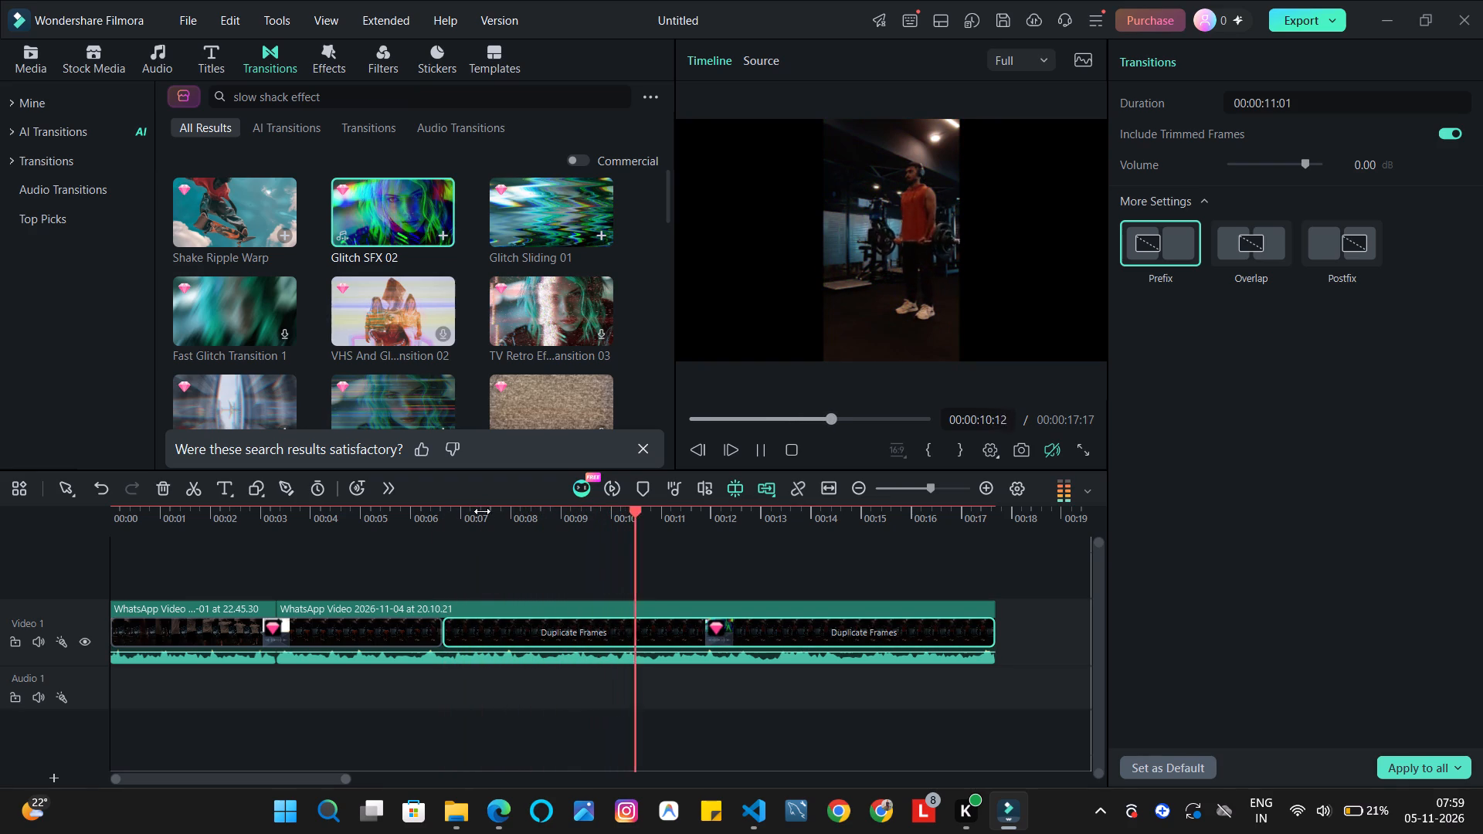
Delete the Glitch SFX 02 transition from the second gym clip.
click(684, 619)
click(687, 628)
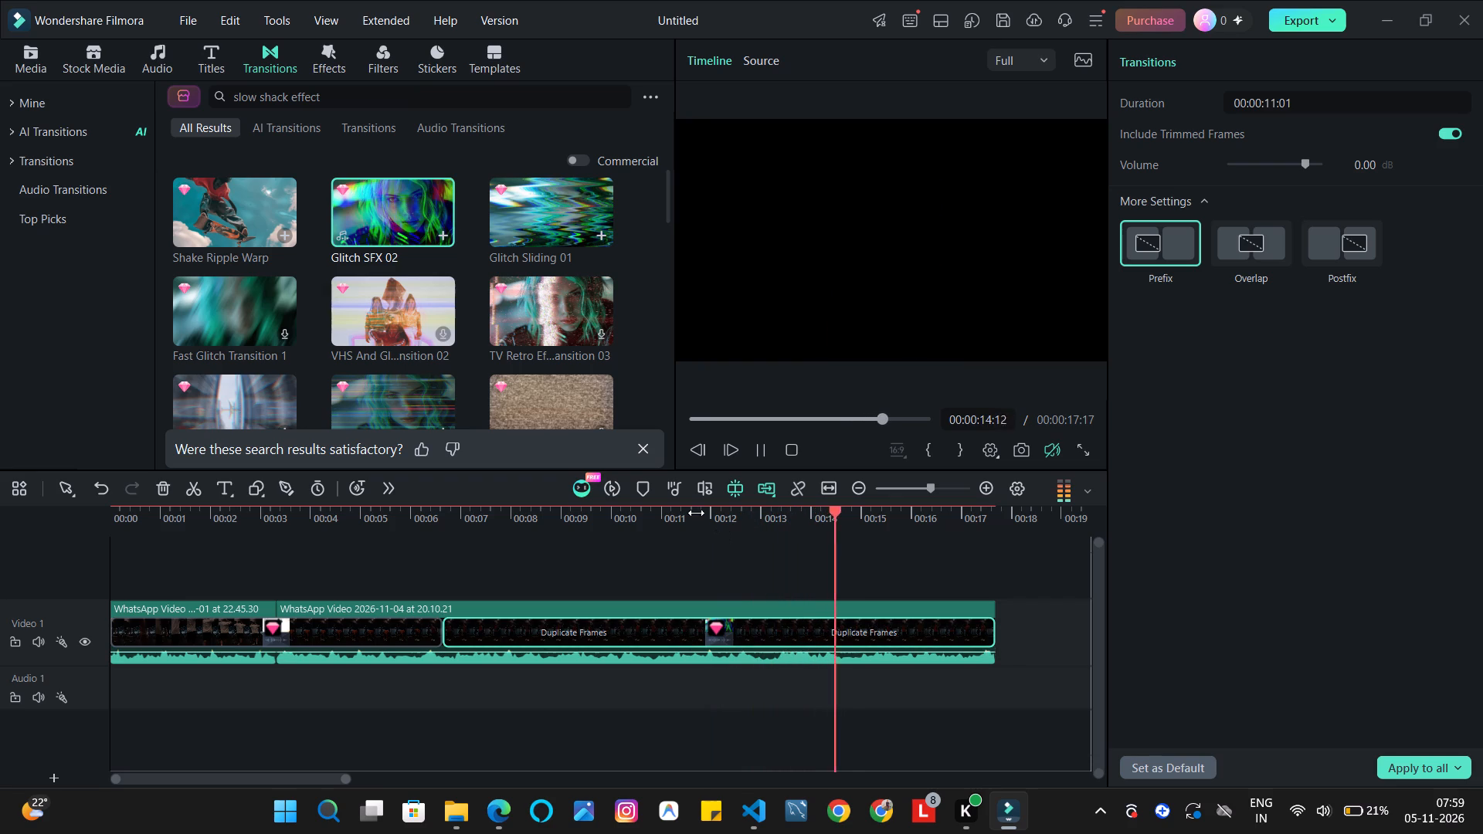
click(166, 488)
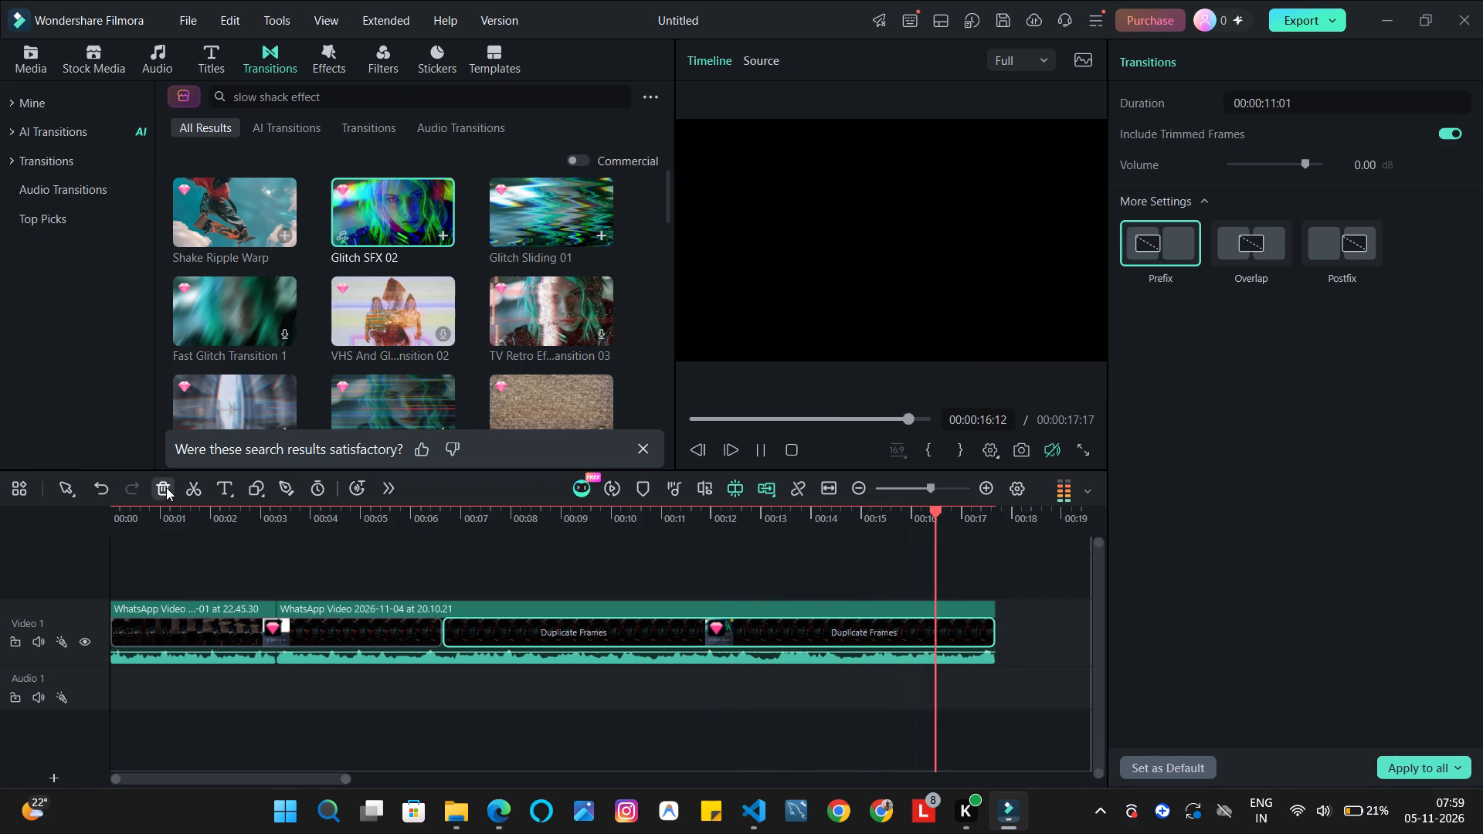
Preview the TV Retro transition 03 from the search results.
click(497, 326)
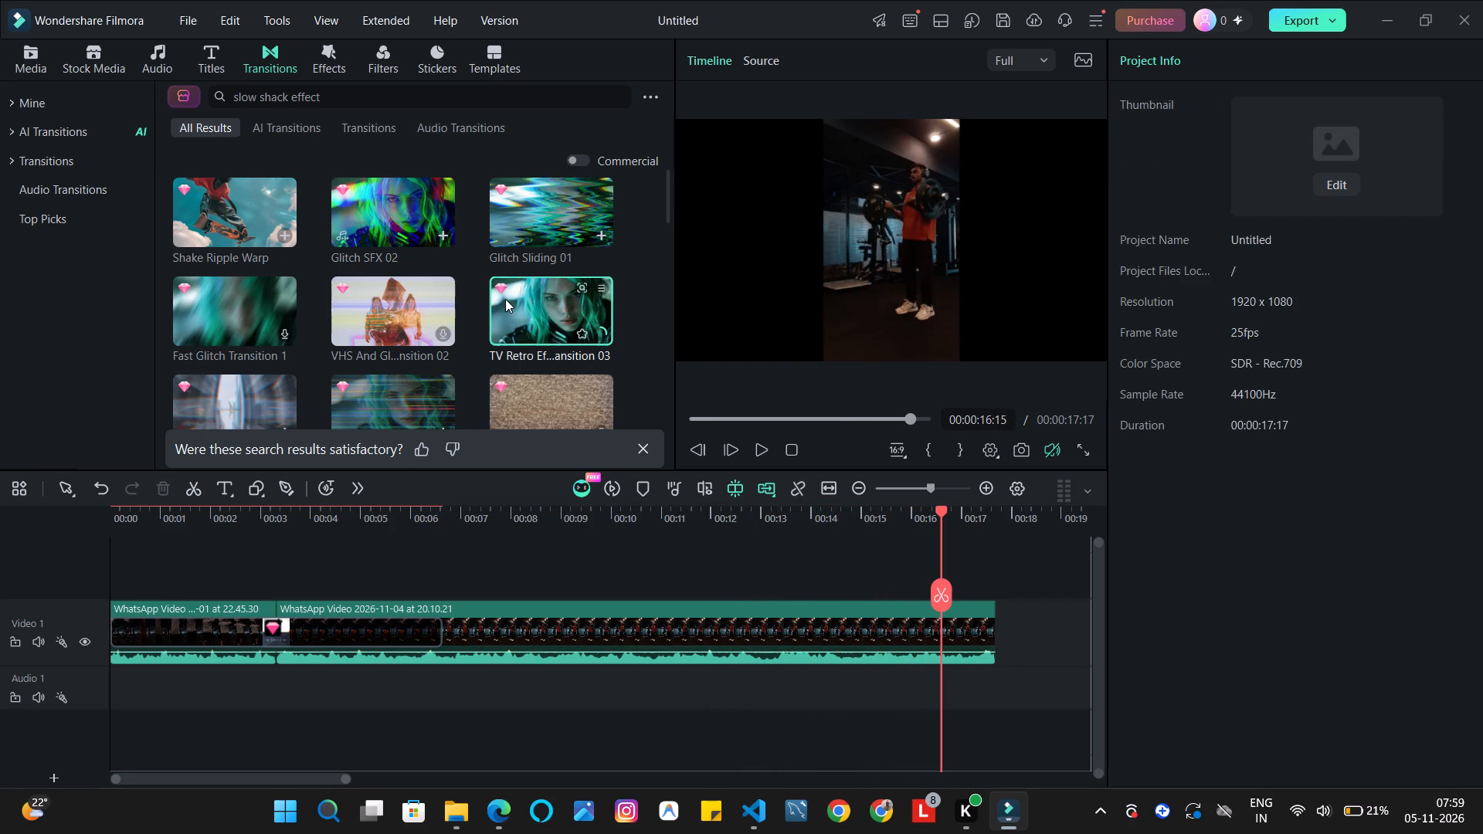
click(1172, 22)
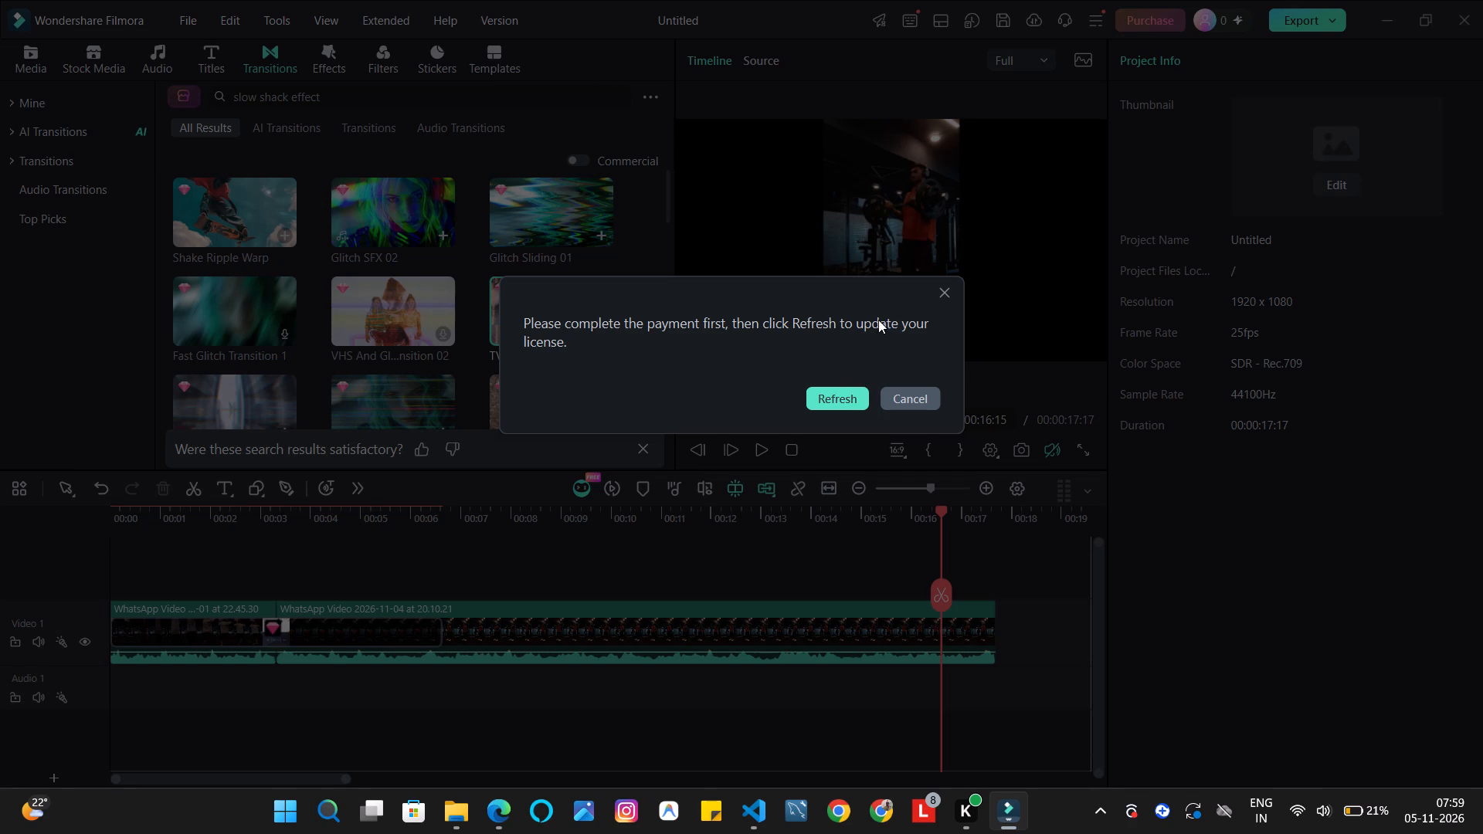
click(950, 287)
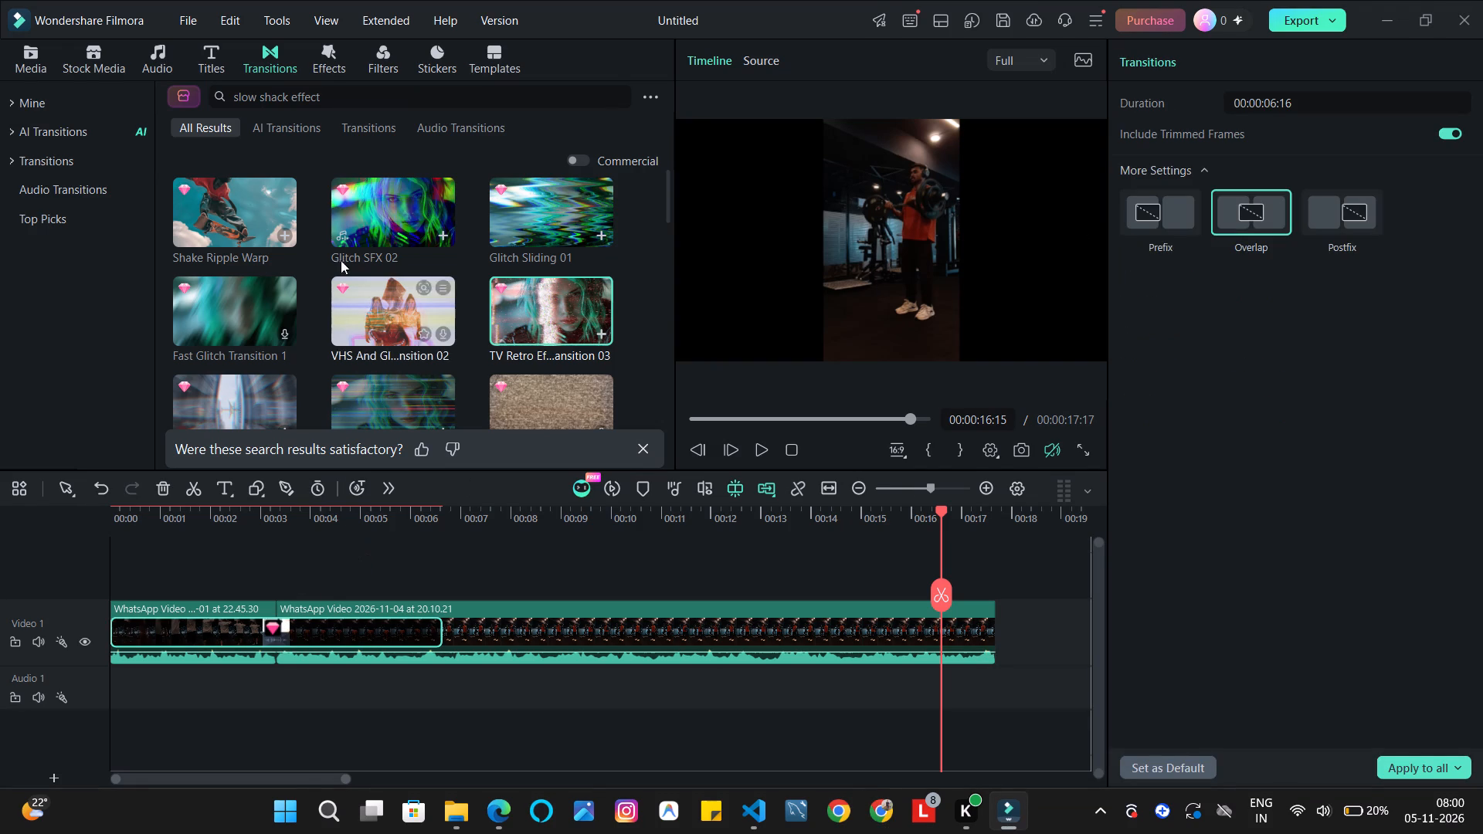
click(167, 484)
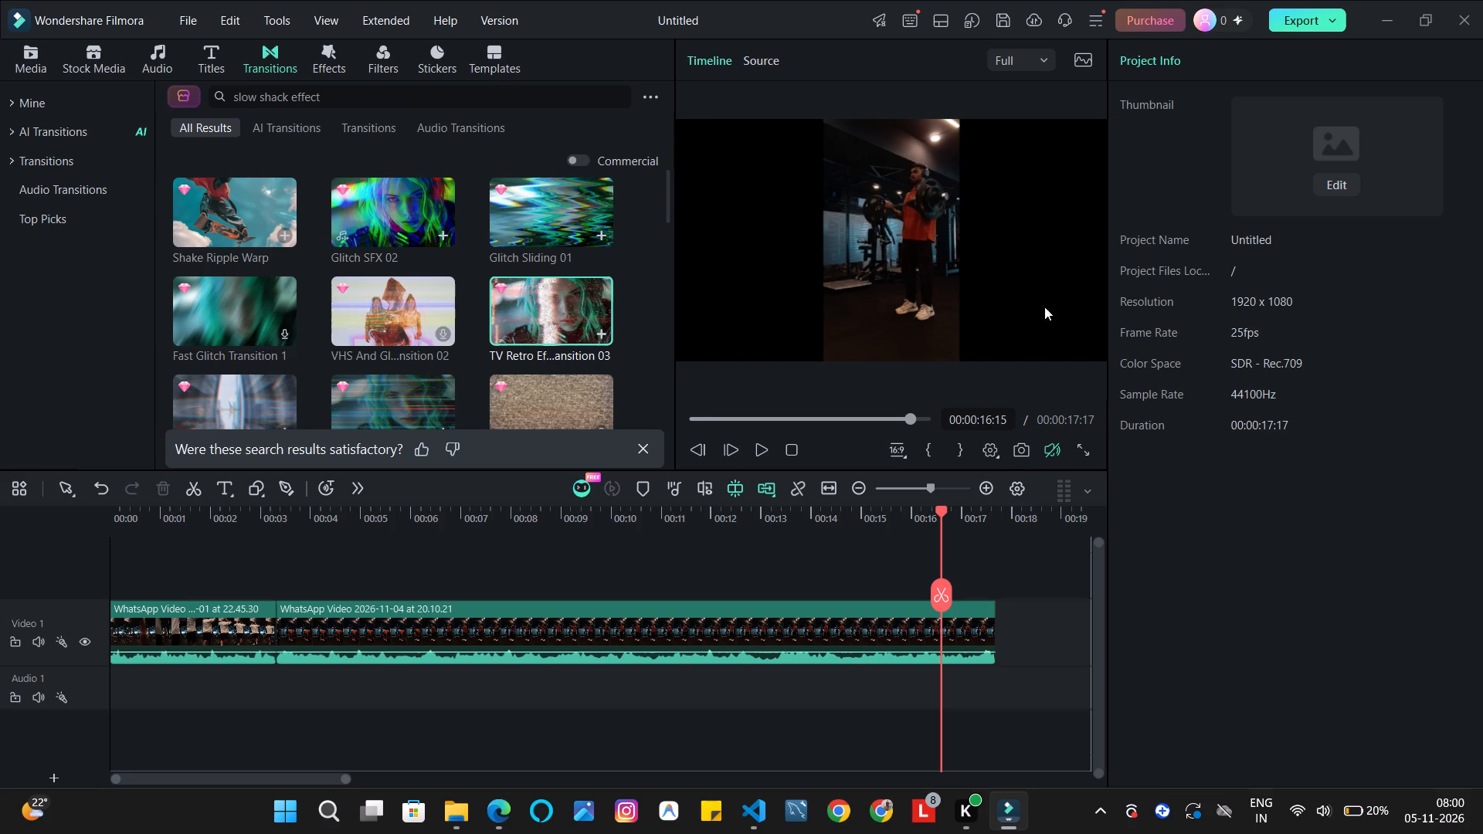
Check the uploads and downloads in the Transfer Center, and close it.
click(1096, 25)
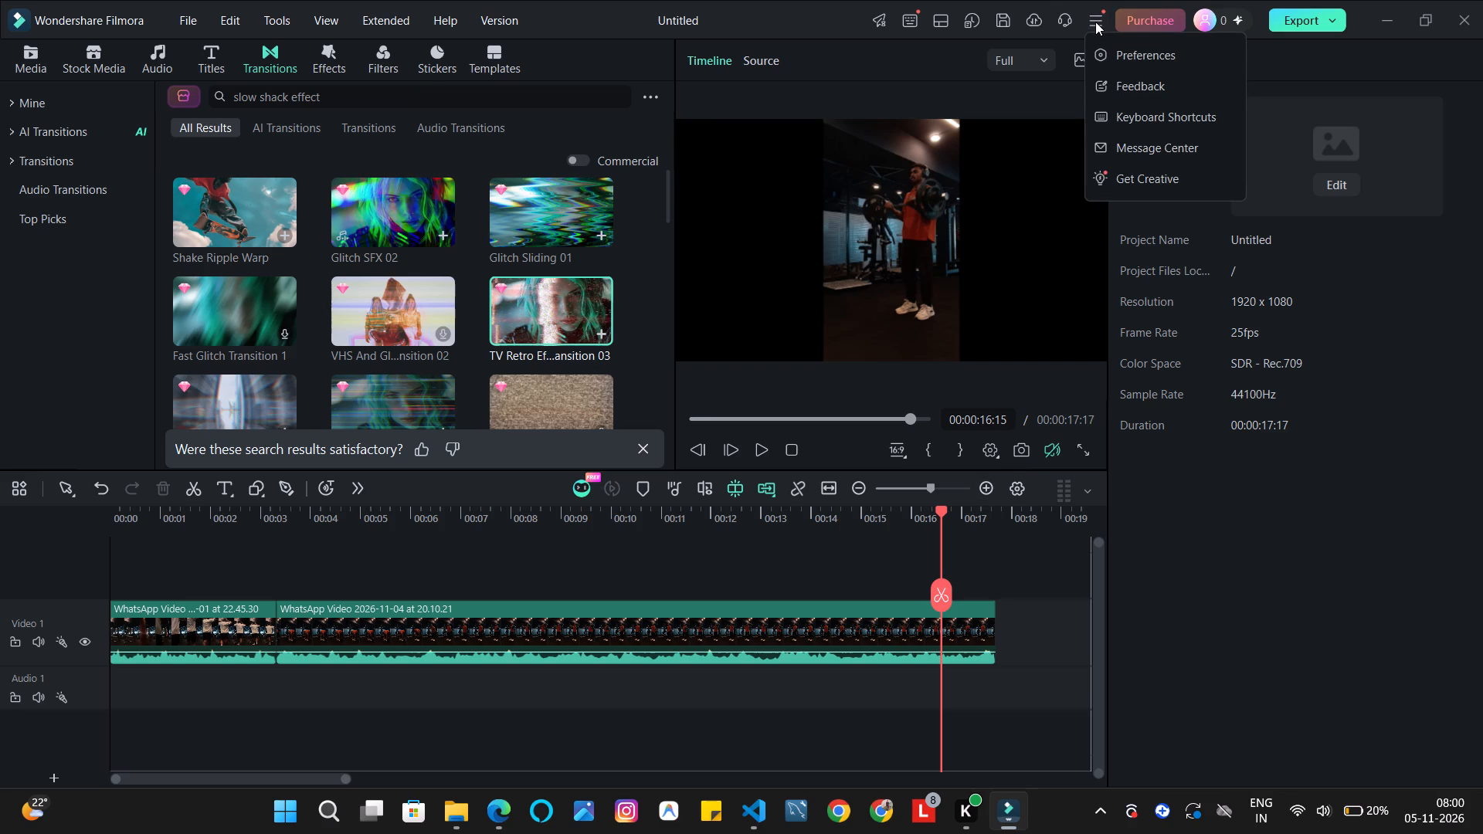
drag(1094, 23, 1091, 31)
click(1033, 15)
click(1032, 7)
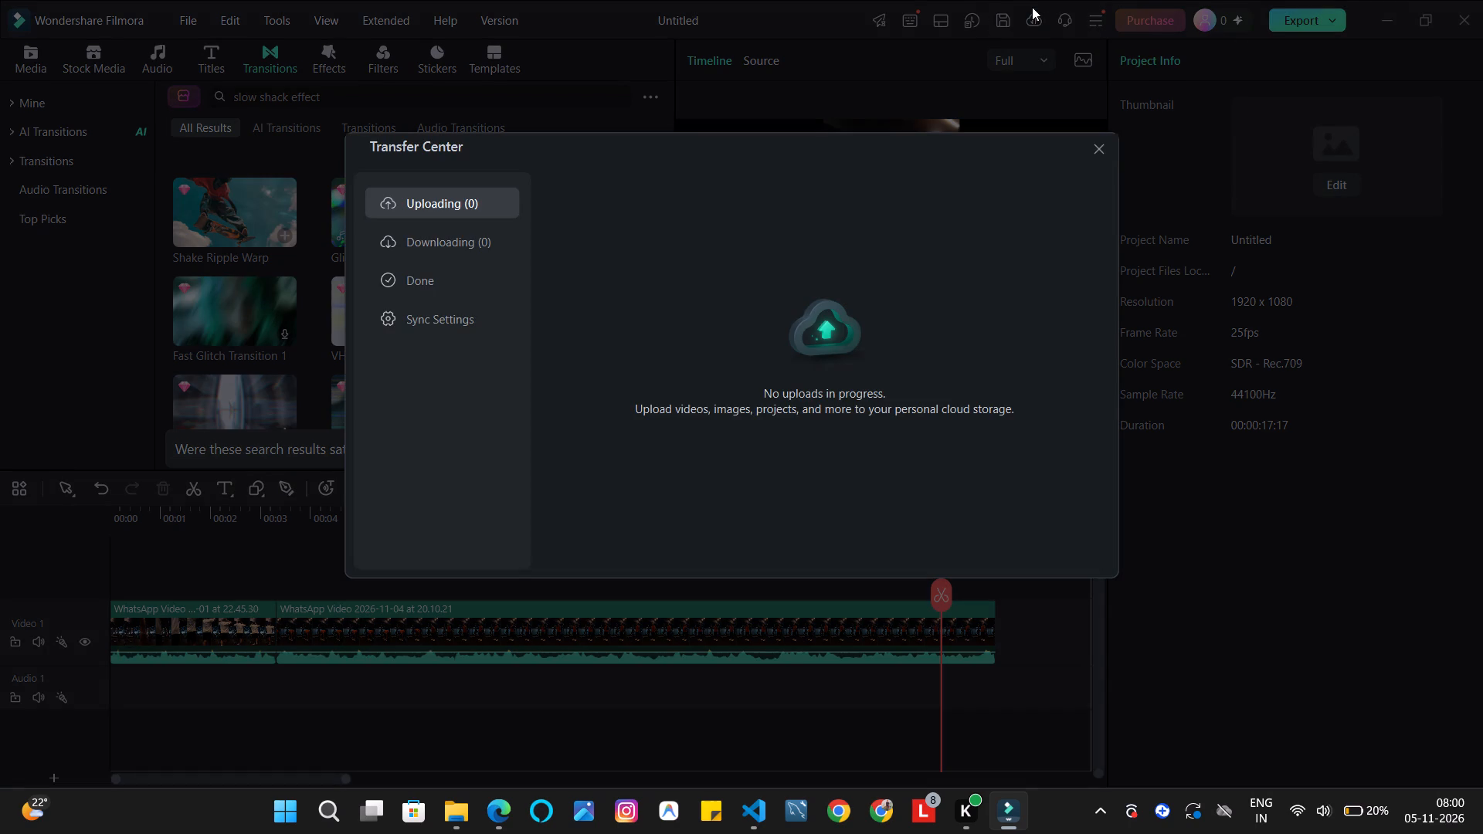
click(475, 238)
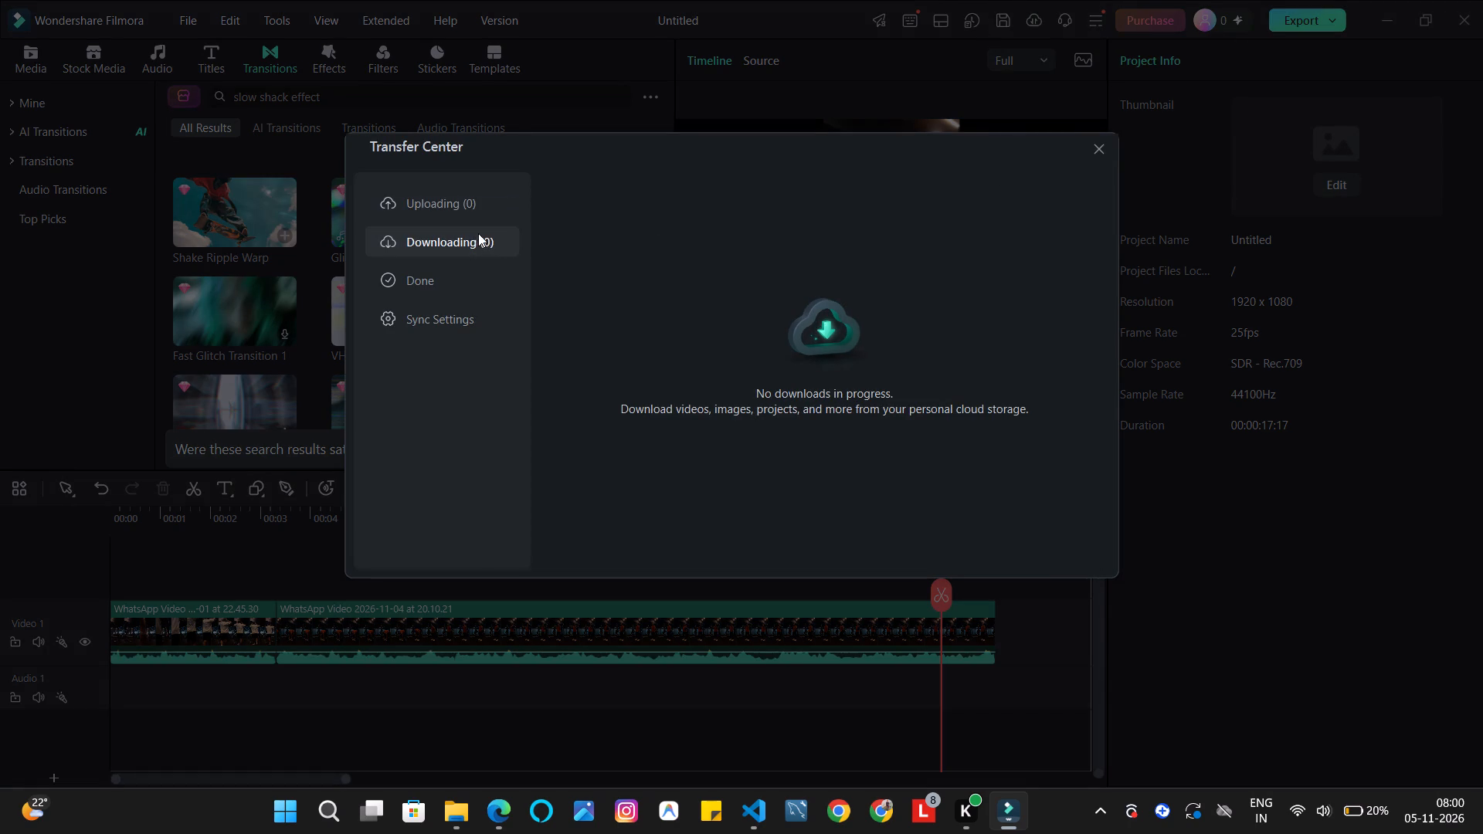
click(1104, 145)
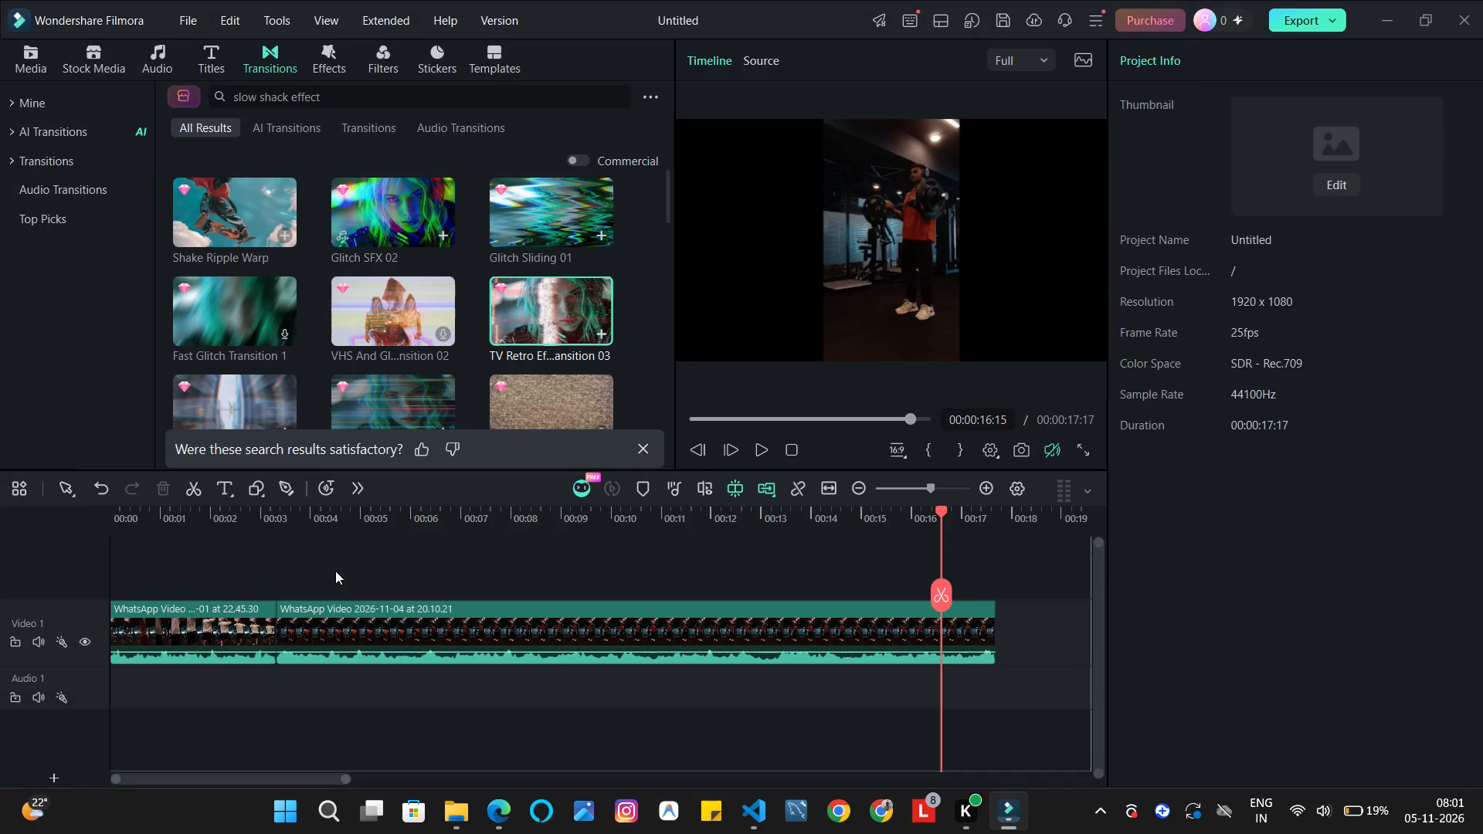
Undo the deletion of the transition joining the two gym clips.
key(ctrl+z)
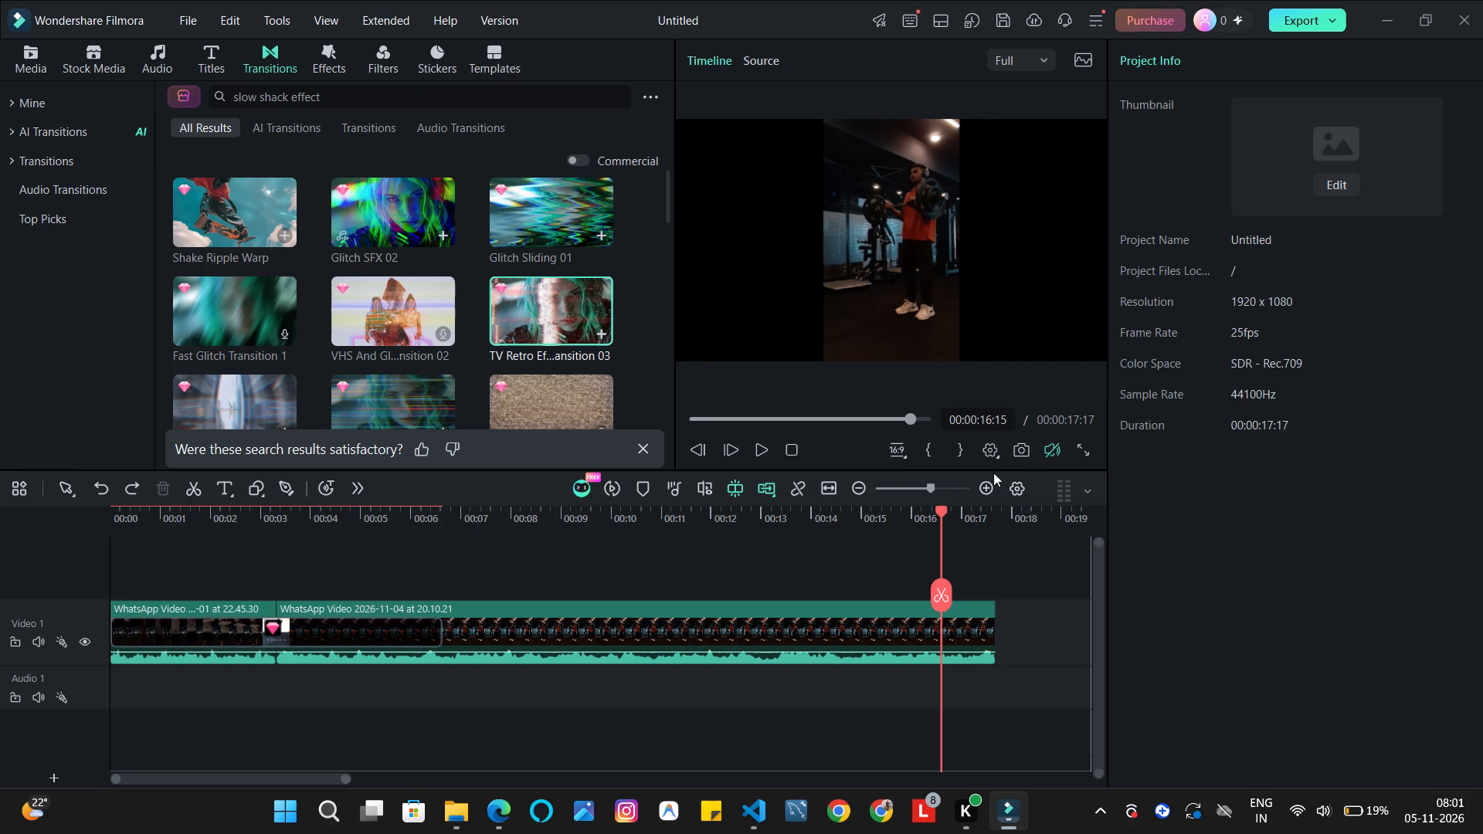
Show the timeline preview in full screen and play the video.
click(1076, 443)
click(819, 388)
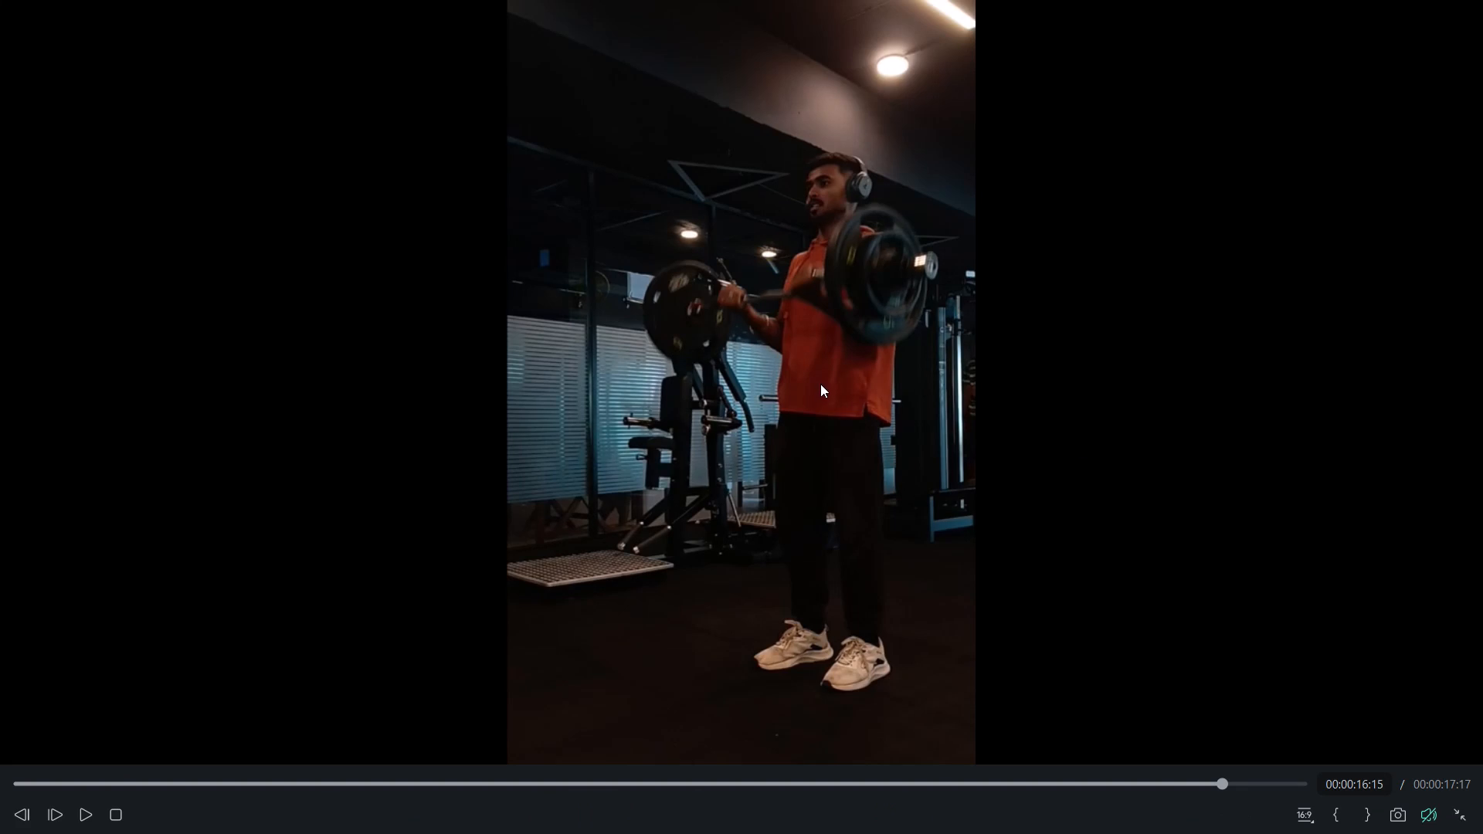
key(space)
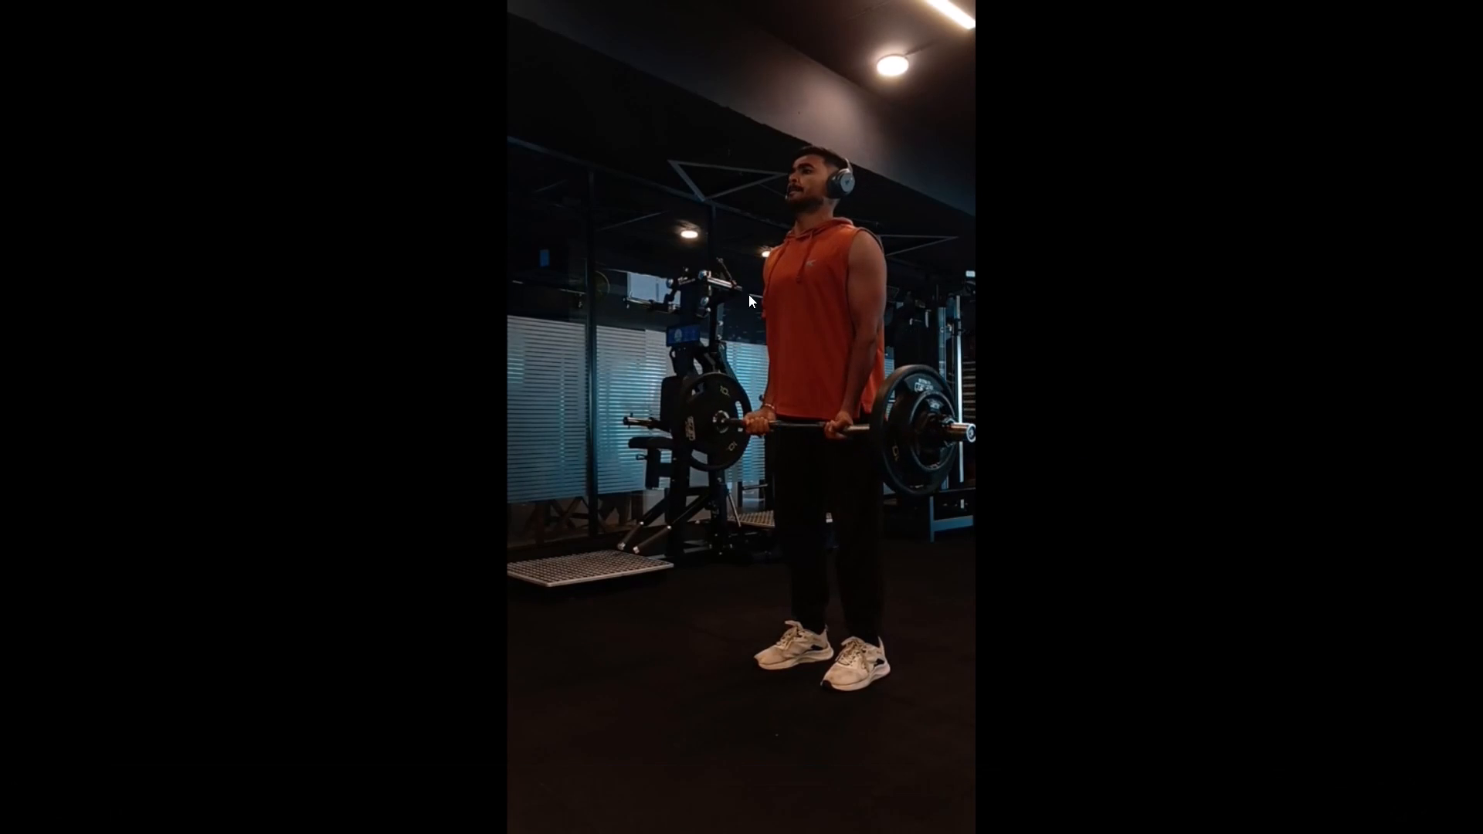
click(748, 291)
click(1132, 531)
key(space)
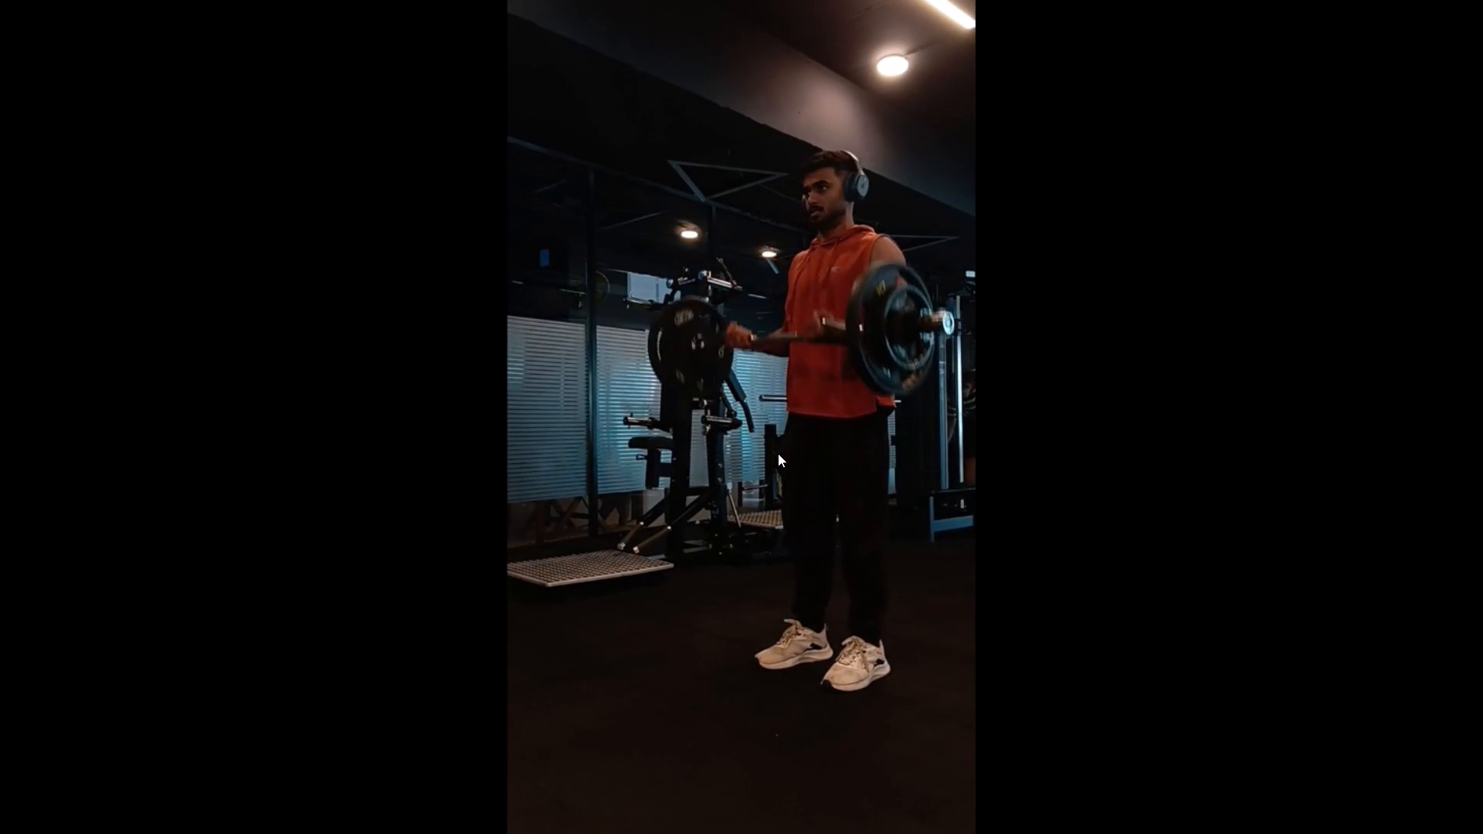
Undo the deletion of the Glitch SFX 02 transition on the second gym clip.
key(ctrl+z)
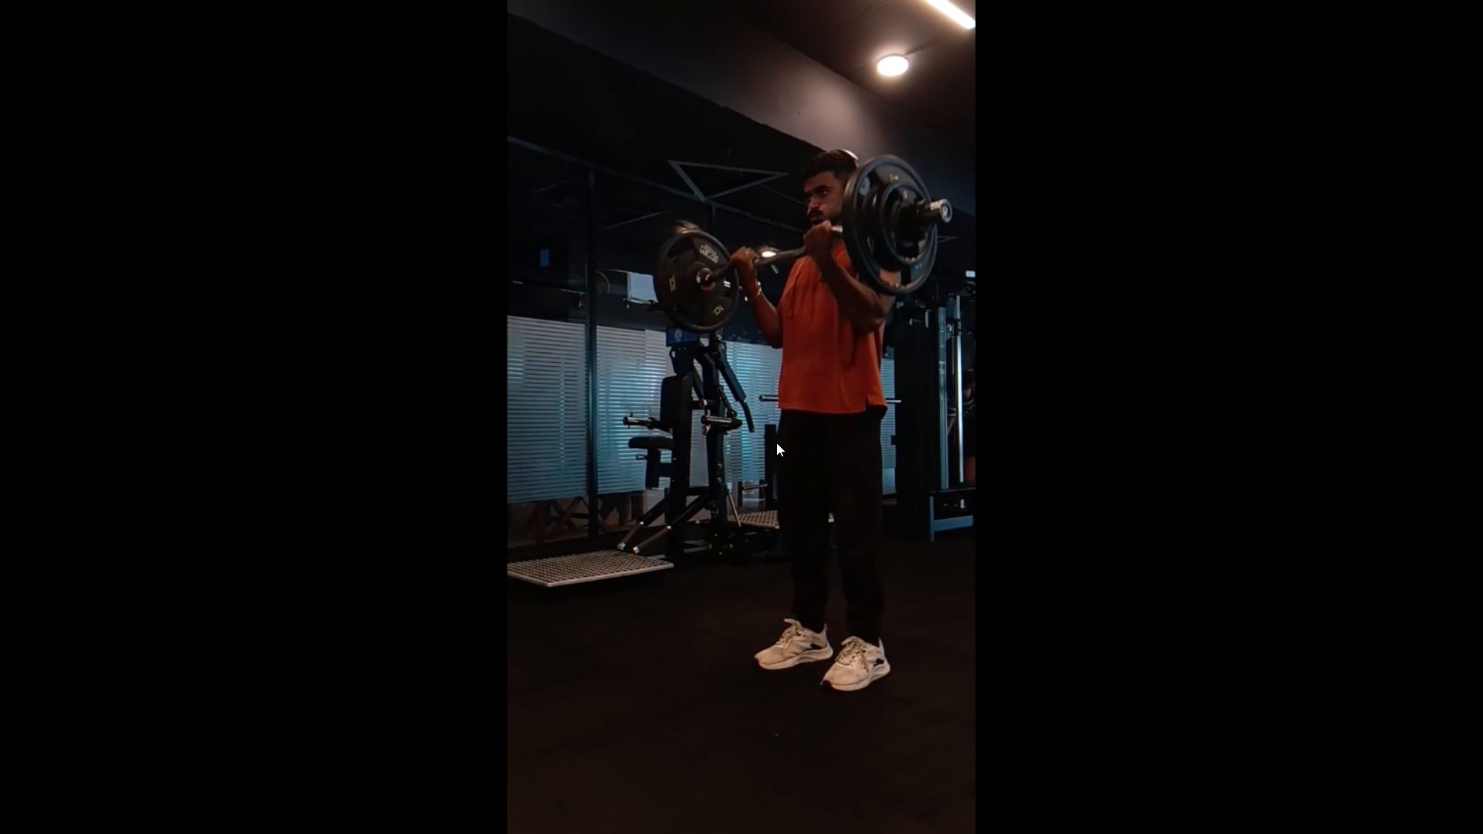
Play the full-screen preview through the glitch transition on the second clip.
click(807, 368)
key(space)
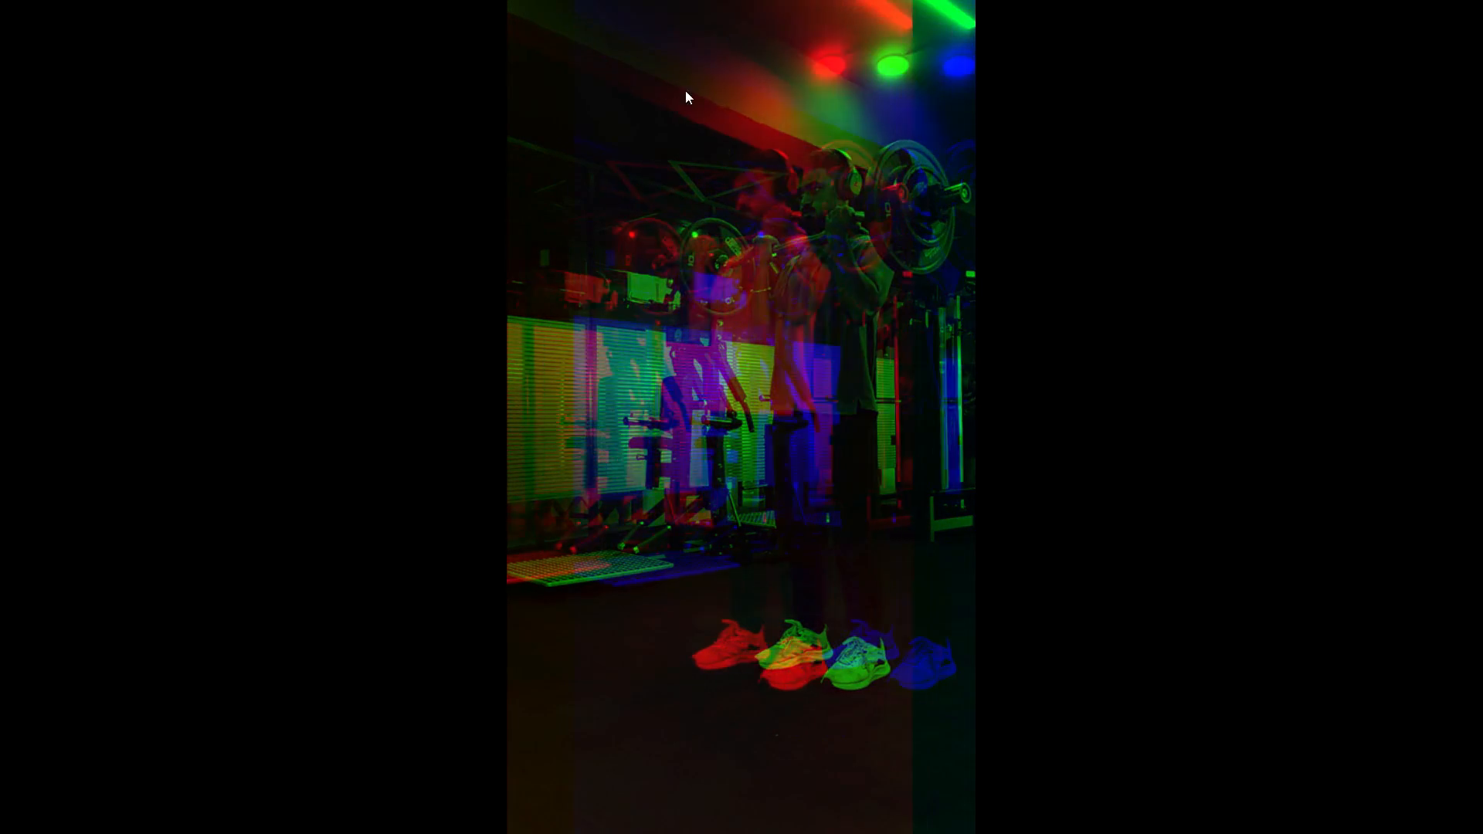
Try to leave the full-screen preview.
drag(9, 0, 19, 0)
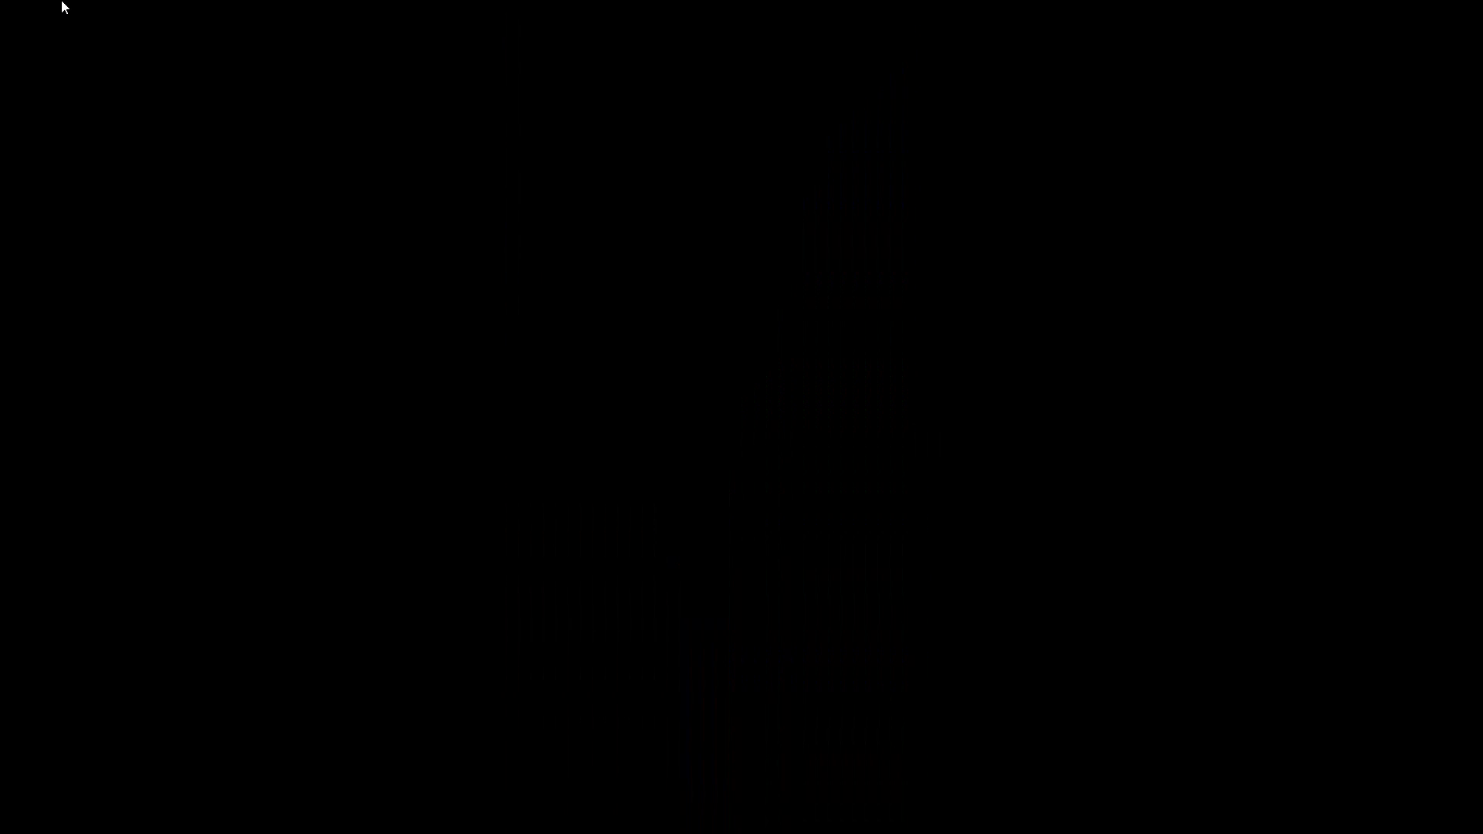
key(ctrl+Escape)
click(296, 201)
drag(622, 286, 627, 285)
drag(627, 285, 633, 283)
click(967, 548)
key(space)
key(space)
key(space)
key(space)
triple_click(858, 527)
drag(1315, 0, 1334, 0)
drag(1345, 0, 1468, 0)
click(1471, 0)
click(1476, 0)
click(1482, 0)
Switch to the main Filmora editing window from the overview of open windows.
drag(859, 278, 864, 267)
drag(1285, 670, 1282, 646)
drag(1294, 647, 1285, 642)
click(413, 246)
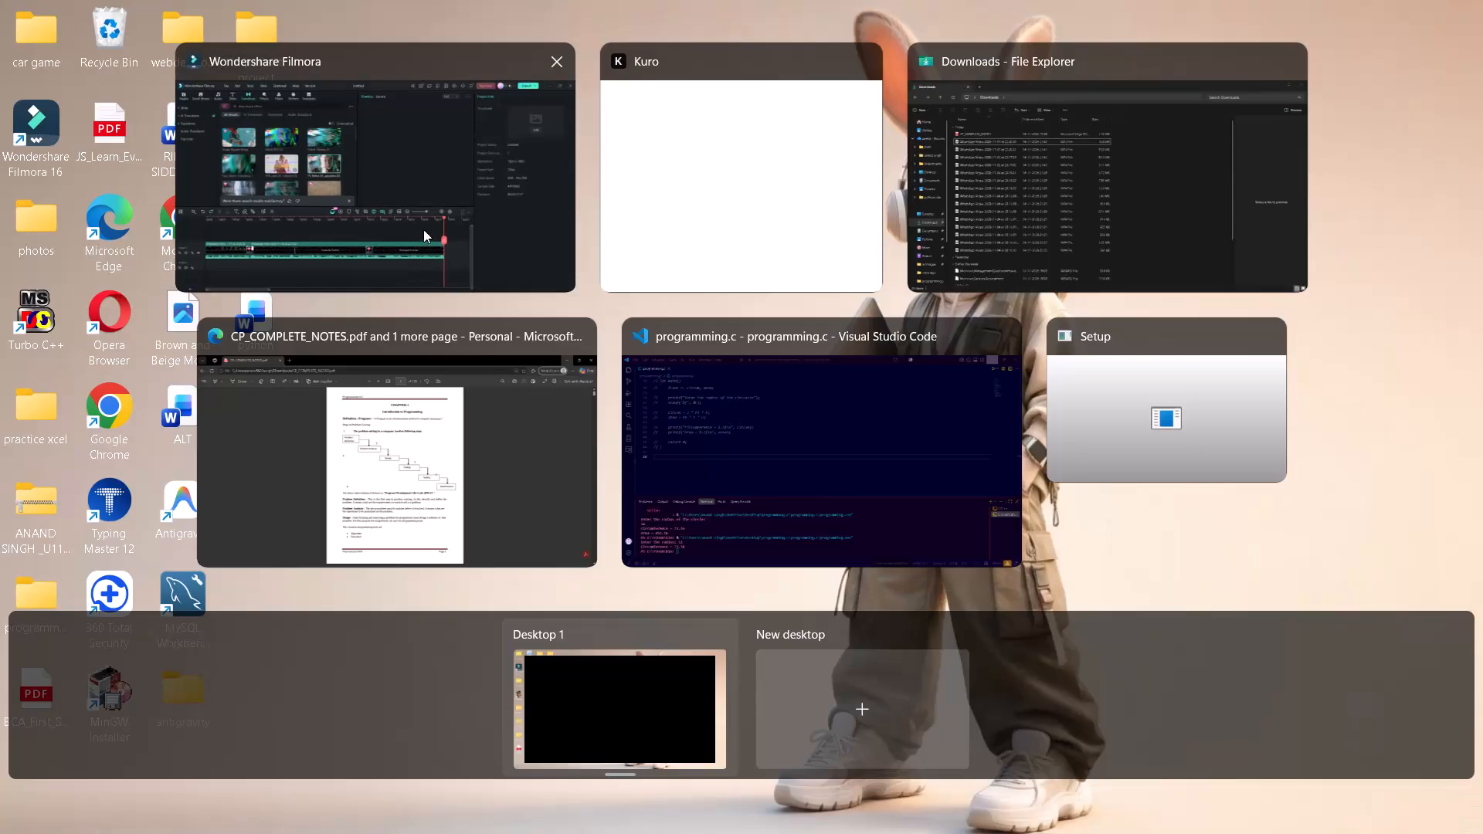
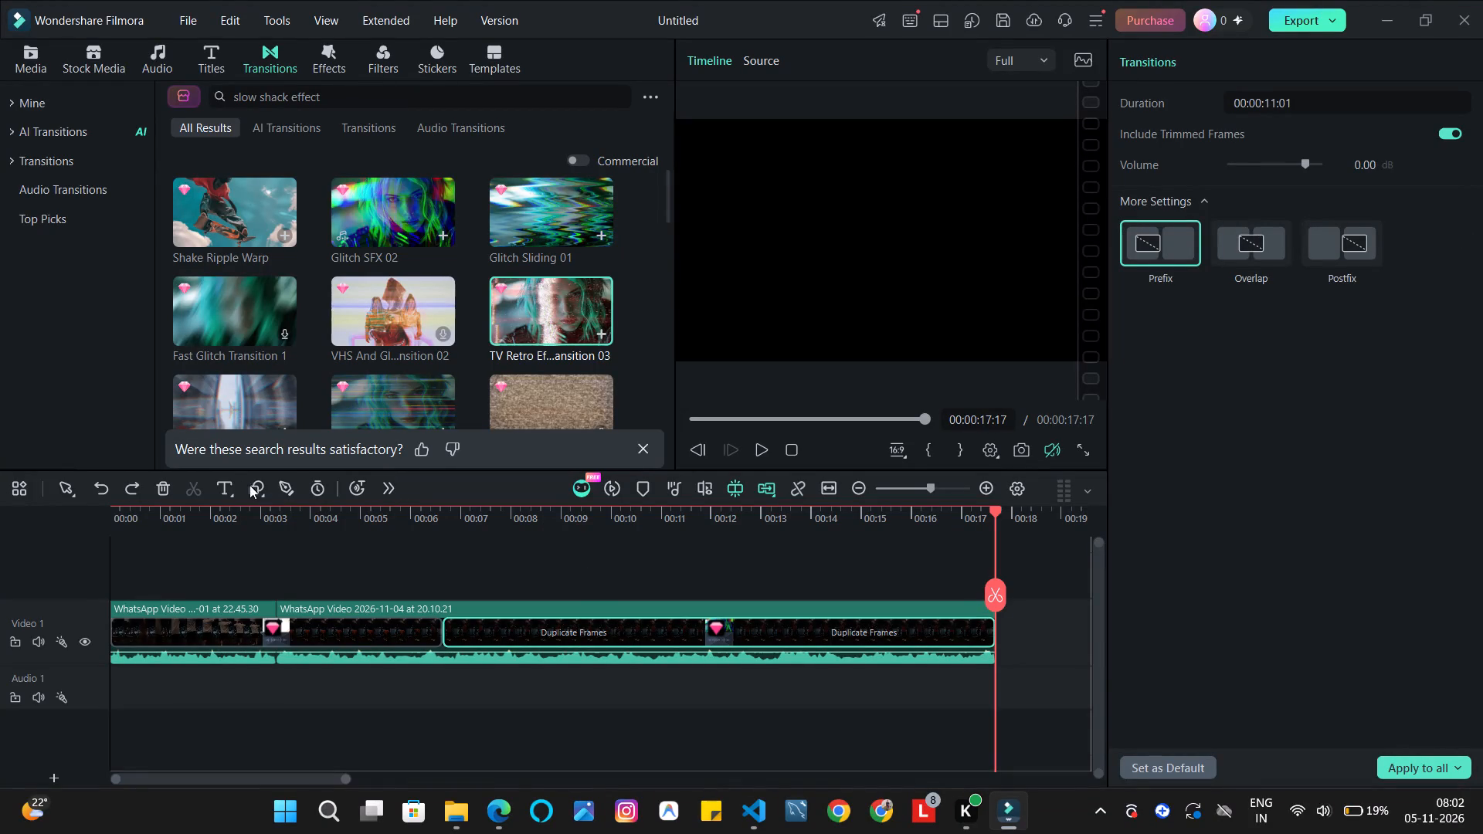
Delete the long glitch transition covering the end part of the second gym clip.
click(171, 486)
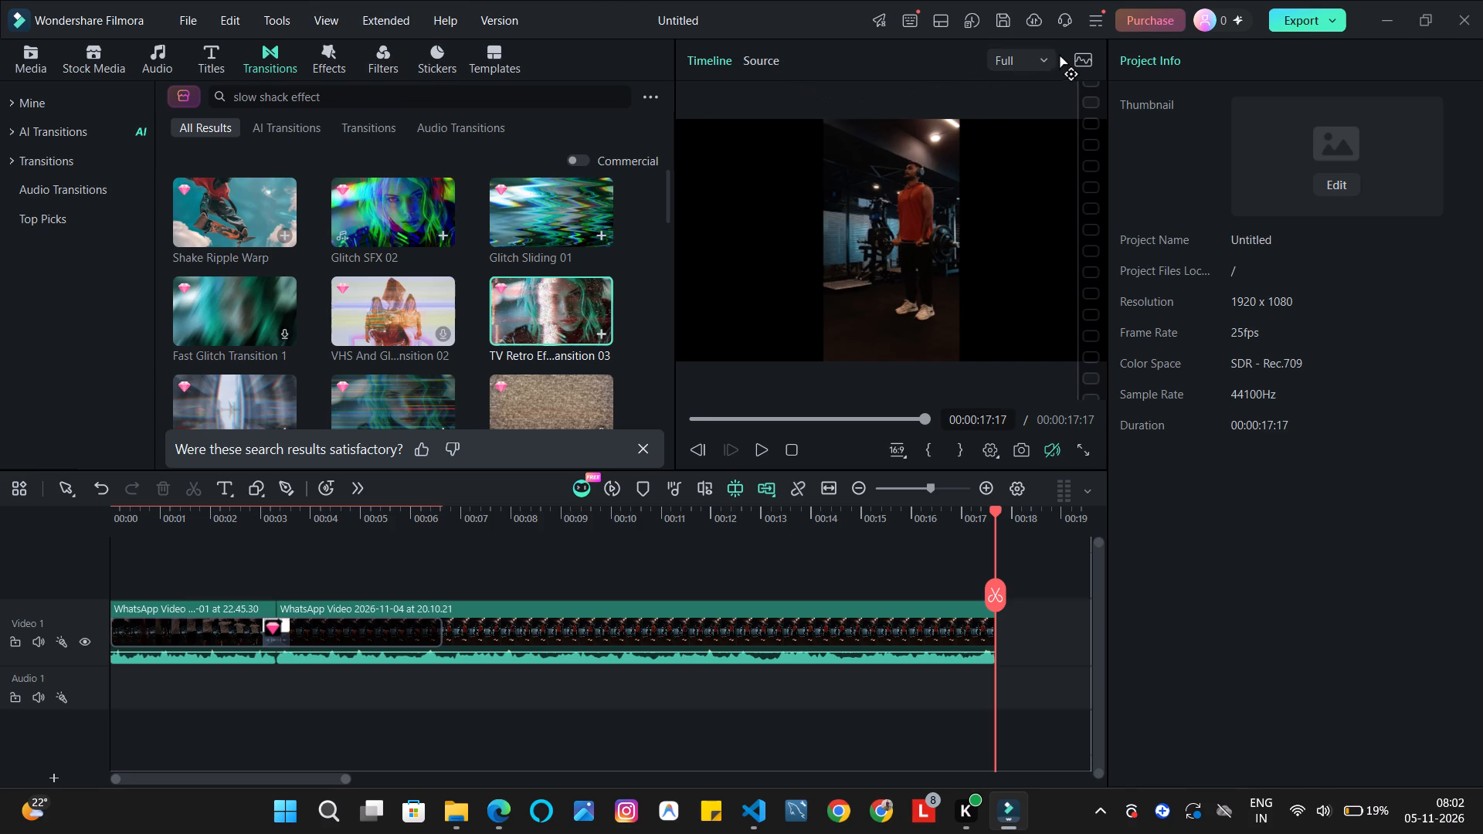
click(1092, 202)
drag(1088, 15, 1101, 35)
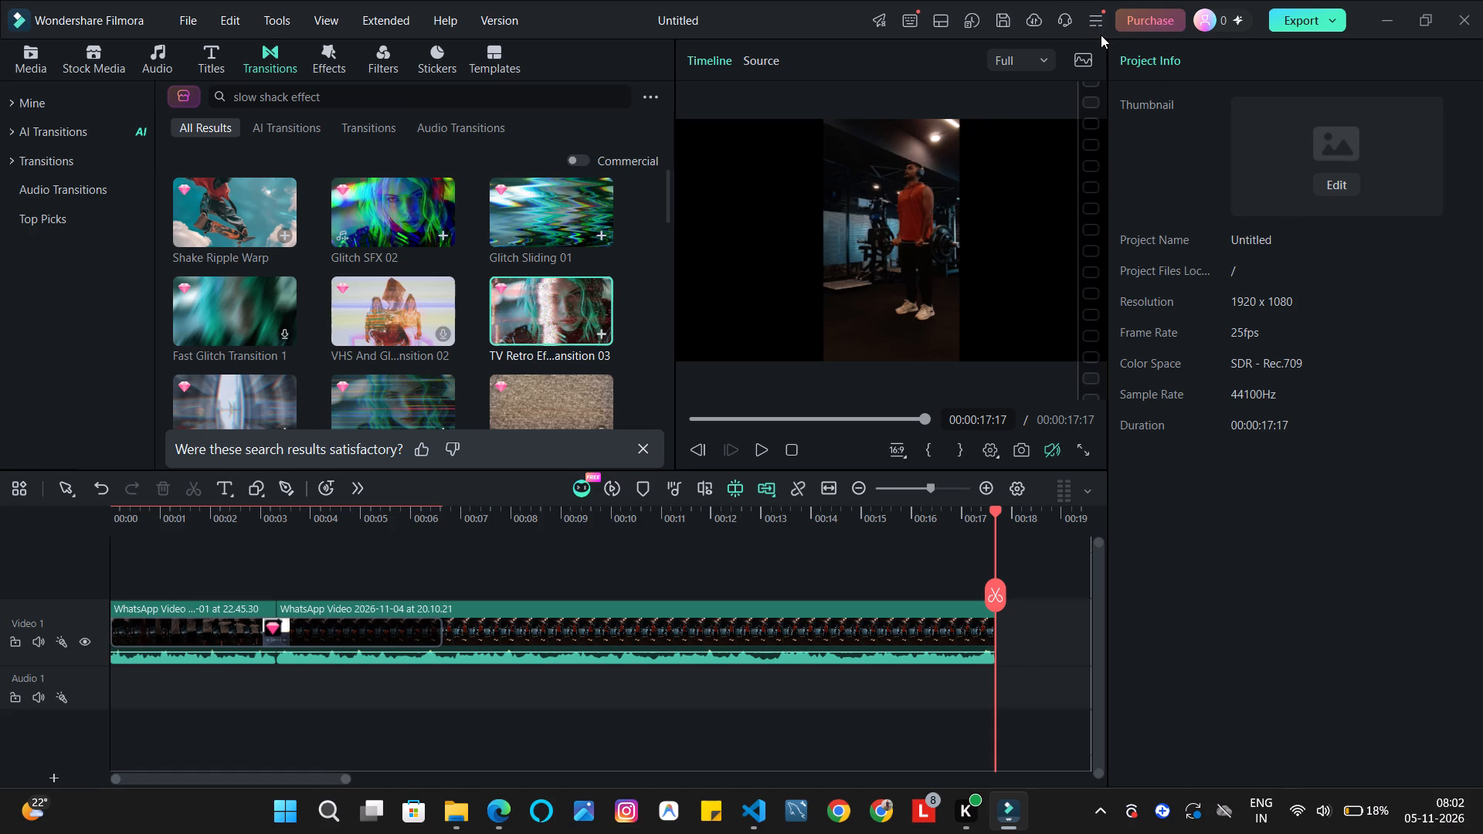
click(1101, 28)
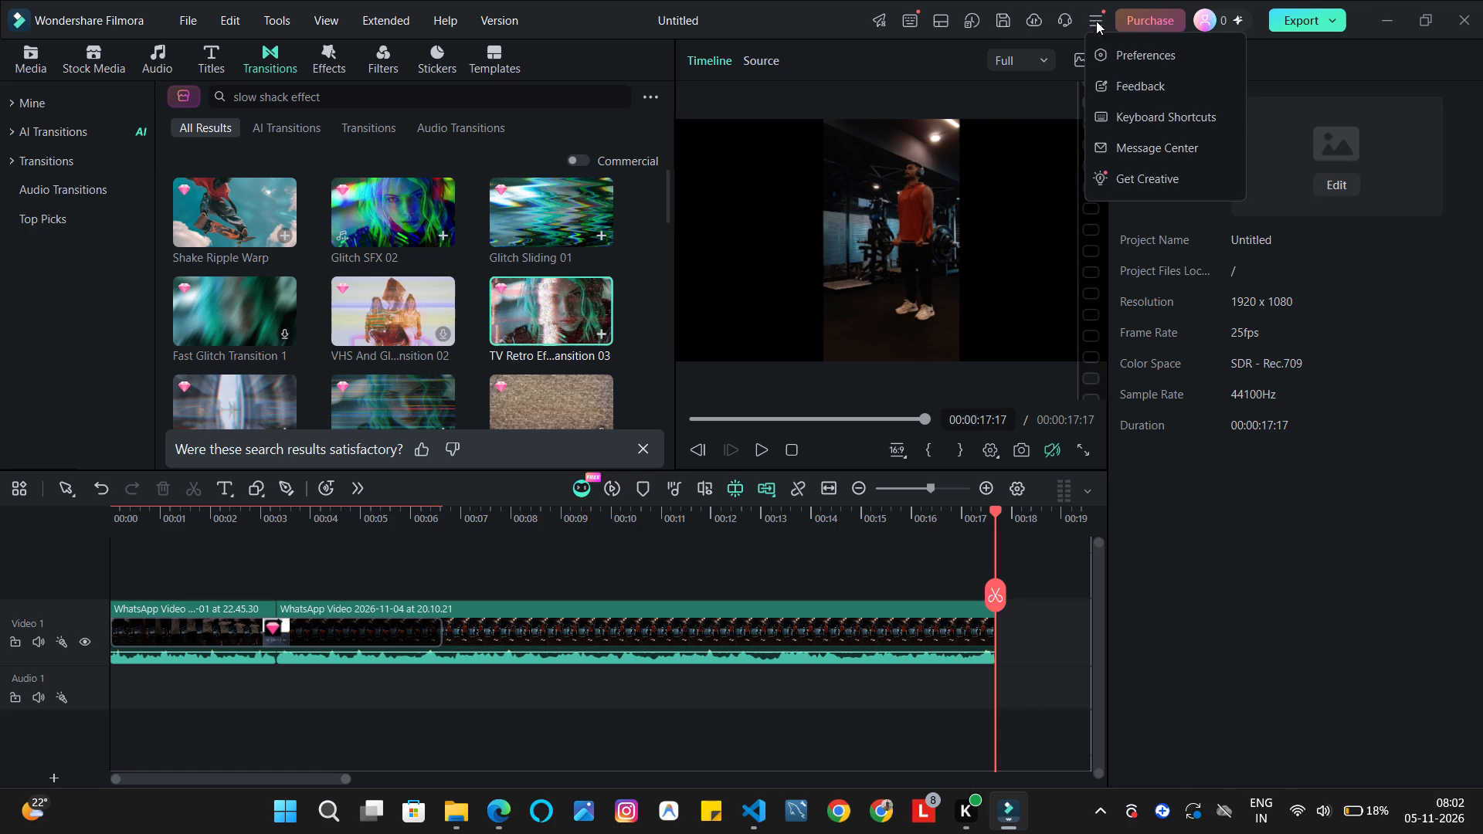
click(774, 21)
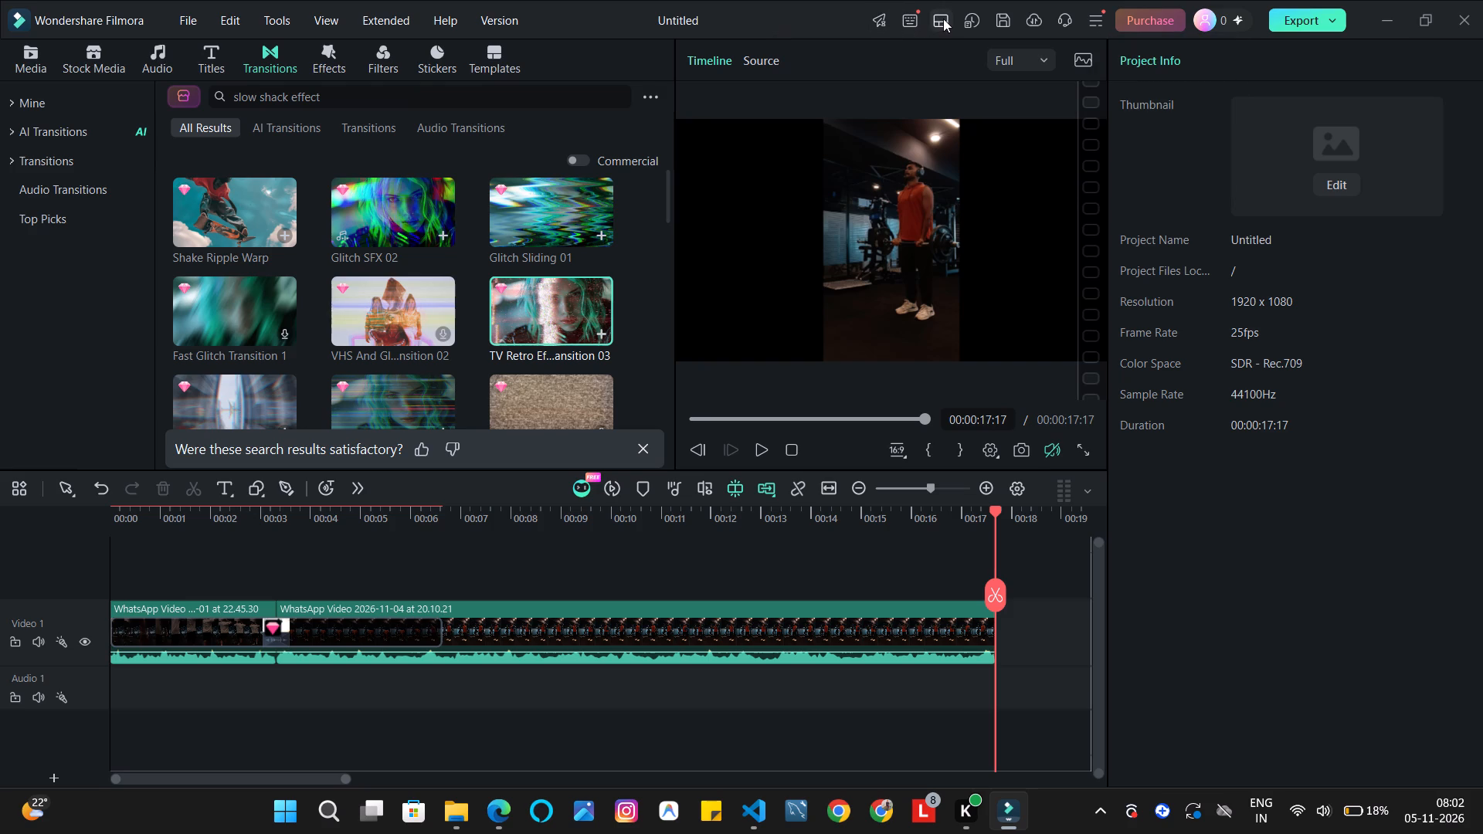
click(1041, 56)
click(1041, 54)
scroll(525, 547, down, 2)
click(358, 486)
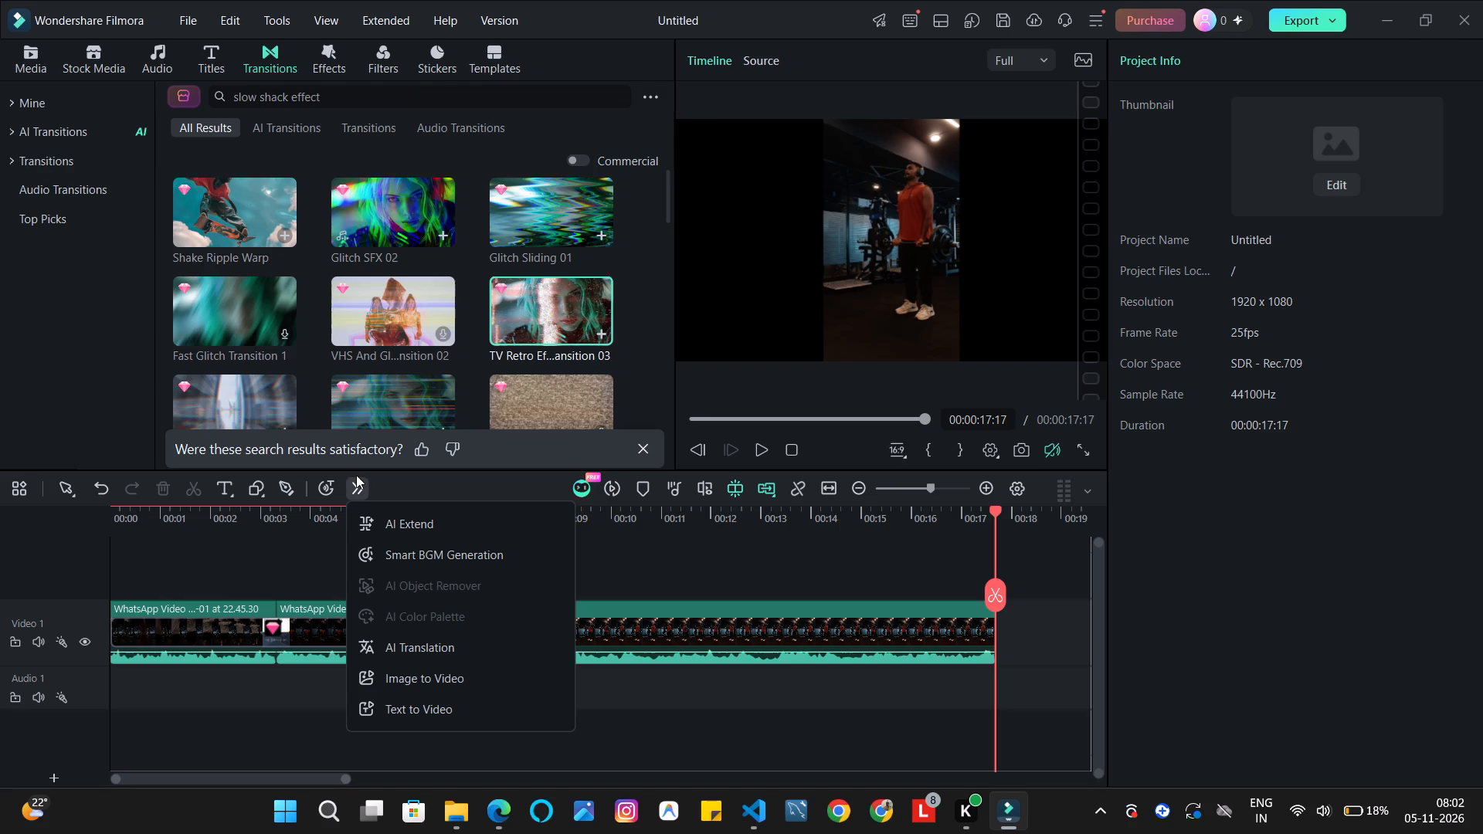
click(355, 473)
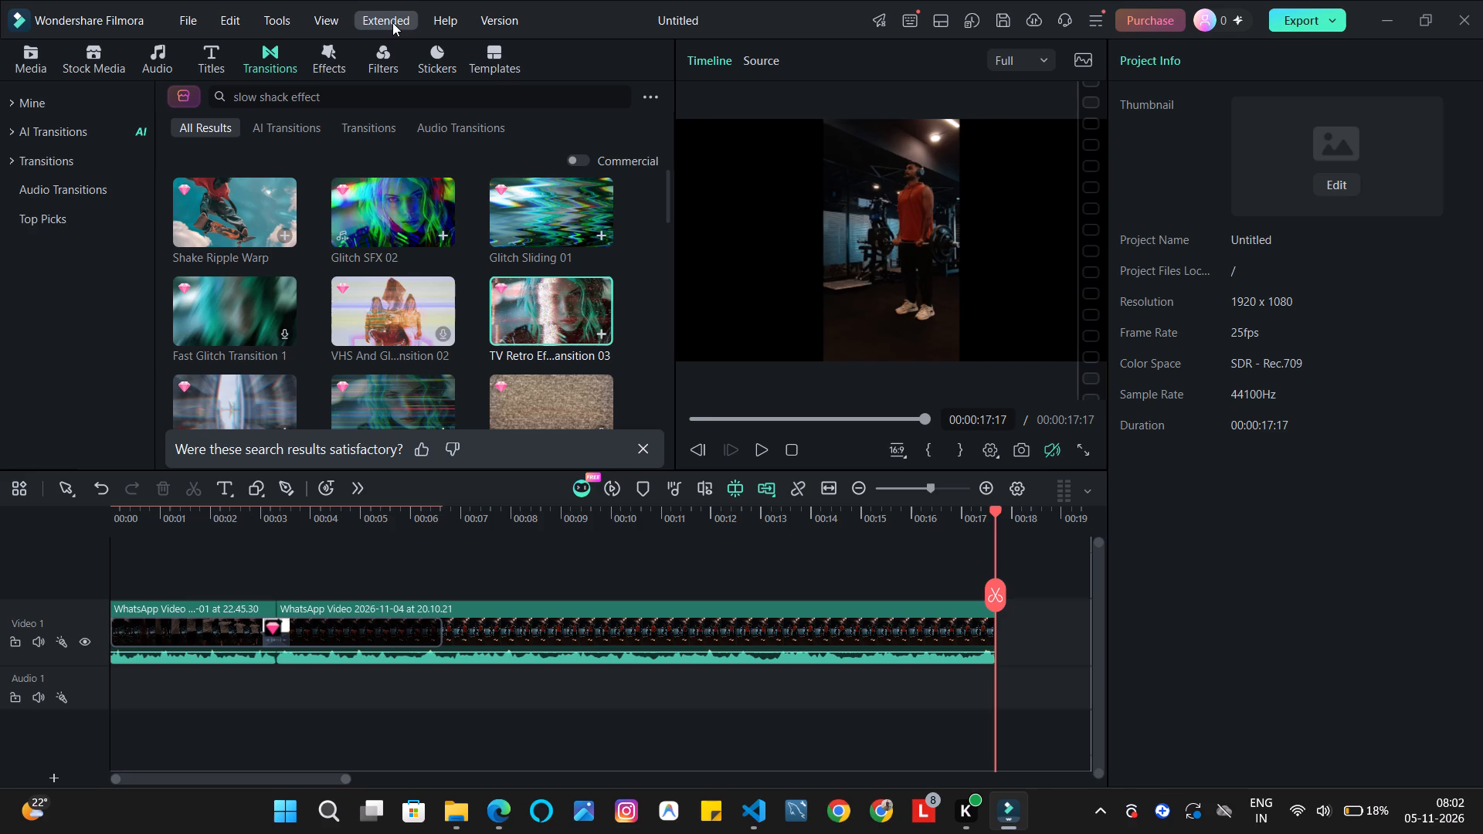
Save the project as Untitled in the Downloads folder.
click(192, 12)
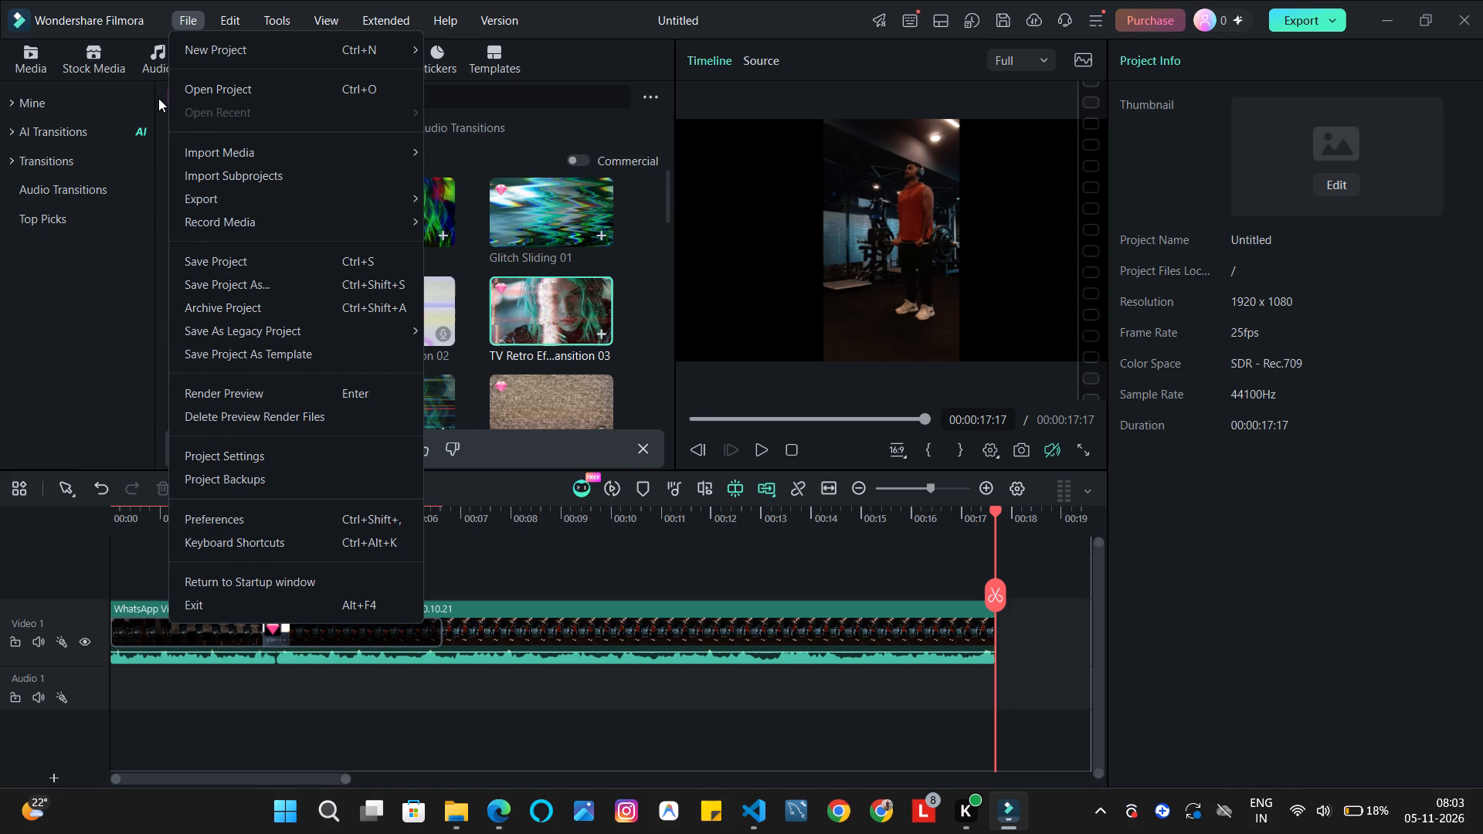
click(209, 259)
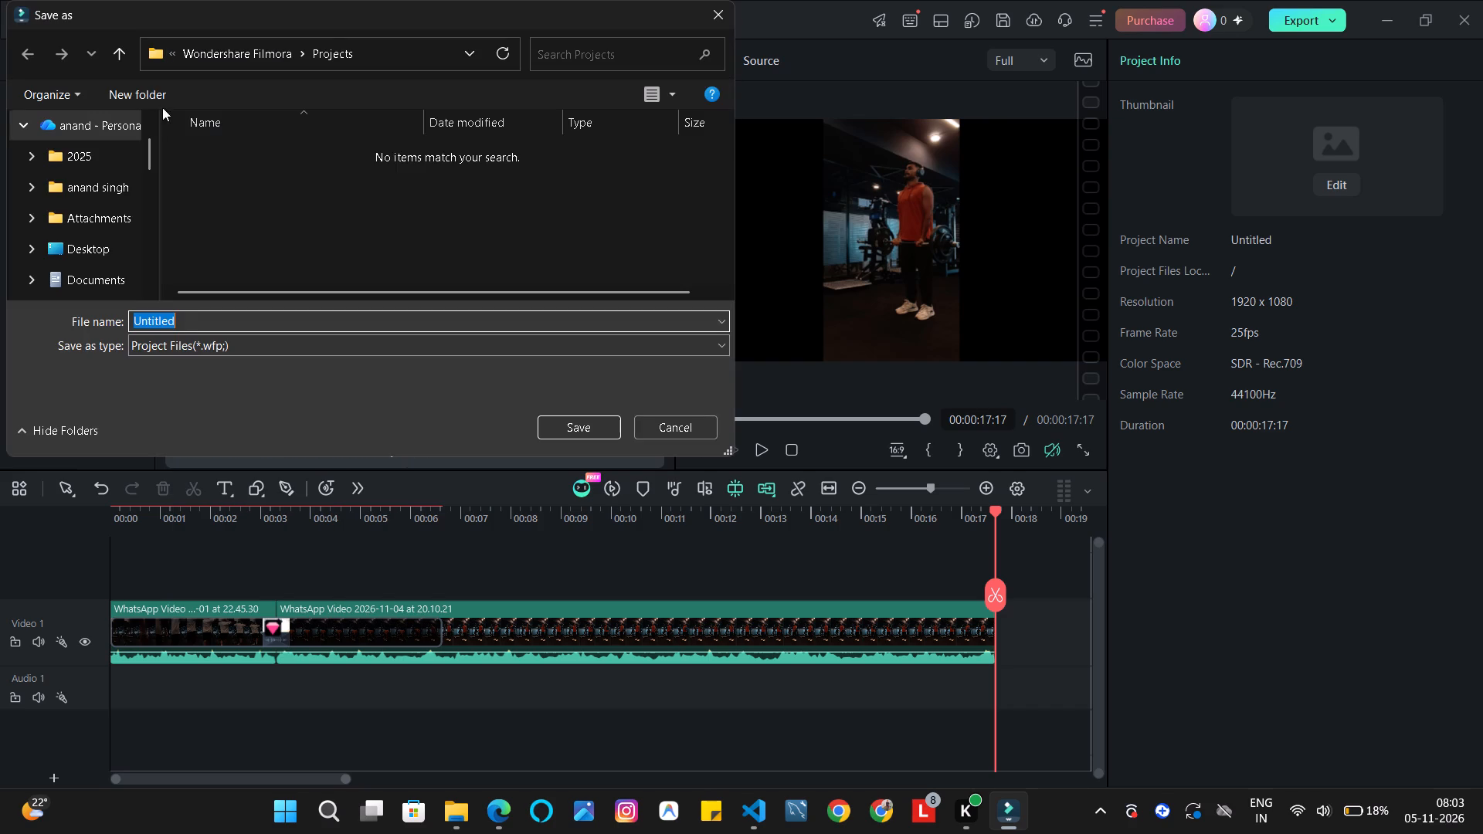
Save the project under the name Untitled in the Downloads folder.
scroll(115, 195, down, 2)
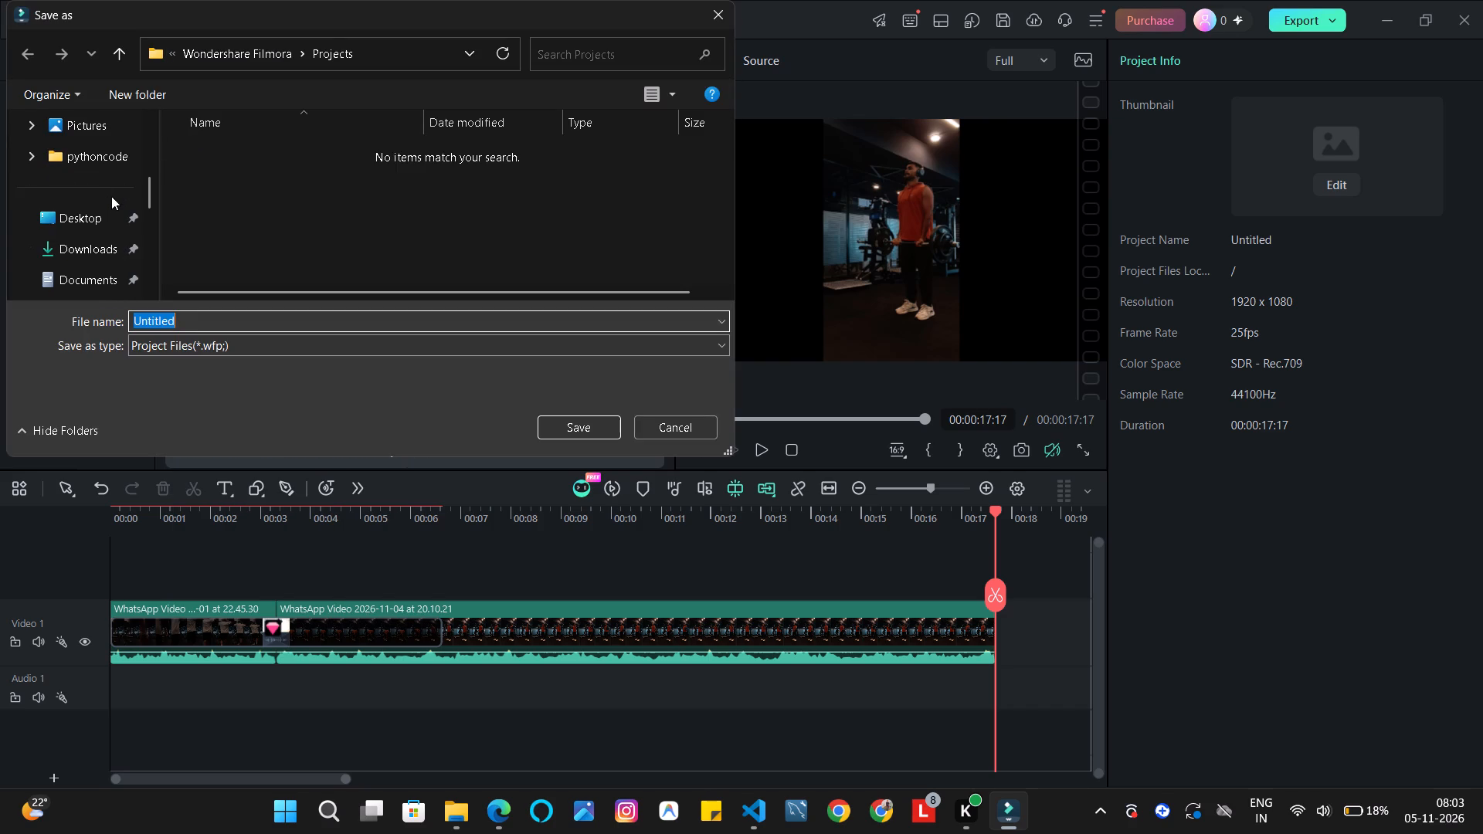
click(83, 237)
click(266, 208)
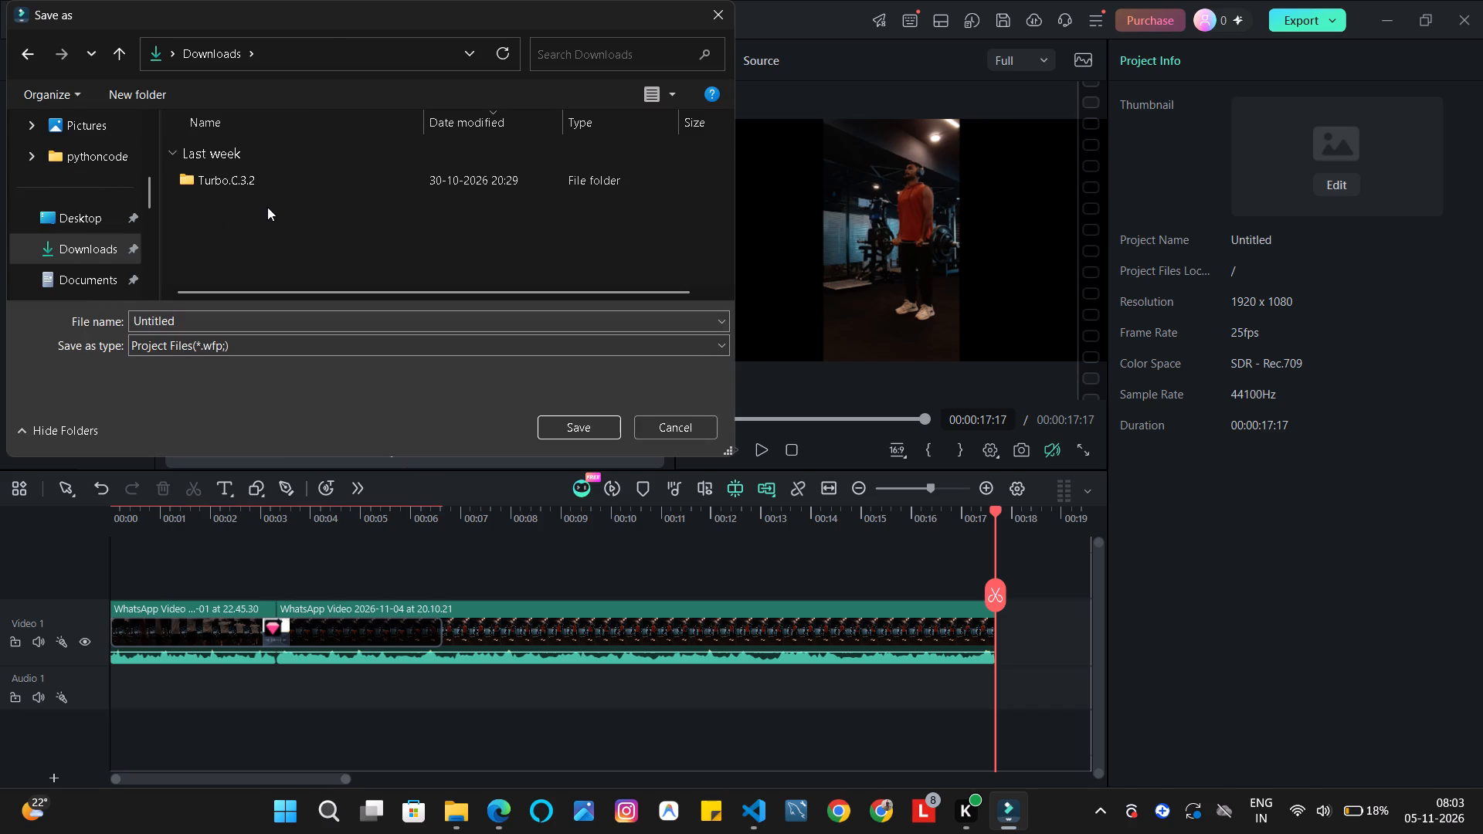
click(572, 414)
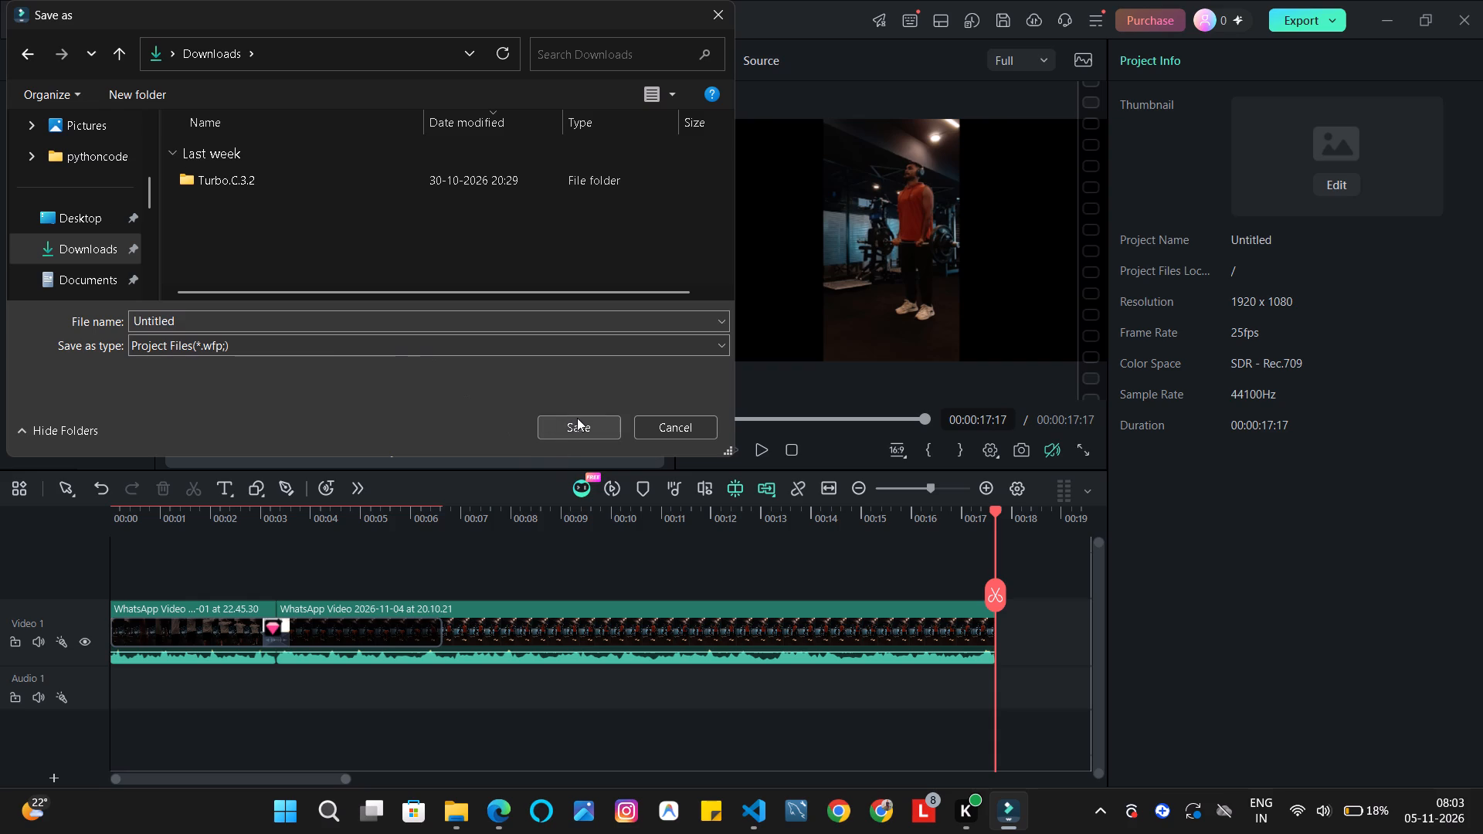
click(579, 420)
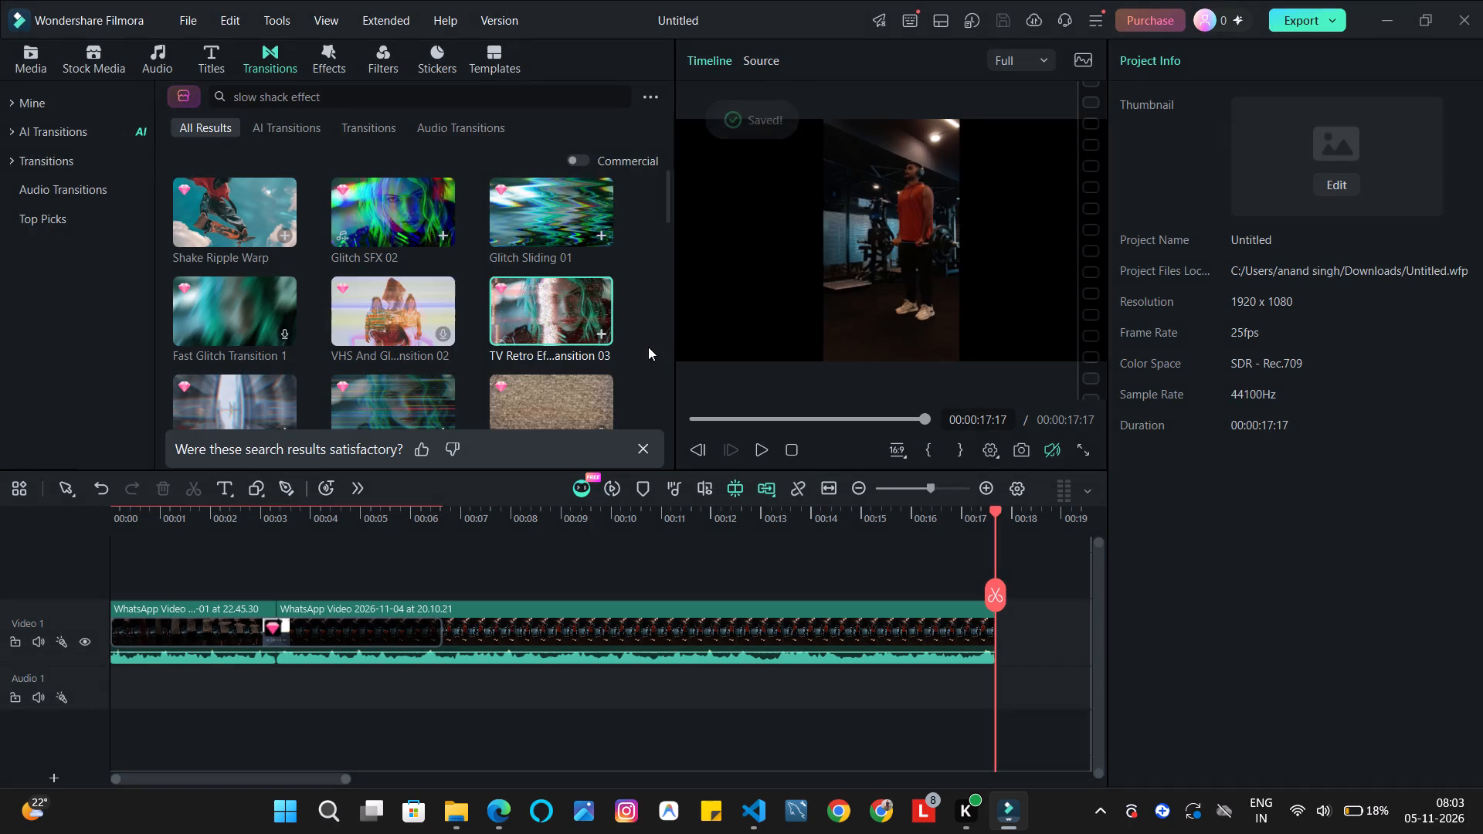
Switch to the Downloads folder in File Explorer and open the saved Untitled Filmora project file.
click(460, 811)
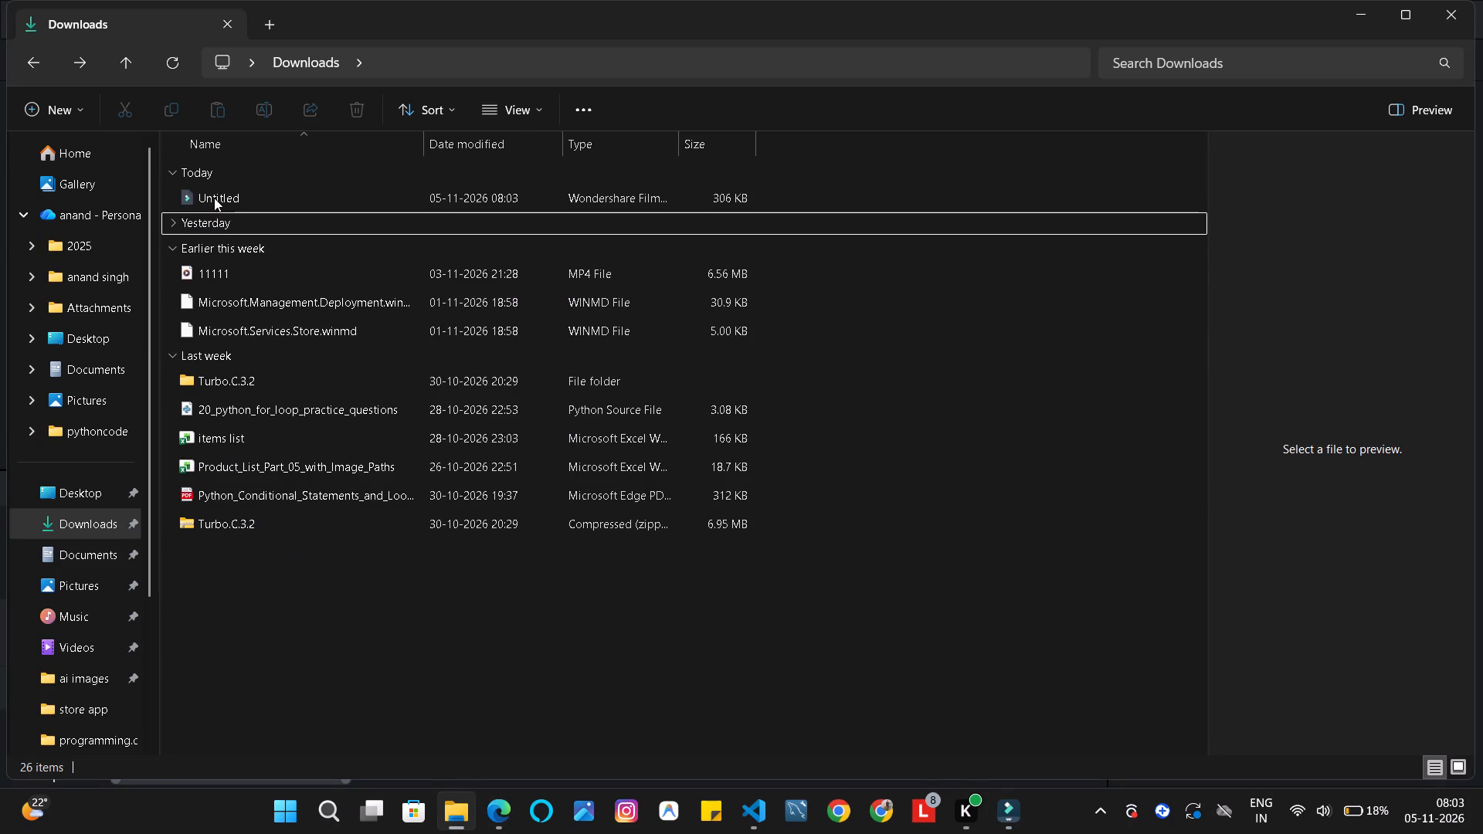
double_click(214, 198)
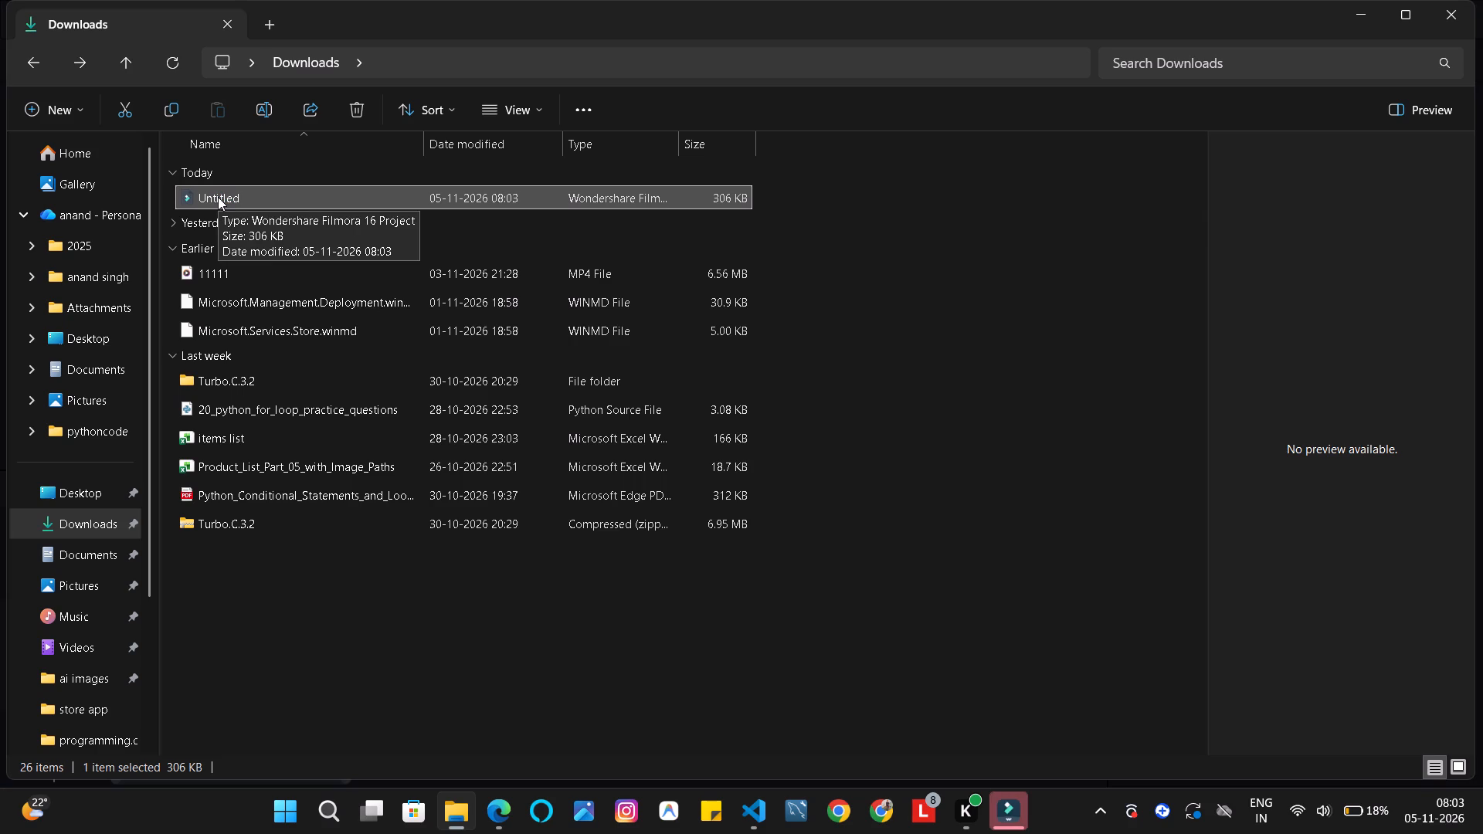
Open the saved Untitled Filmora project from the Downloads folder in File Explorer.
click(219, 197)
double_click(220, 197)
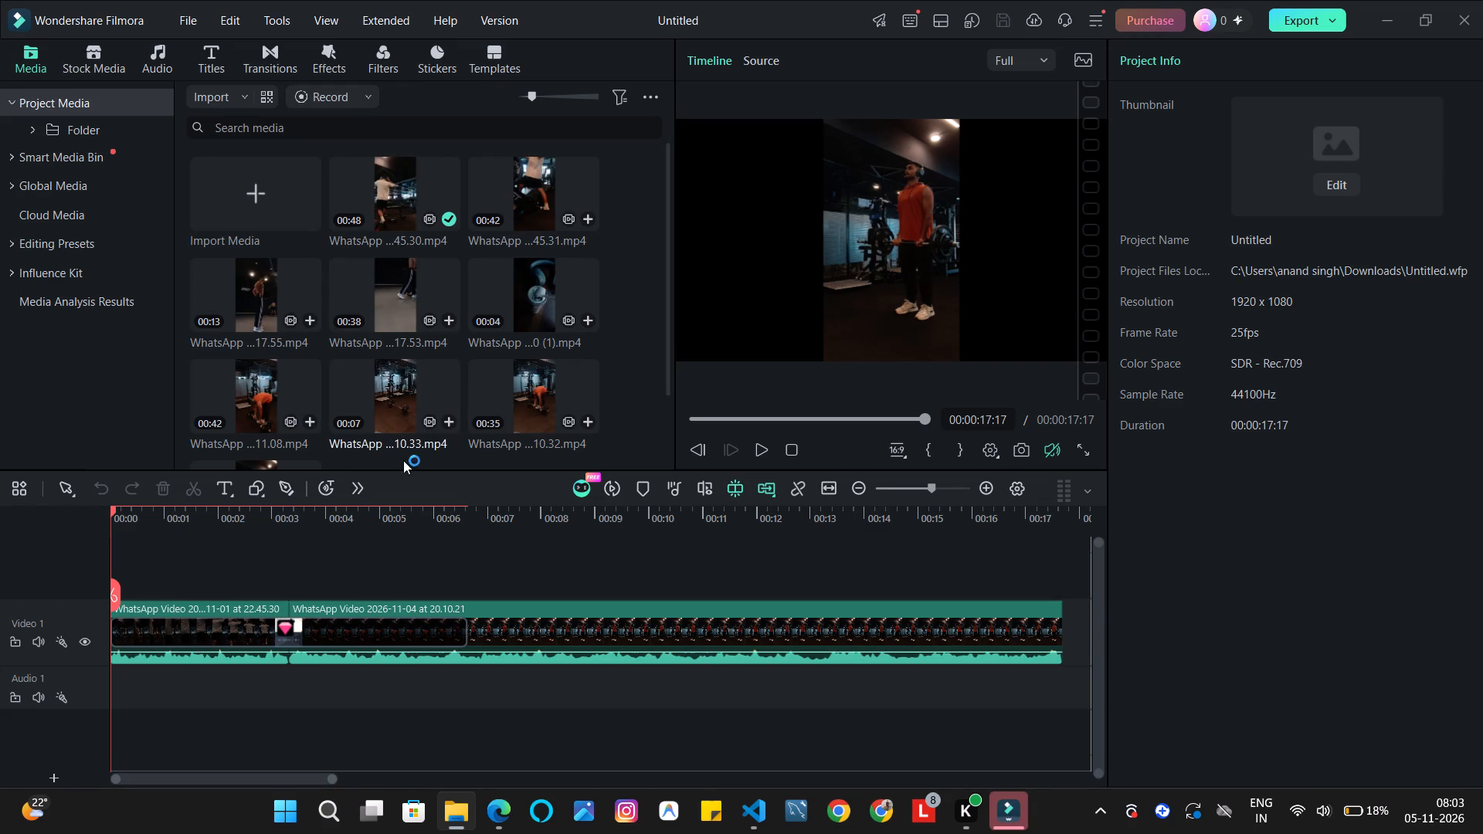
Close the Filmora editing window and the Filmora startup window.
click(1463, 17)
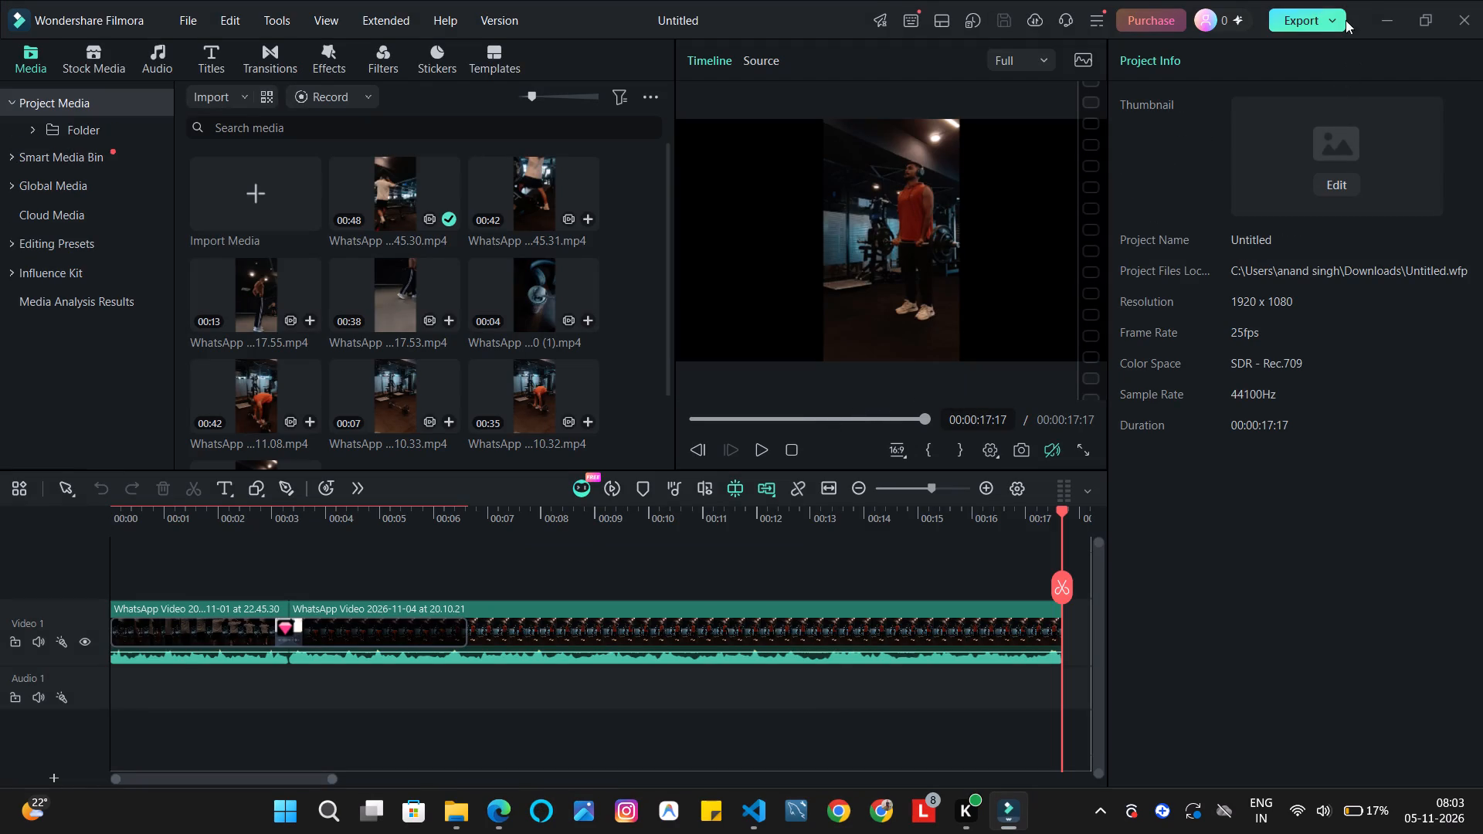
click(1466, 10)
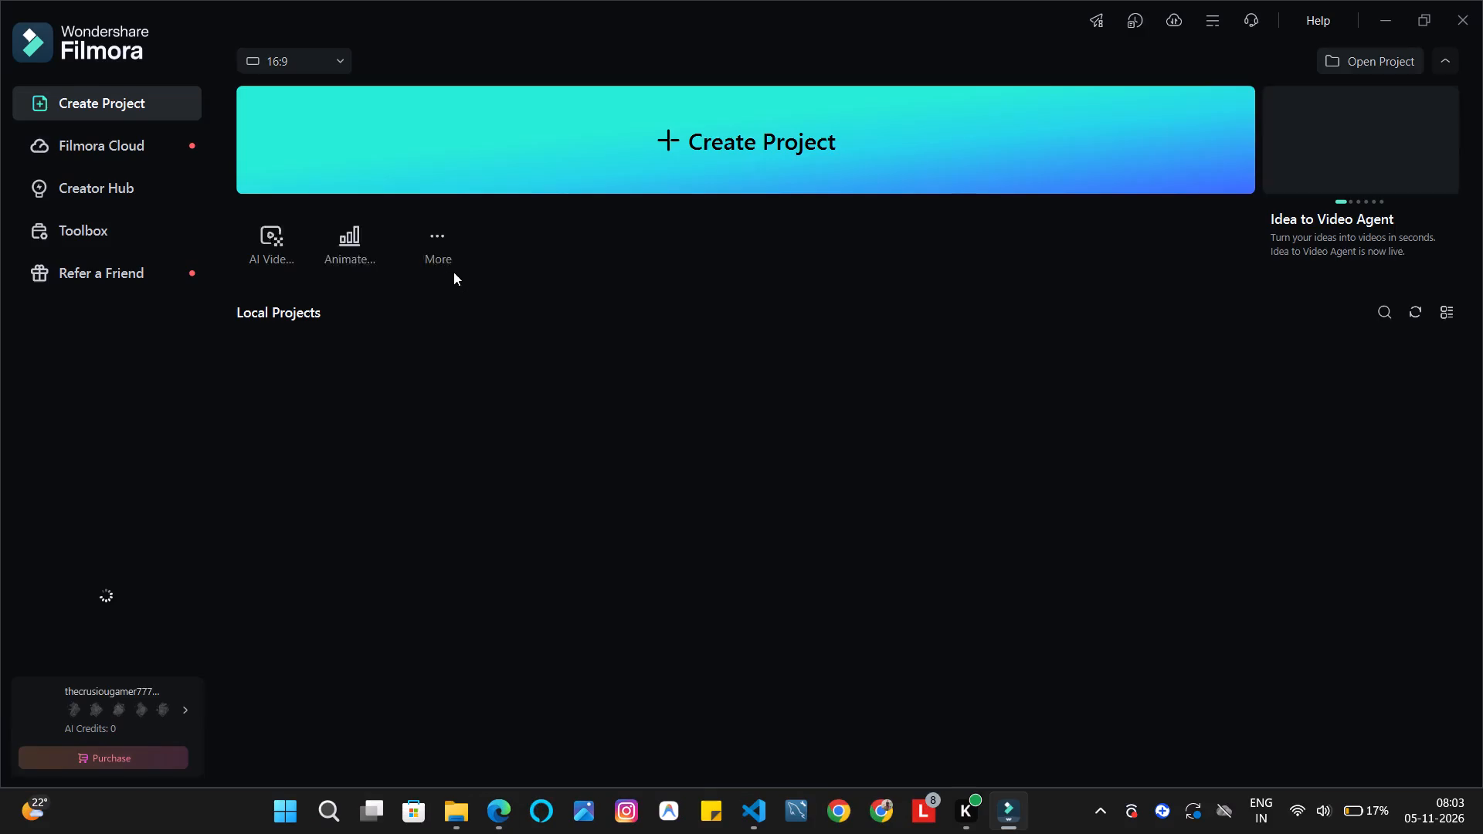
click(1460, 21)
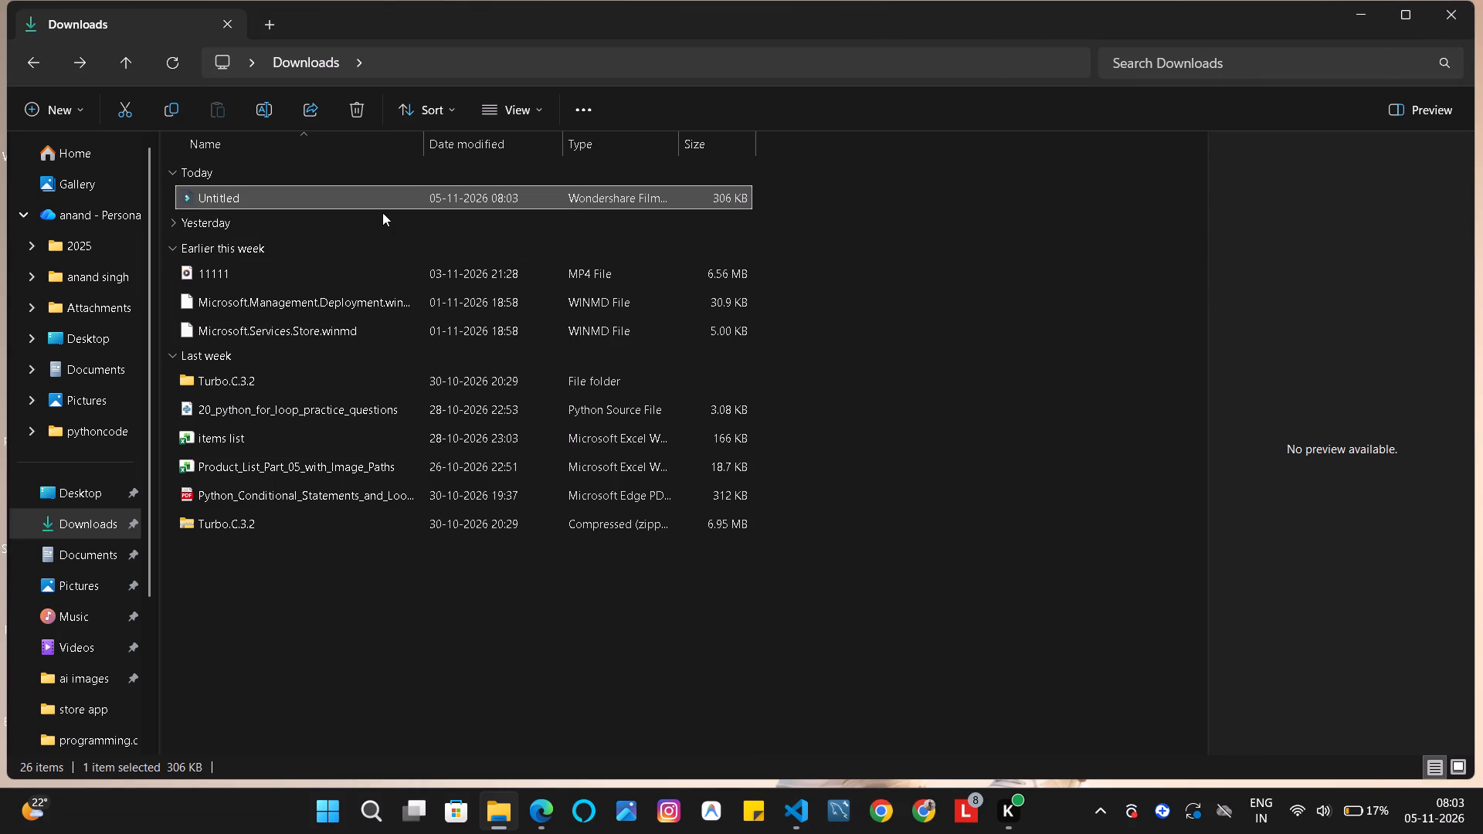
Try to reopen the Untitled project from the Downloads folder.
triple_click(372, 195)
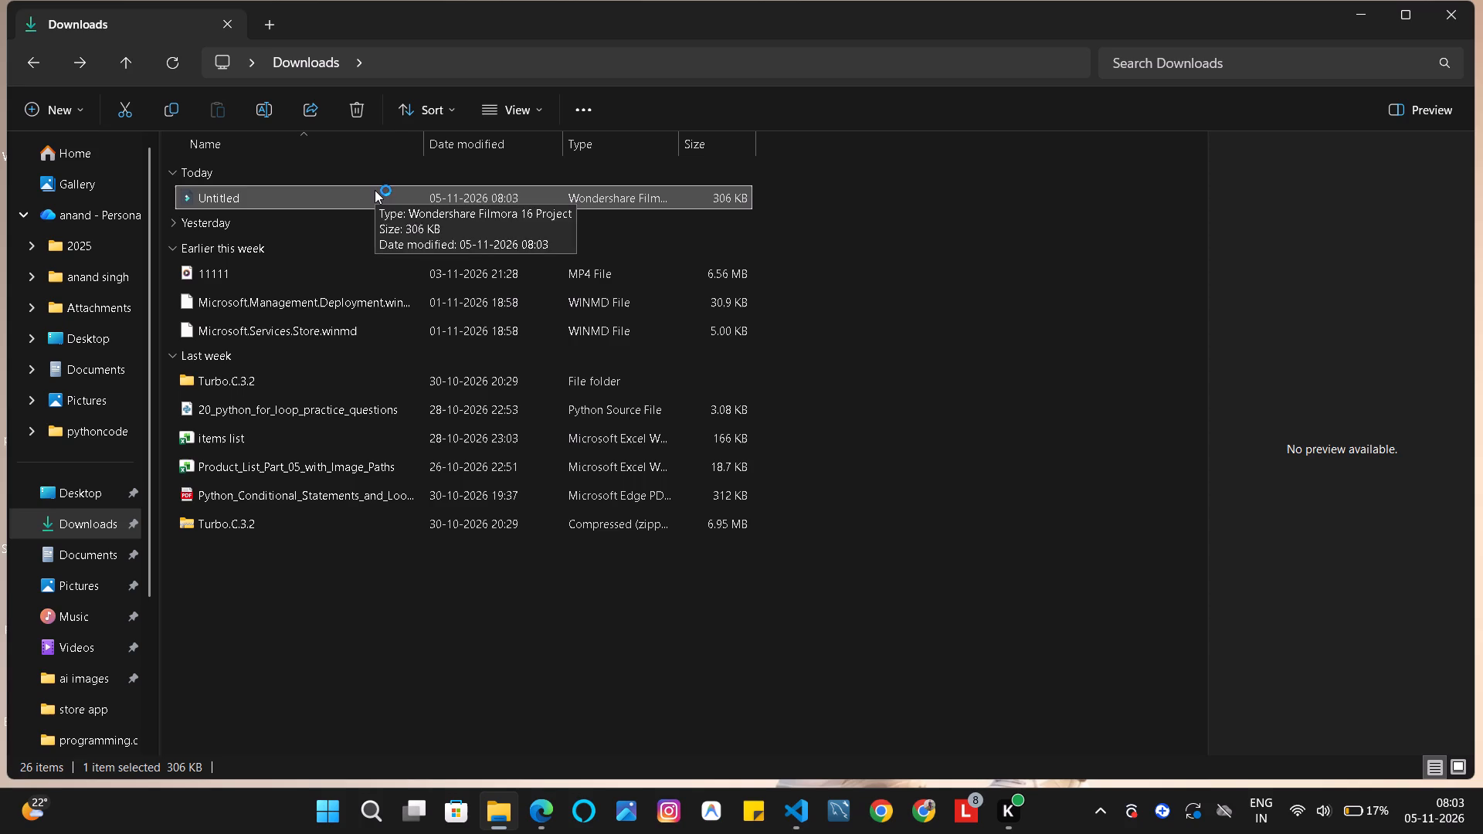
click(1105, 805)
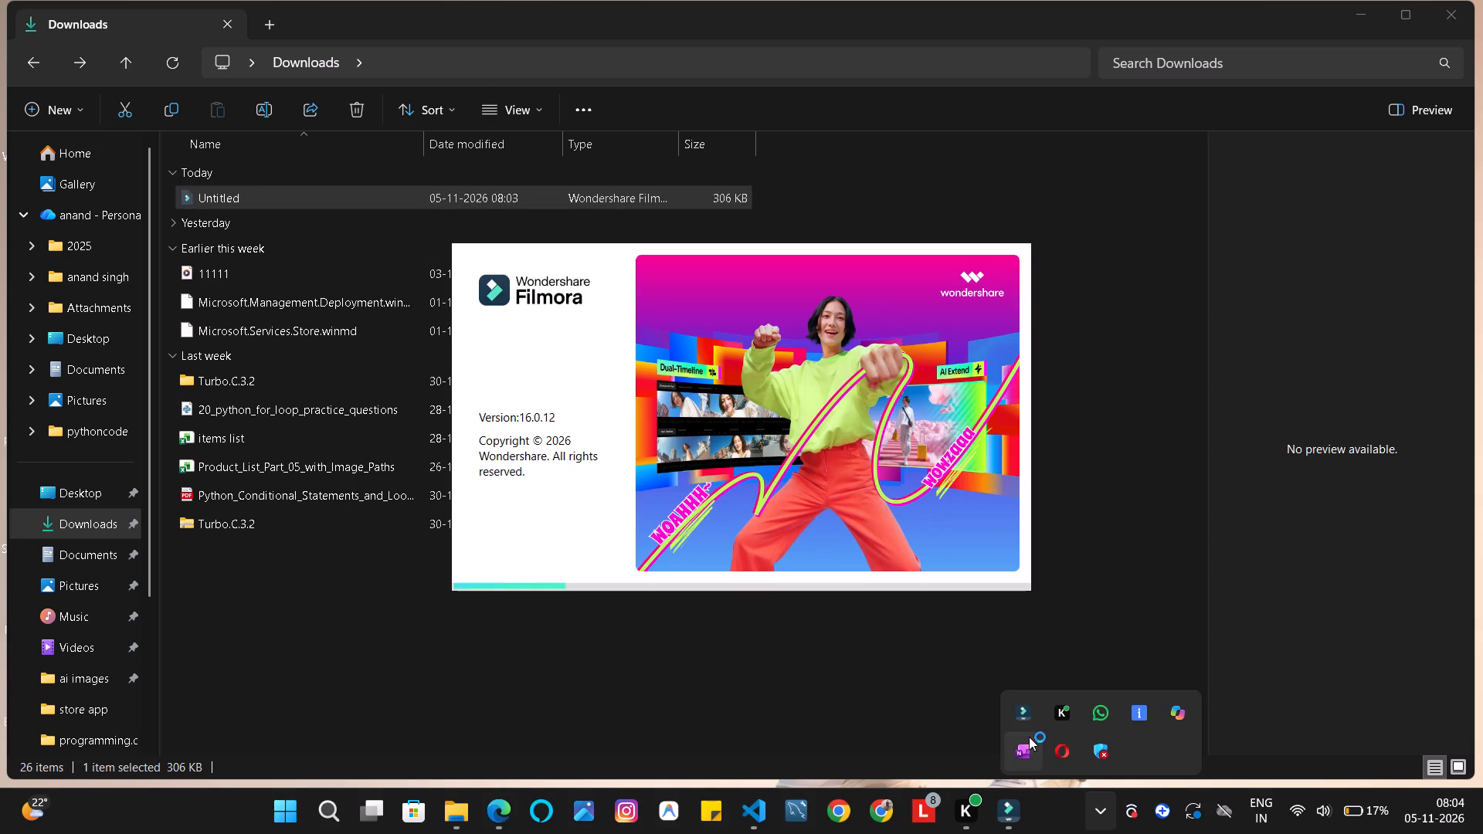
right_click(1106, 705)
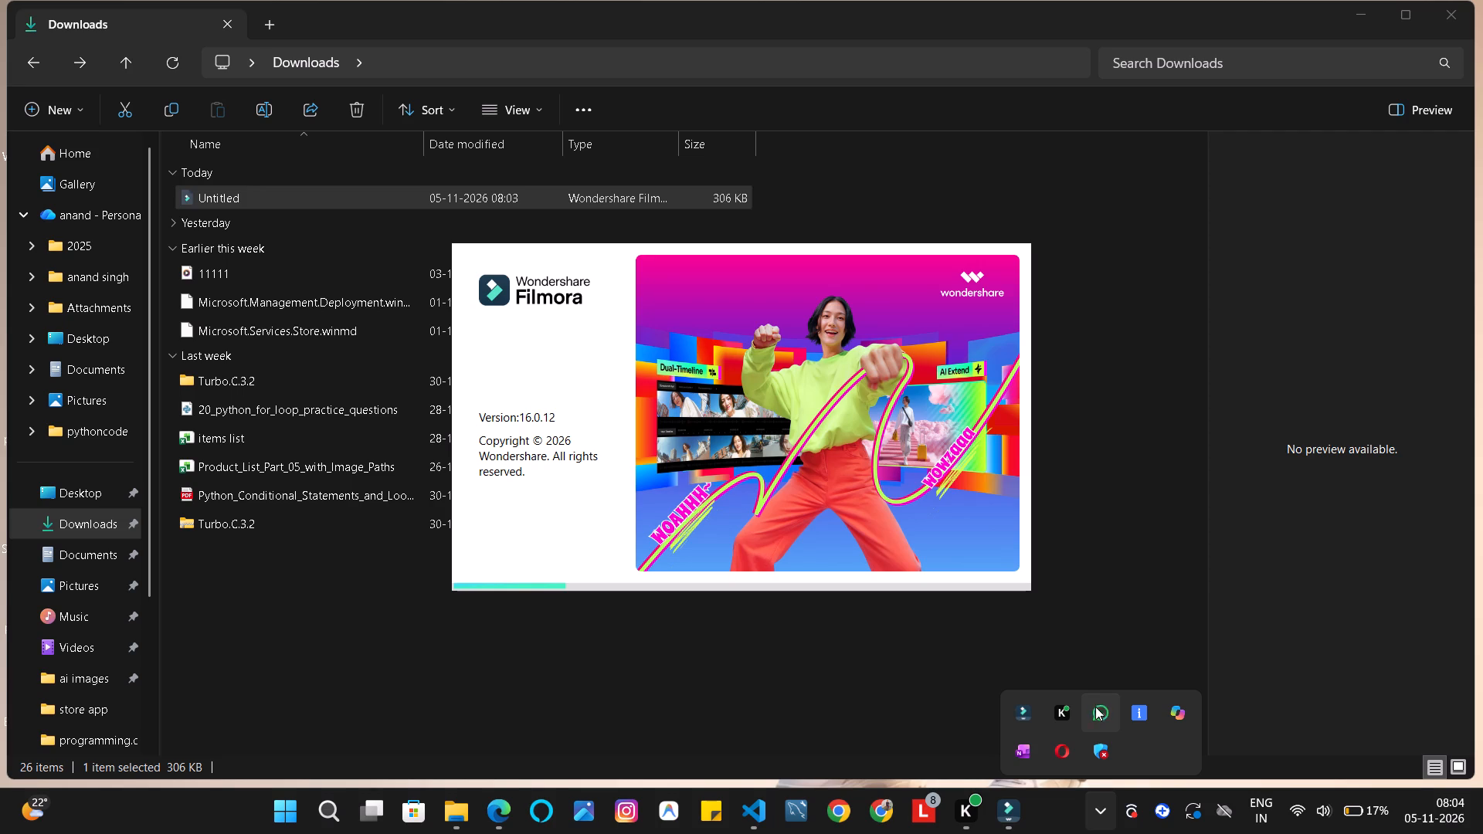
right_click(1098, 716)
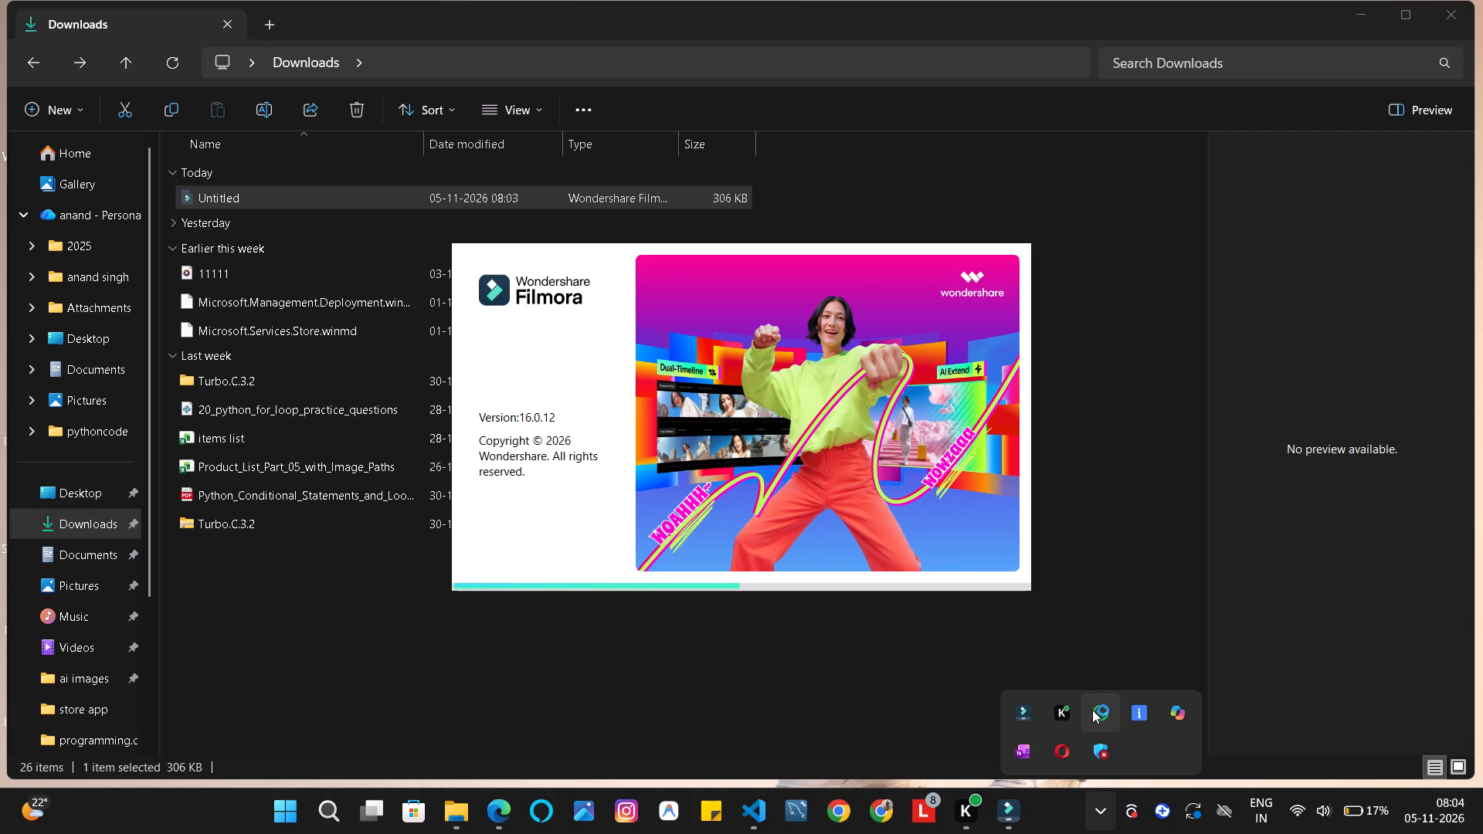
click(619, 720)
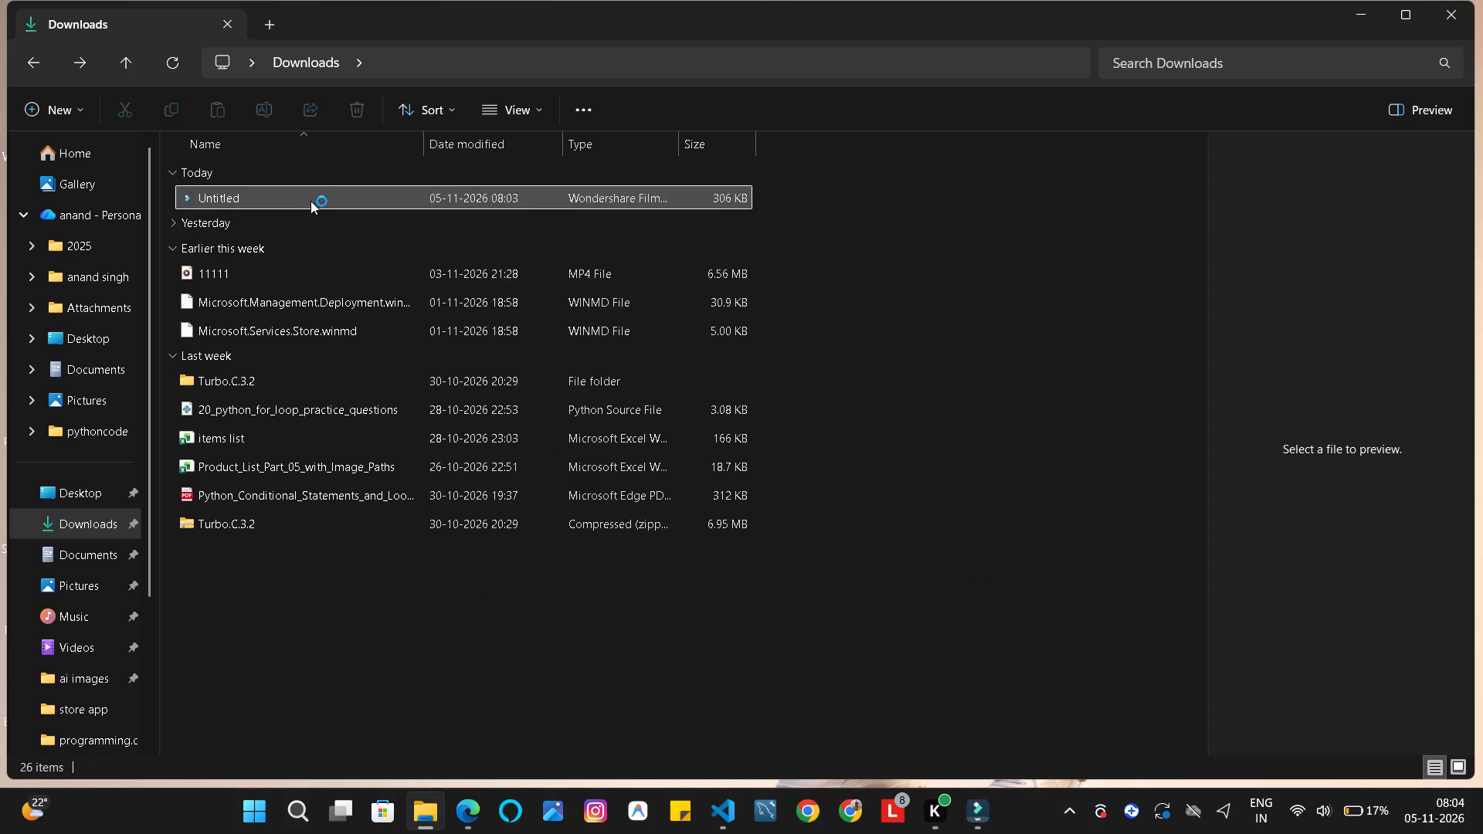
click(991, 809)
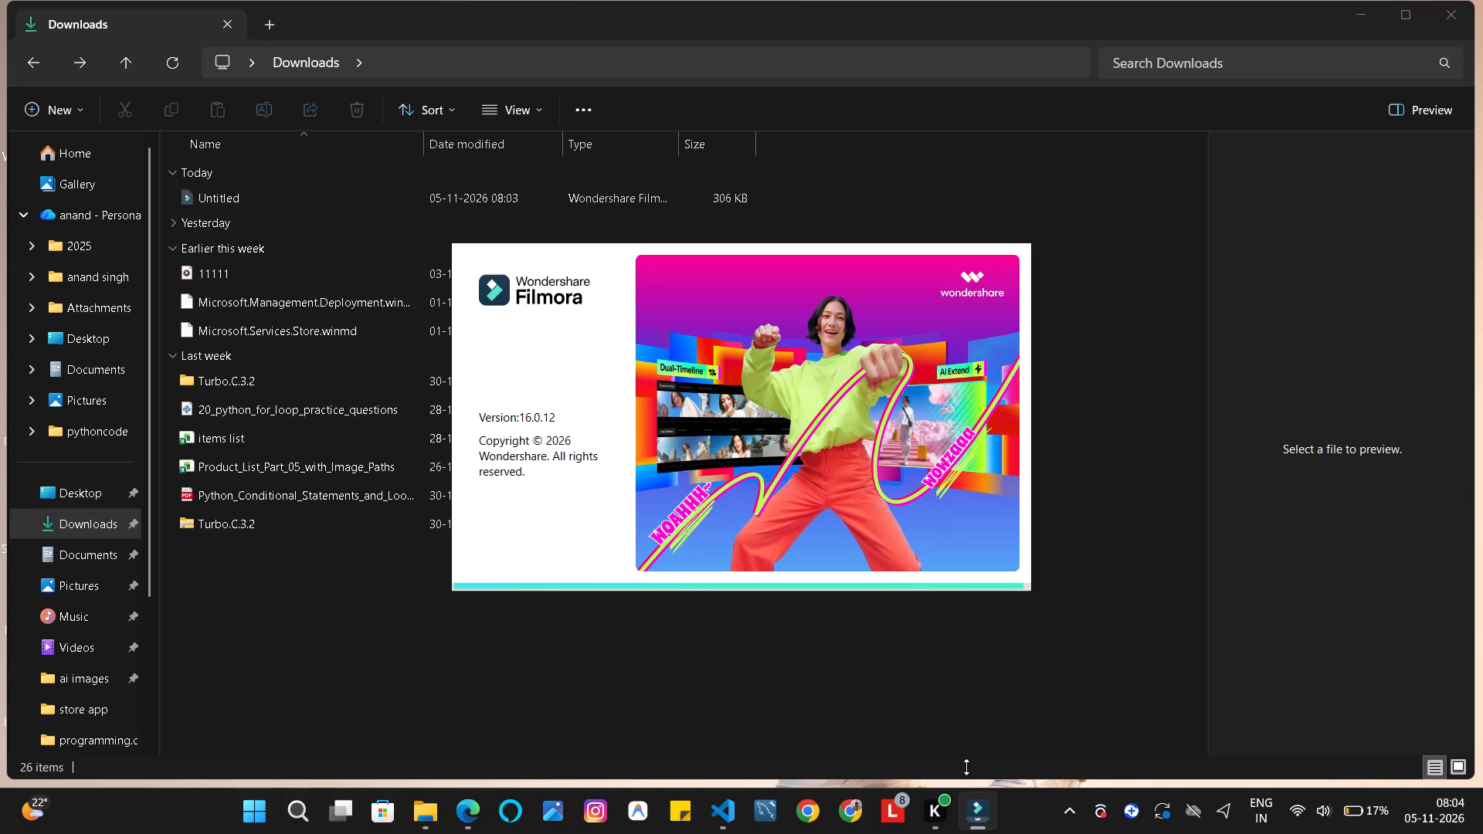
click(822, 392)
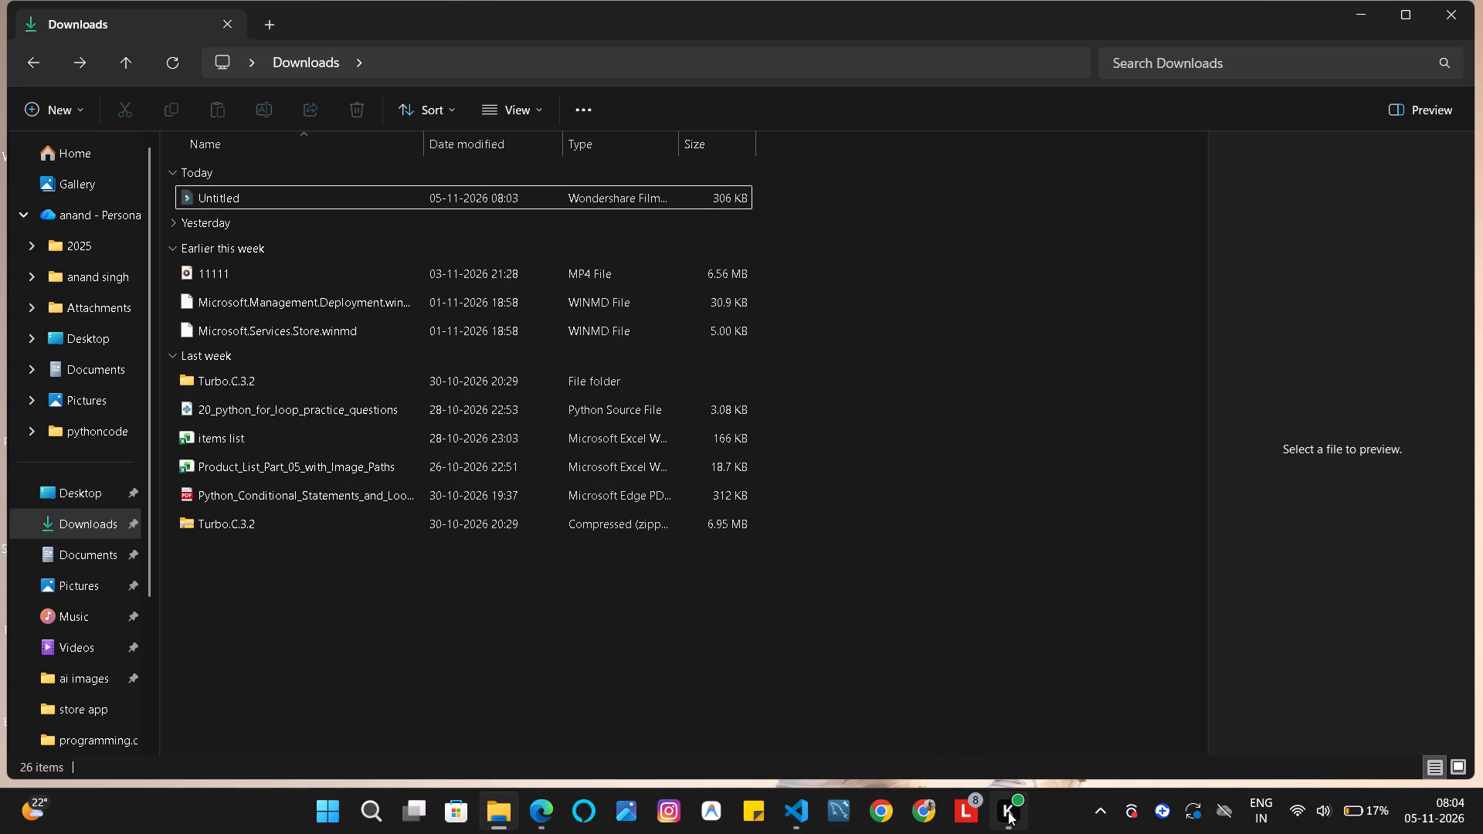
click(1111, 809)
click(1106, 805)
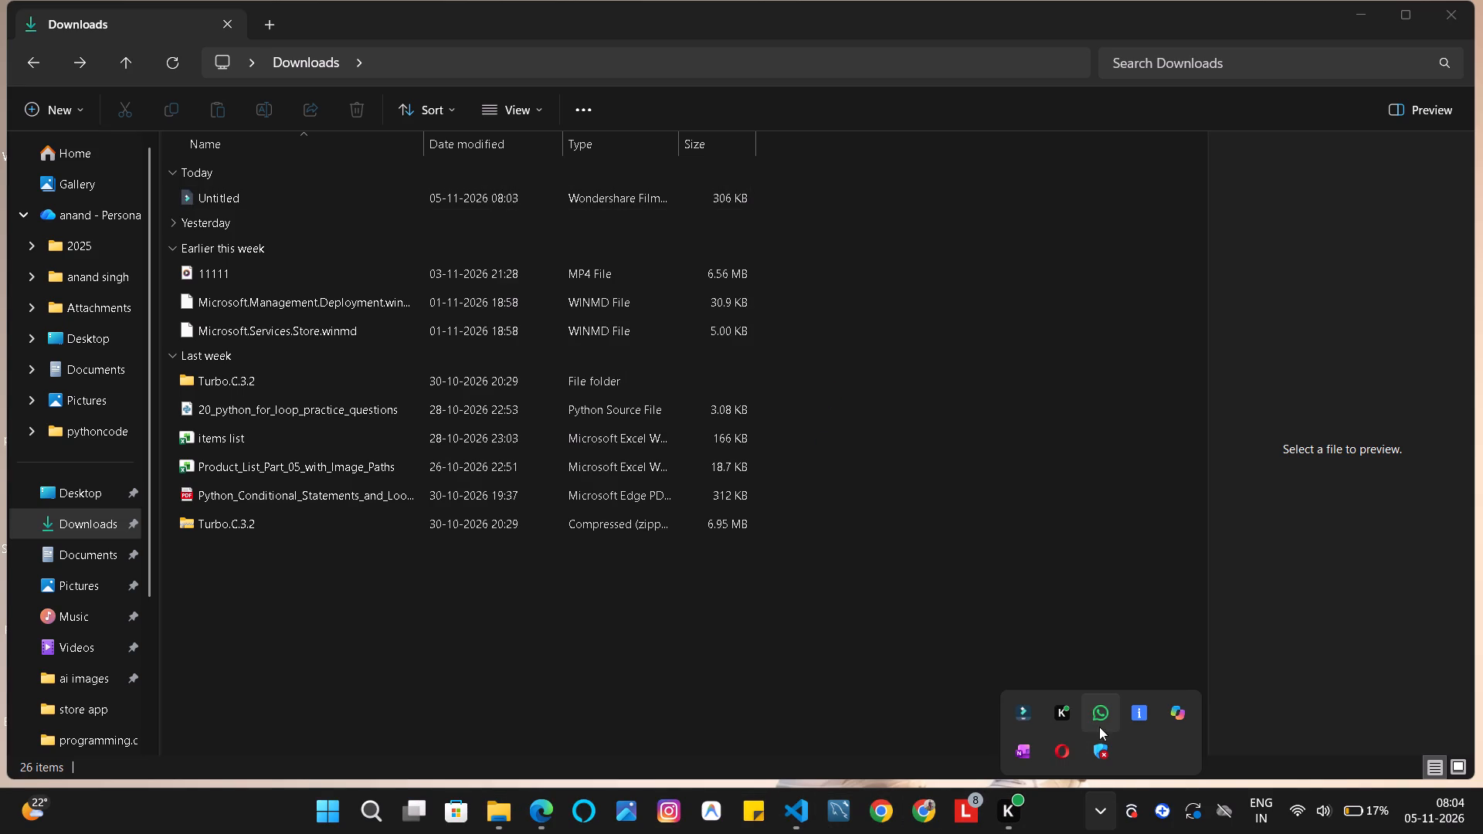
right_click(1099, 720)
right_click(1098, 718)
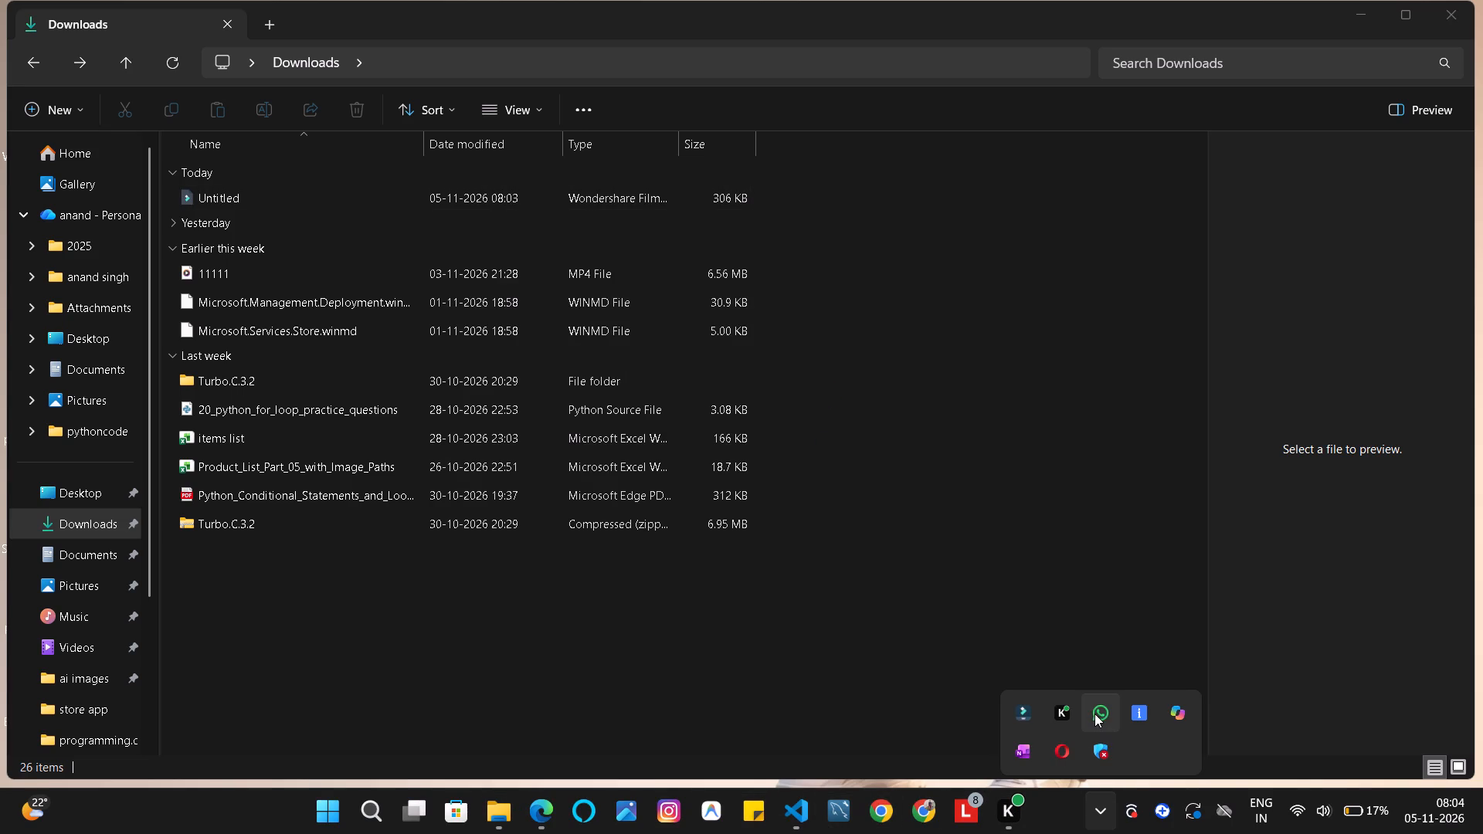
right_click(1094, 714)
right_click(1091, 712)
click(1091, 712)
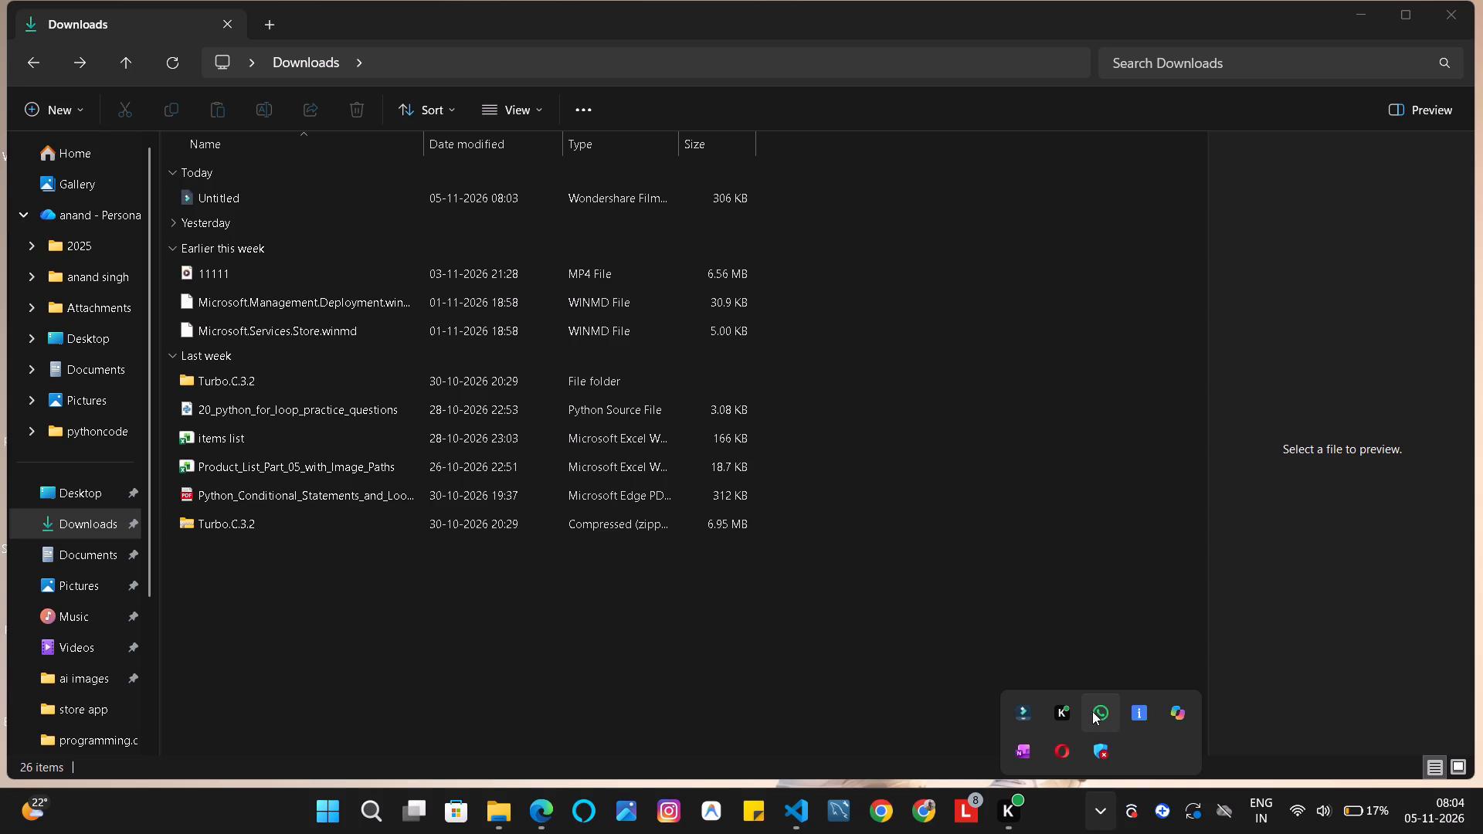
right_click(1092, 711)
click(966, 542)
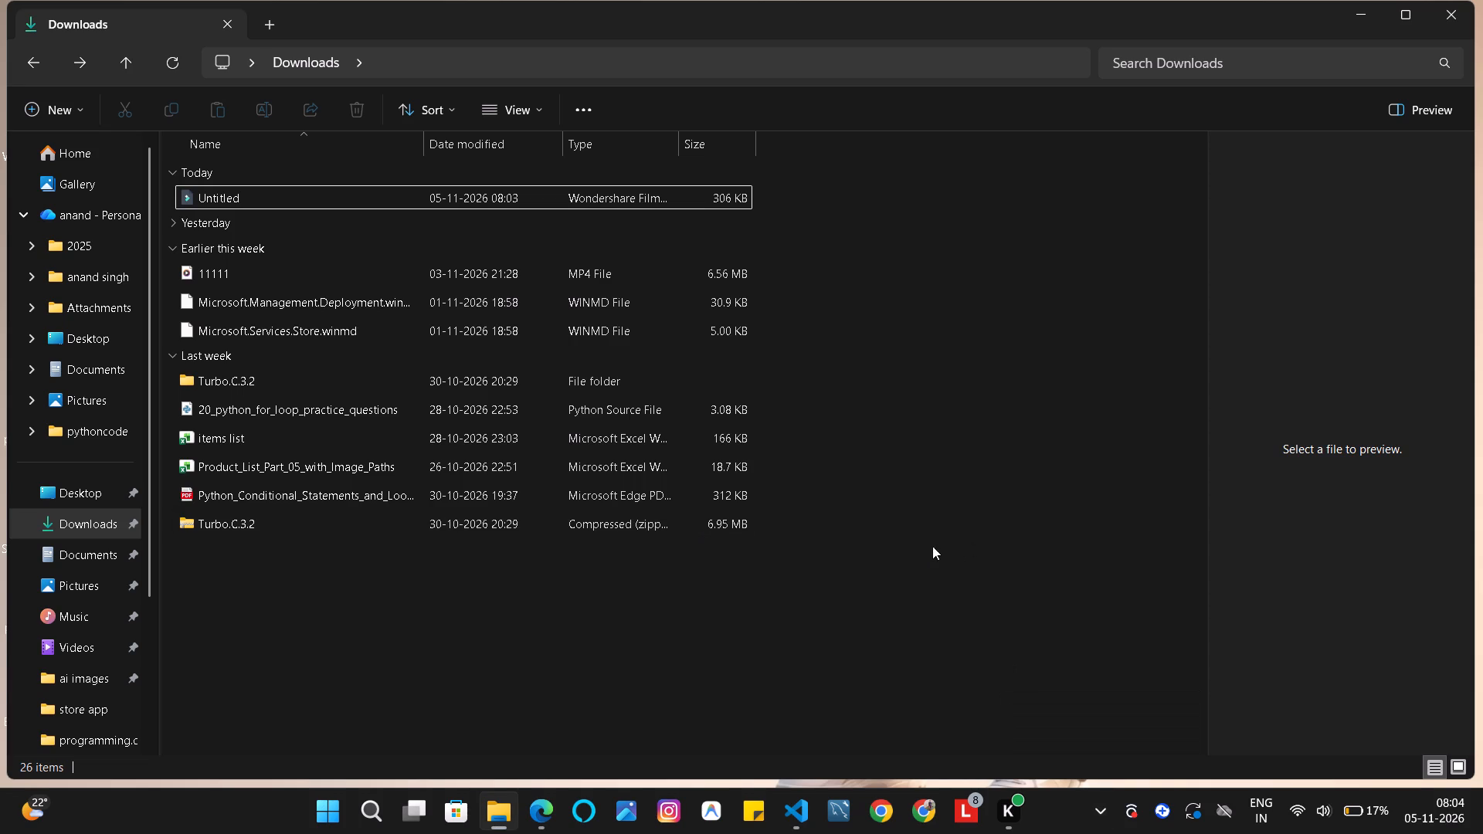
Open the Untitled Filmora project from the Downloads folder.
triple_click(436, 188)
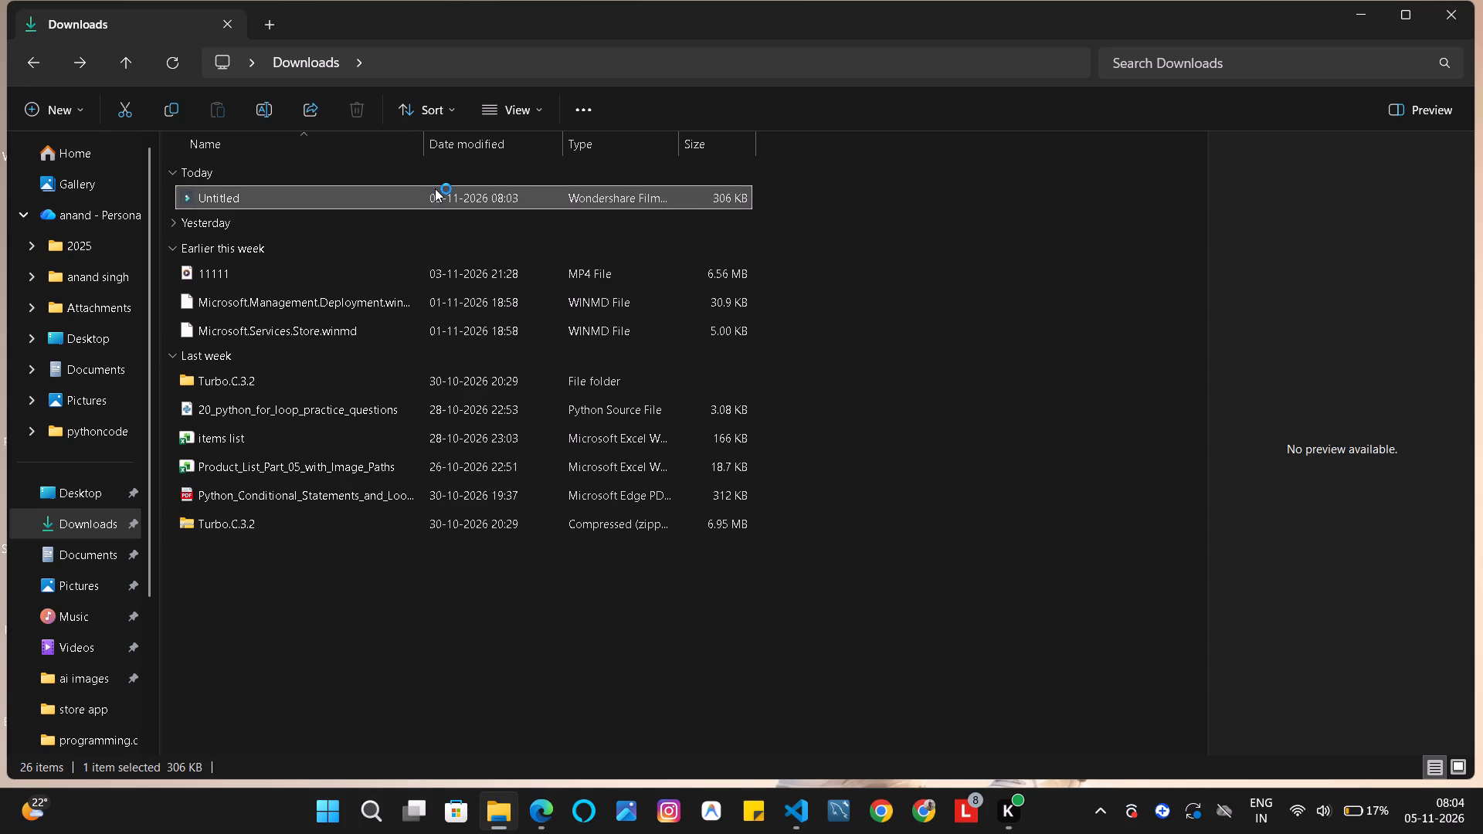
Exit the Bright Data background service found among the hidden system tray apps.
click(1093, 806)
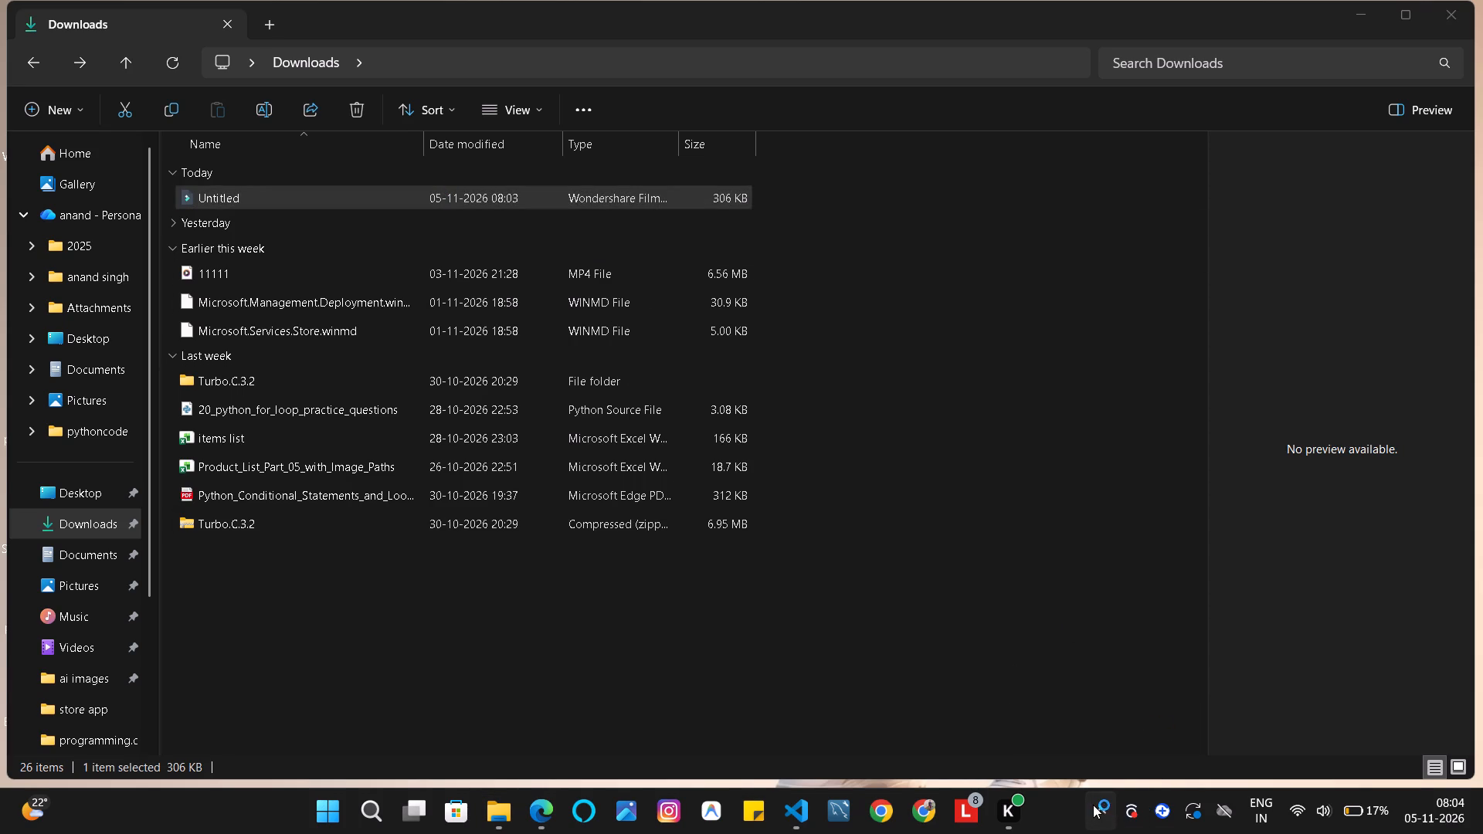
right_click(1138, 697)
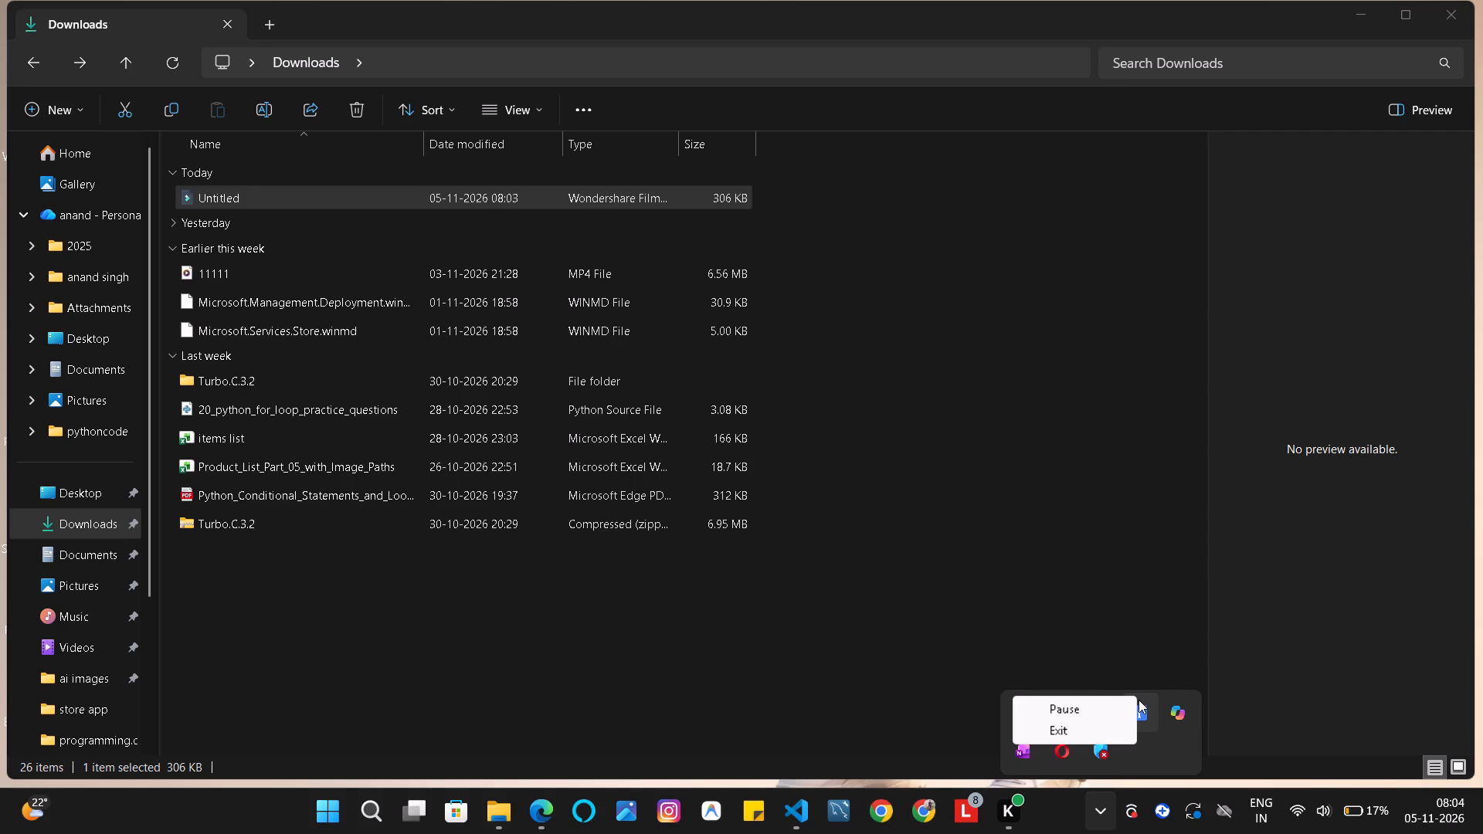
click(1082, 734)
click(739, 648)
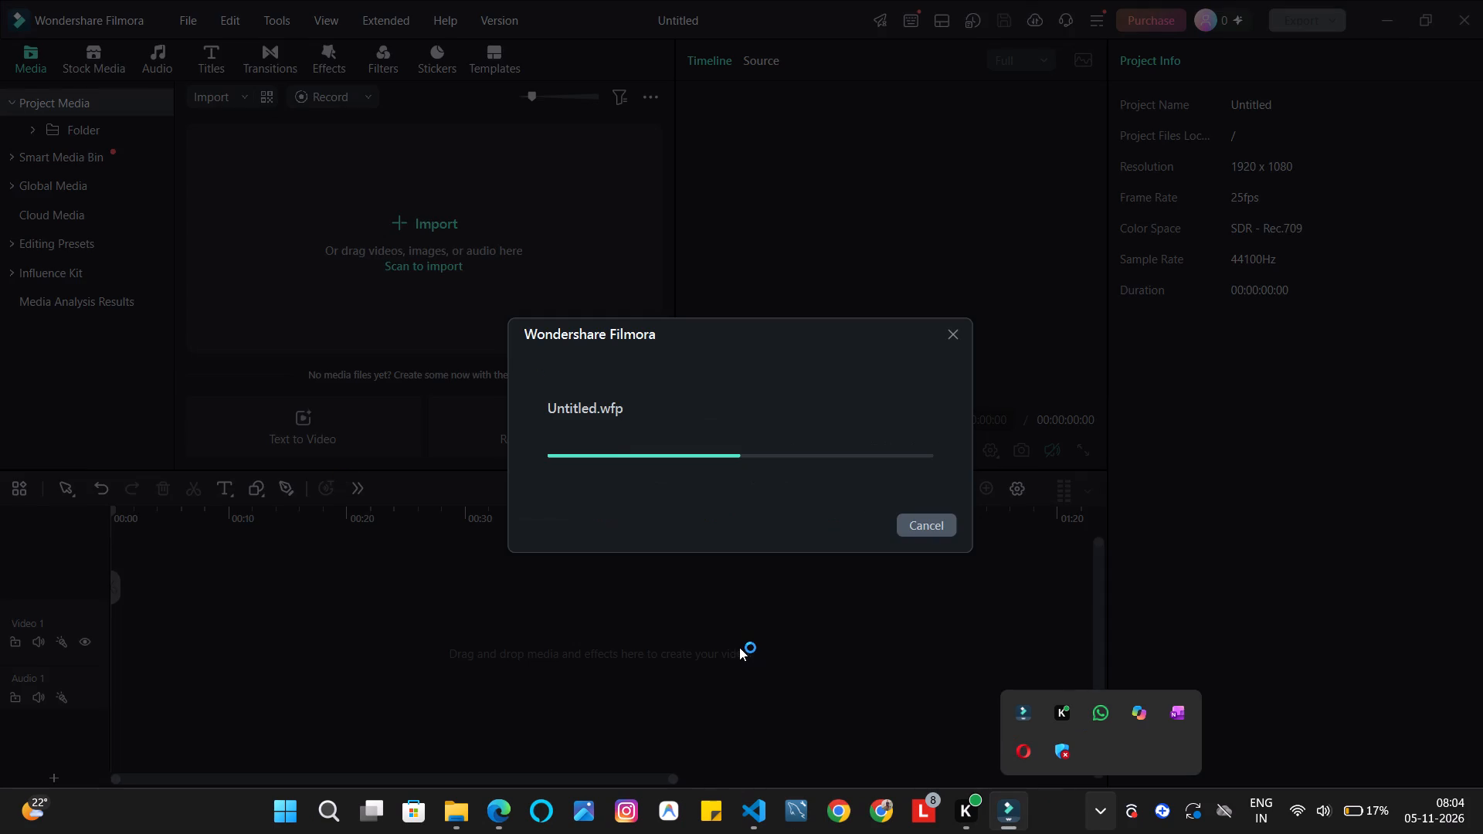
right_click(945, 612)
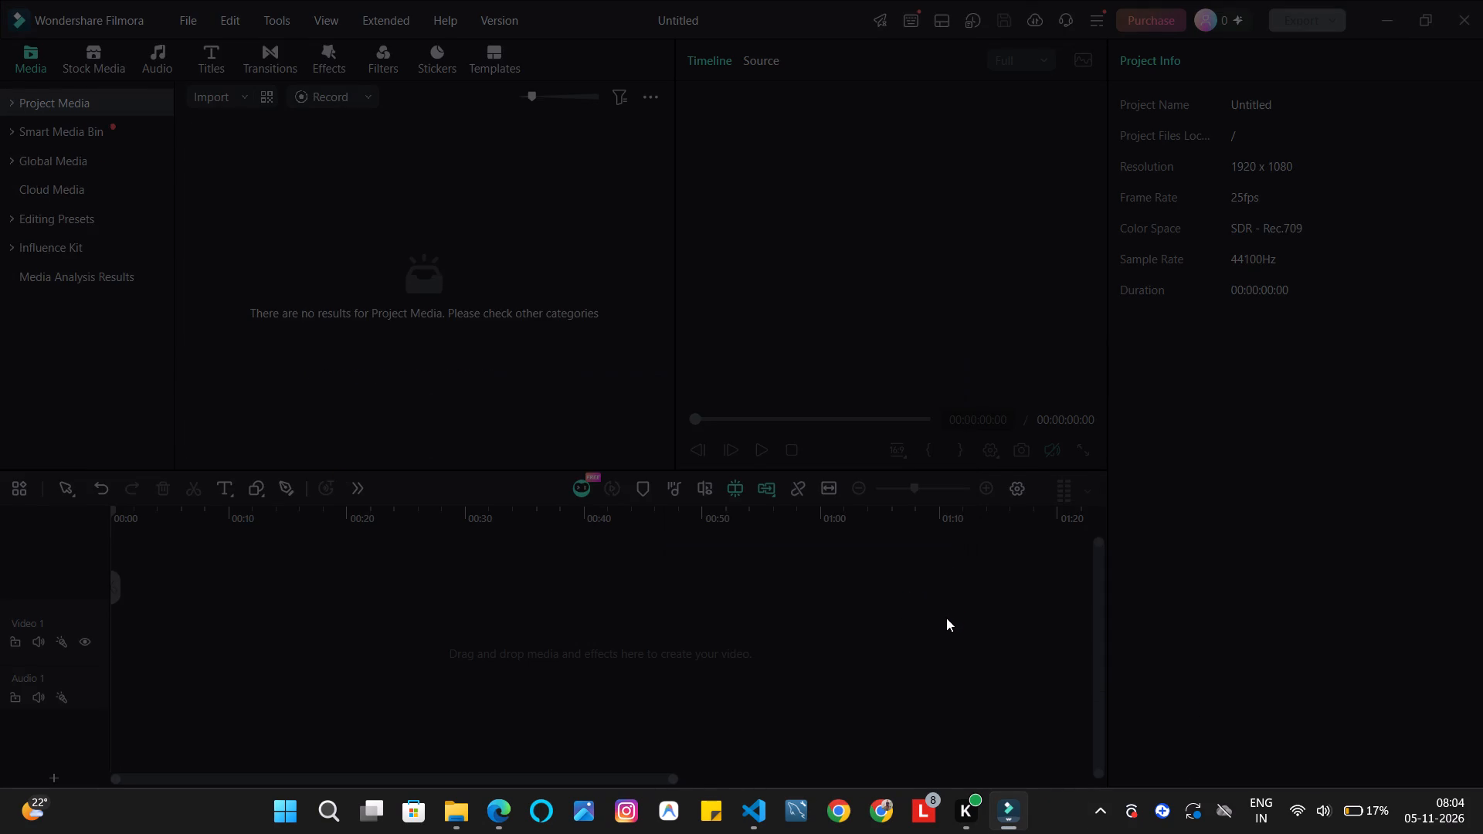
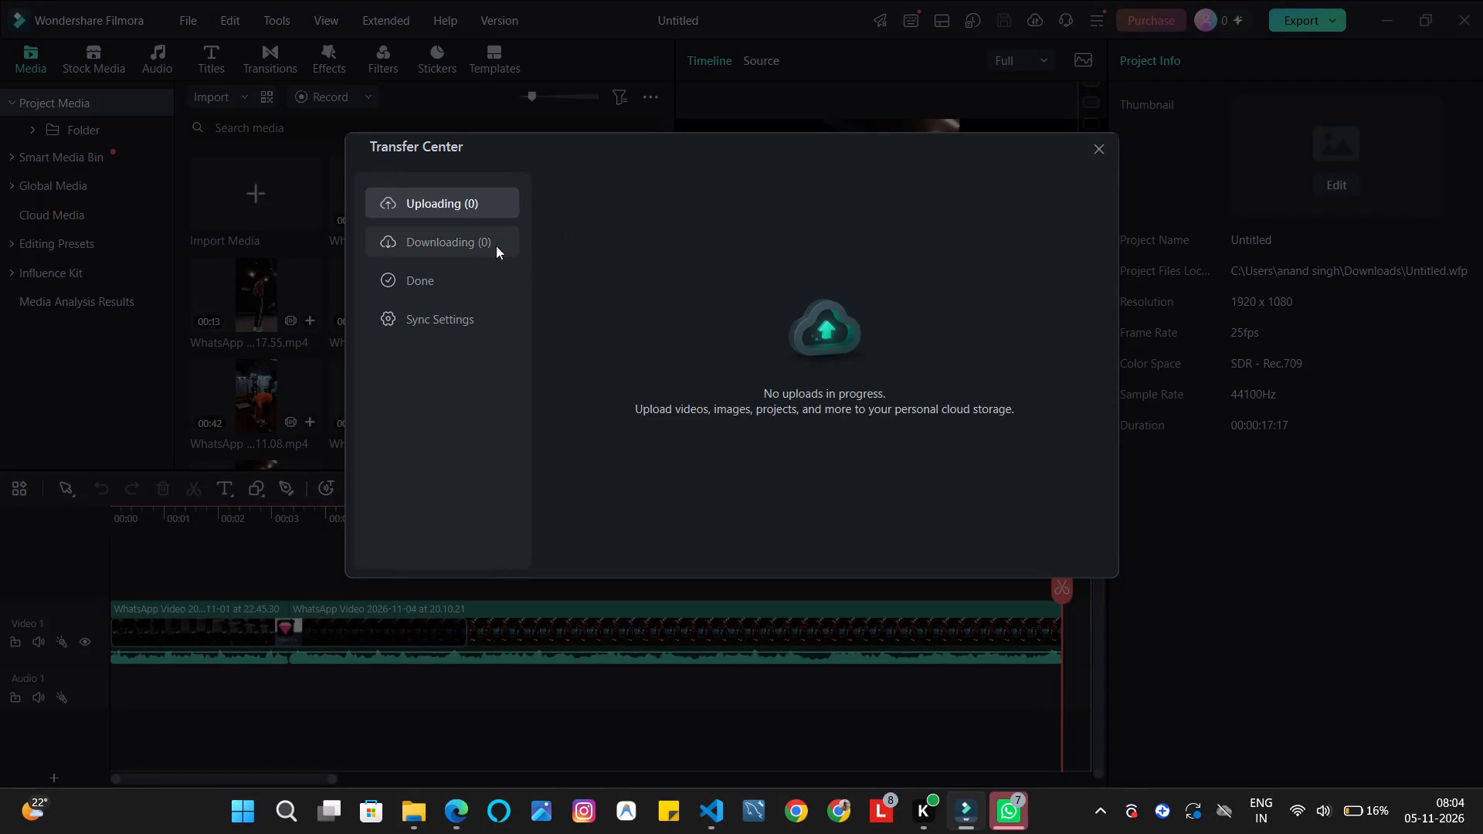
Check the downloading list in the Transfer Center and close the Transfer Center.
click(494, 243)
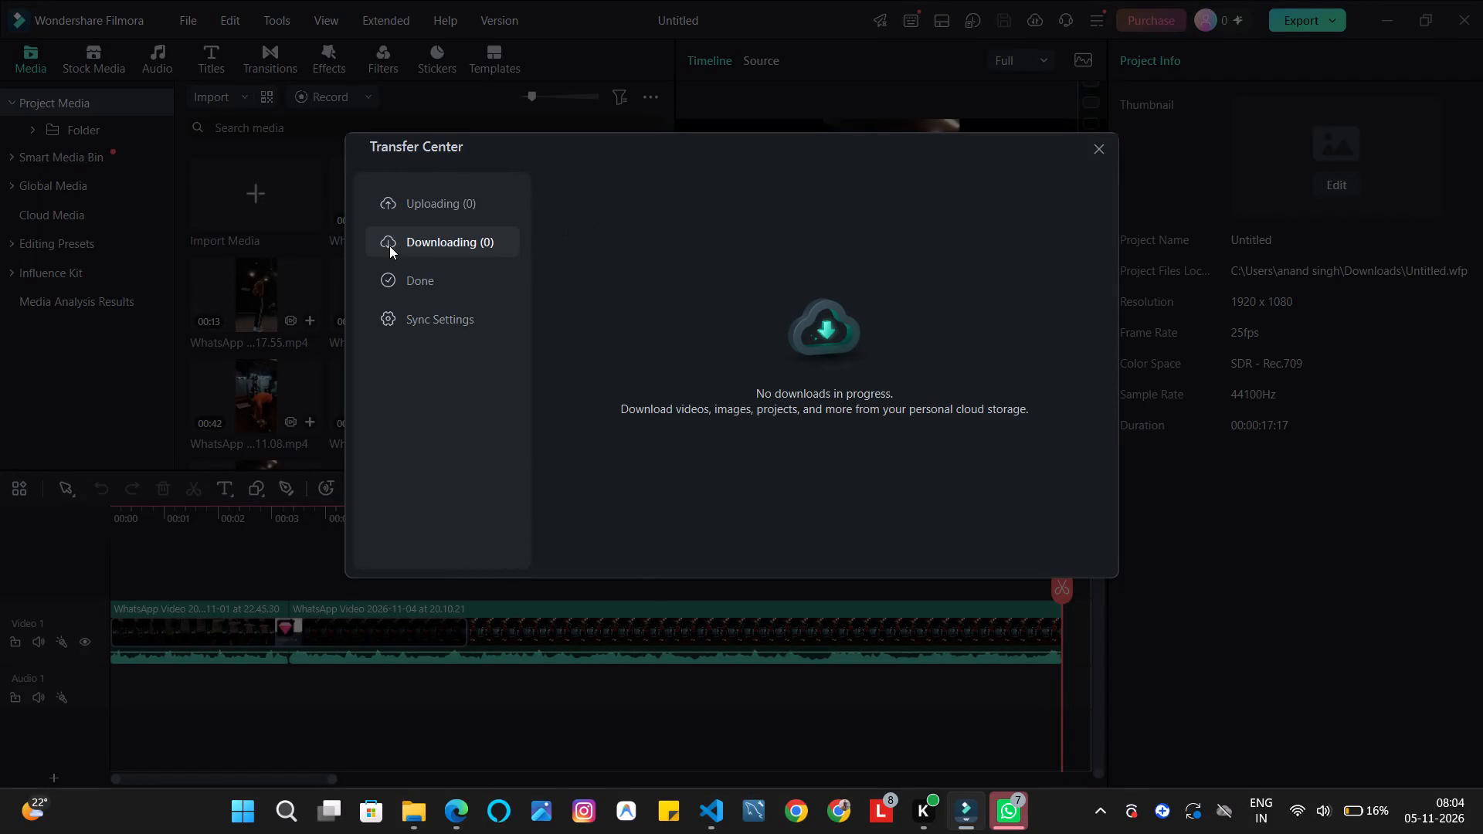
triple_click(389, 246)
click(1102, 144)
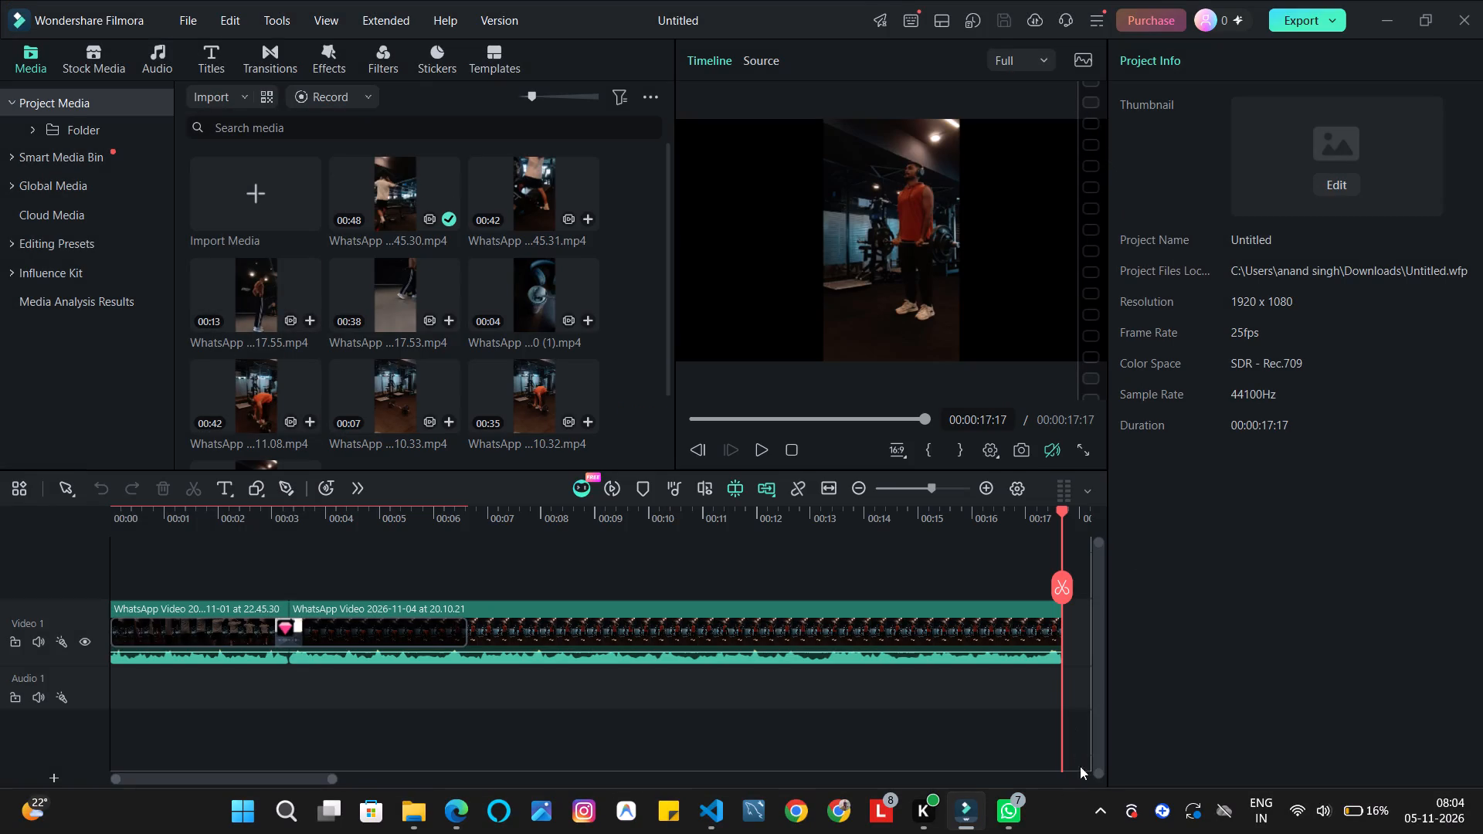
Close the WhatsApp window that is running in the background.
right_click(1012, 791)
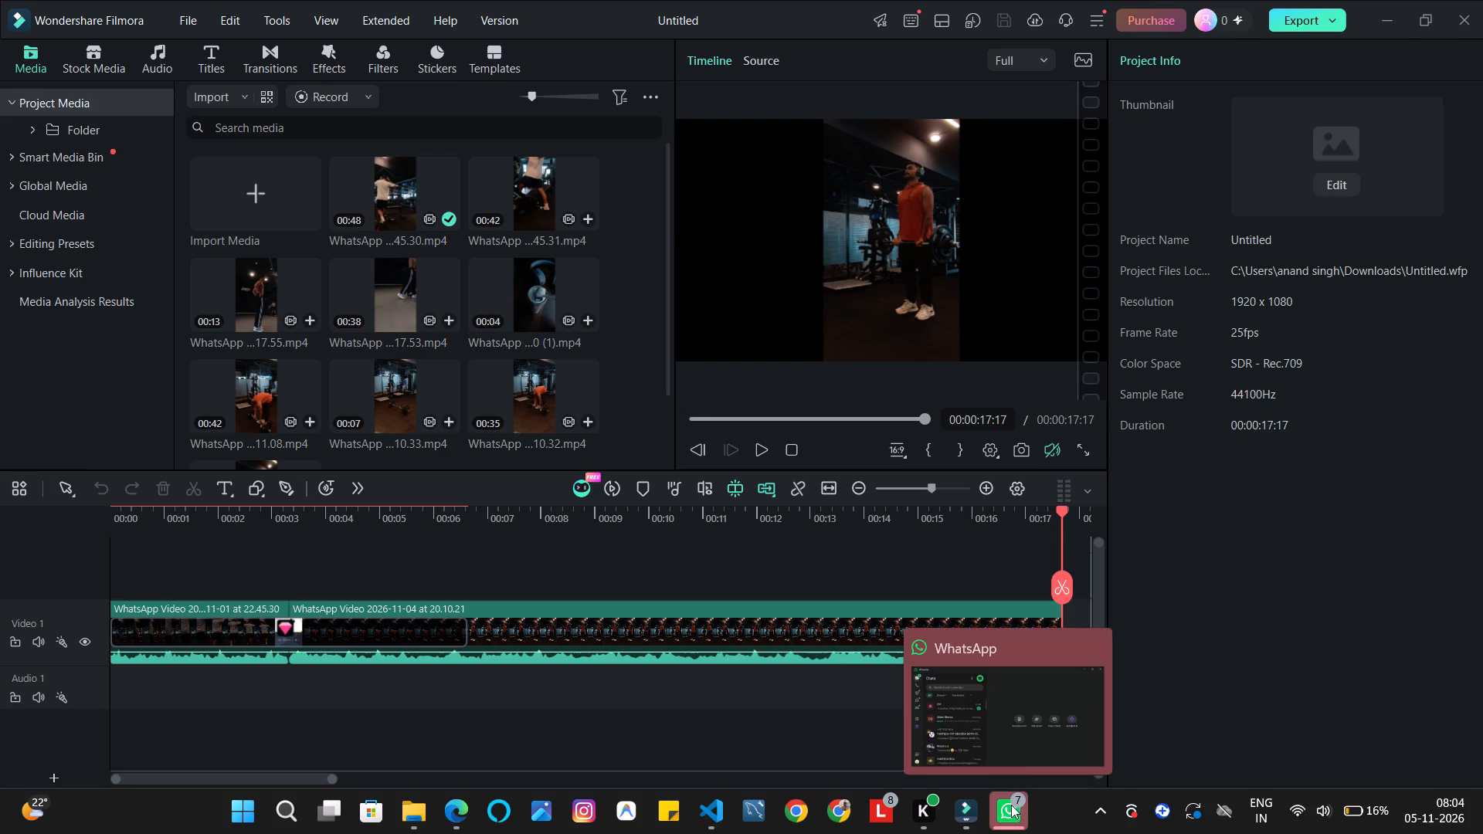
click(1098, 647)
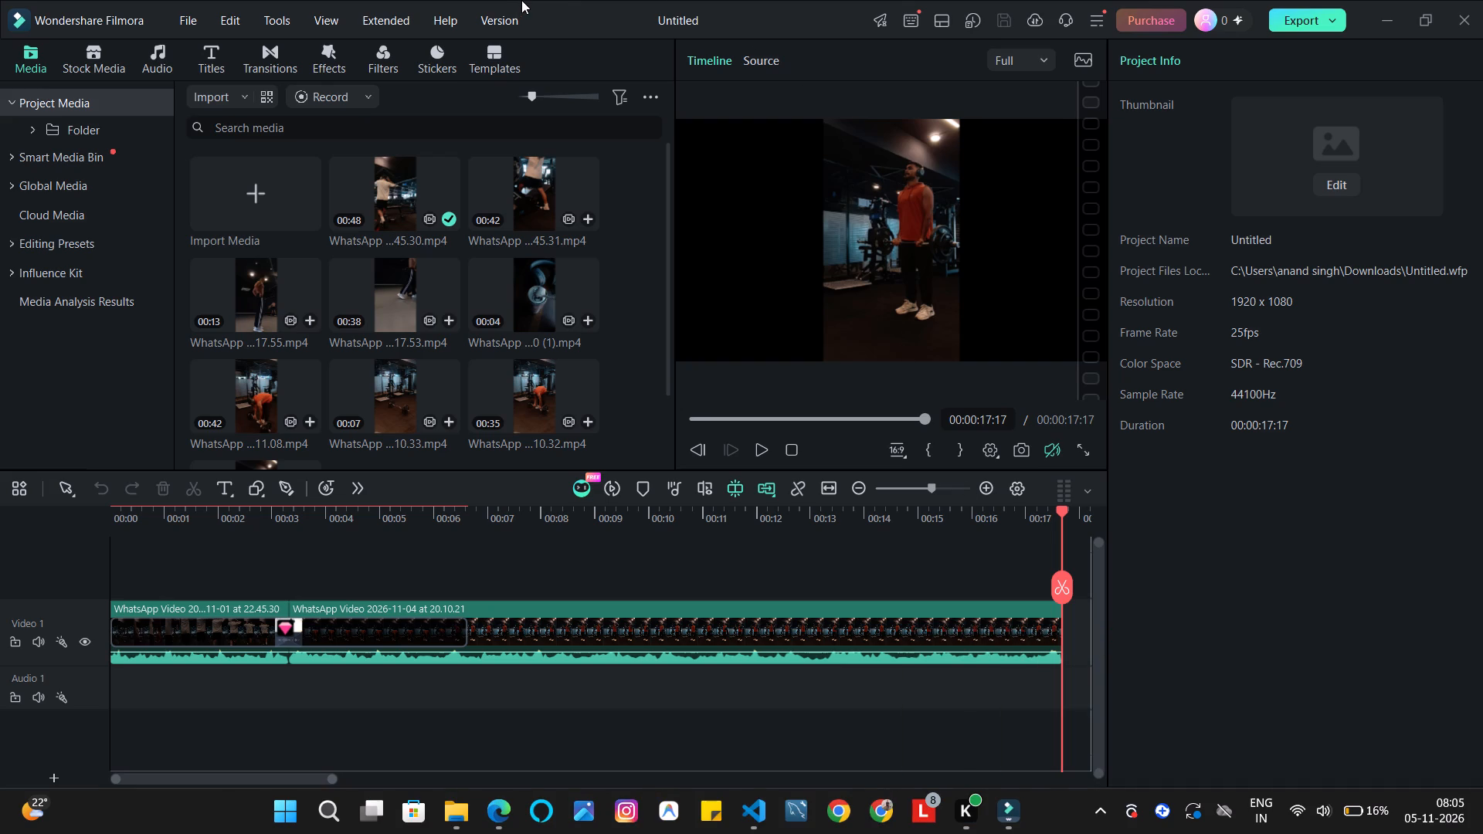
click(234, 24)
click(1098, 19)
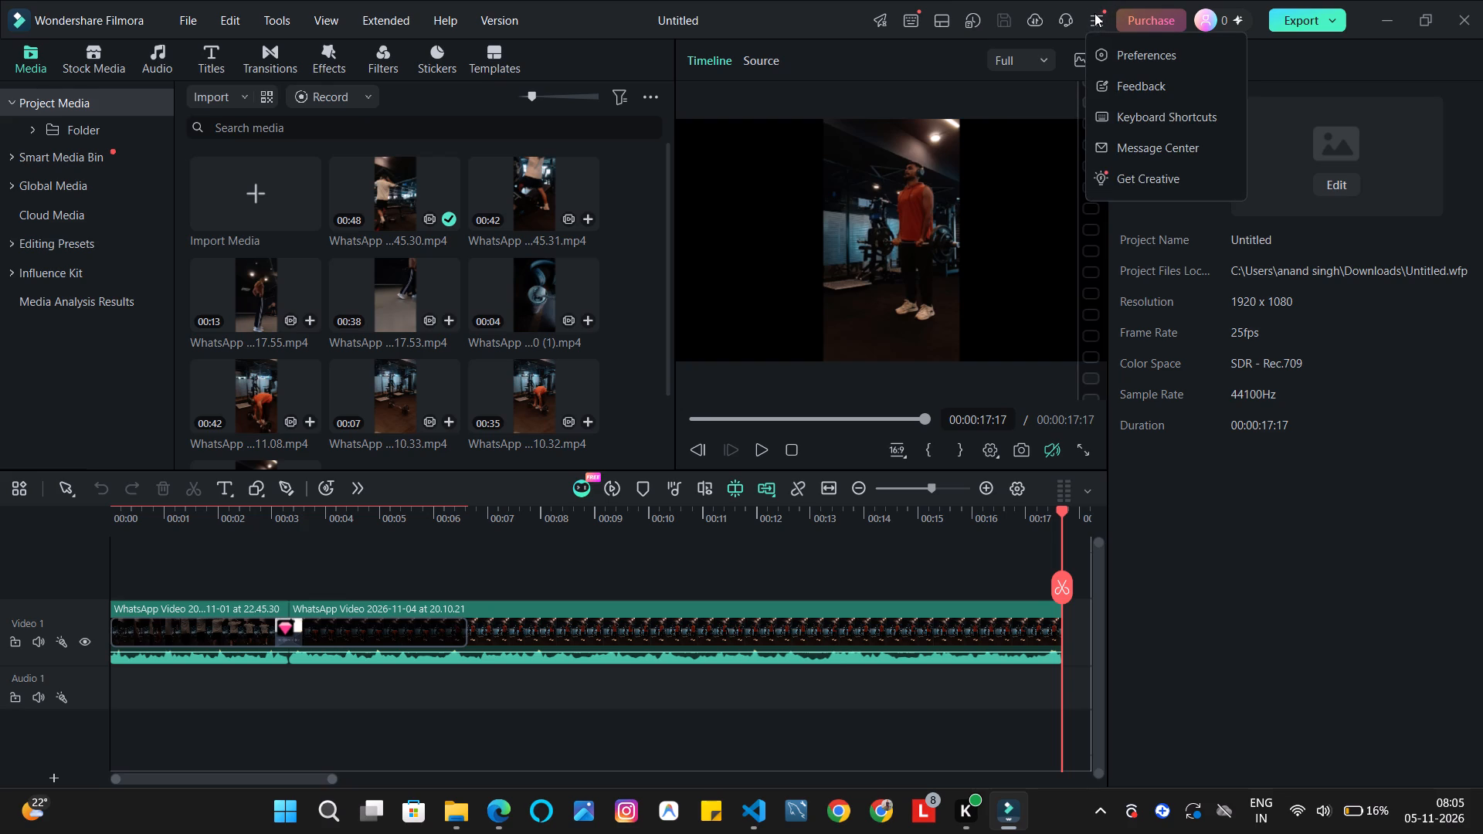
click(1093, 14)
Start an export to device, dismiss the Chapter Progress Bar tip and choose Samsung Galaxy as the device.
click(1332, 11)
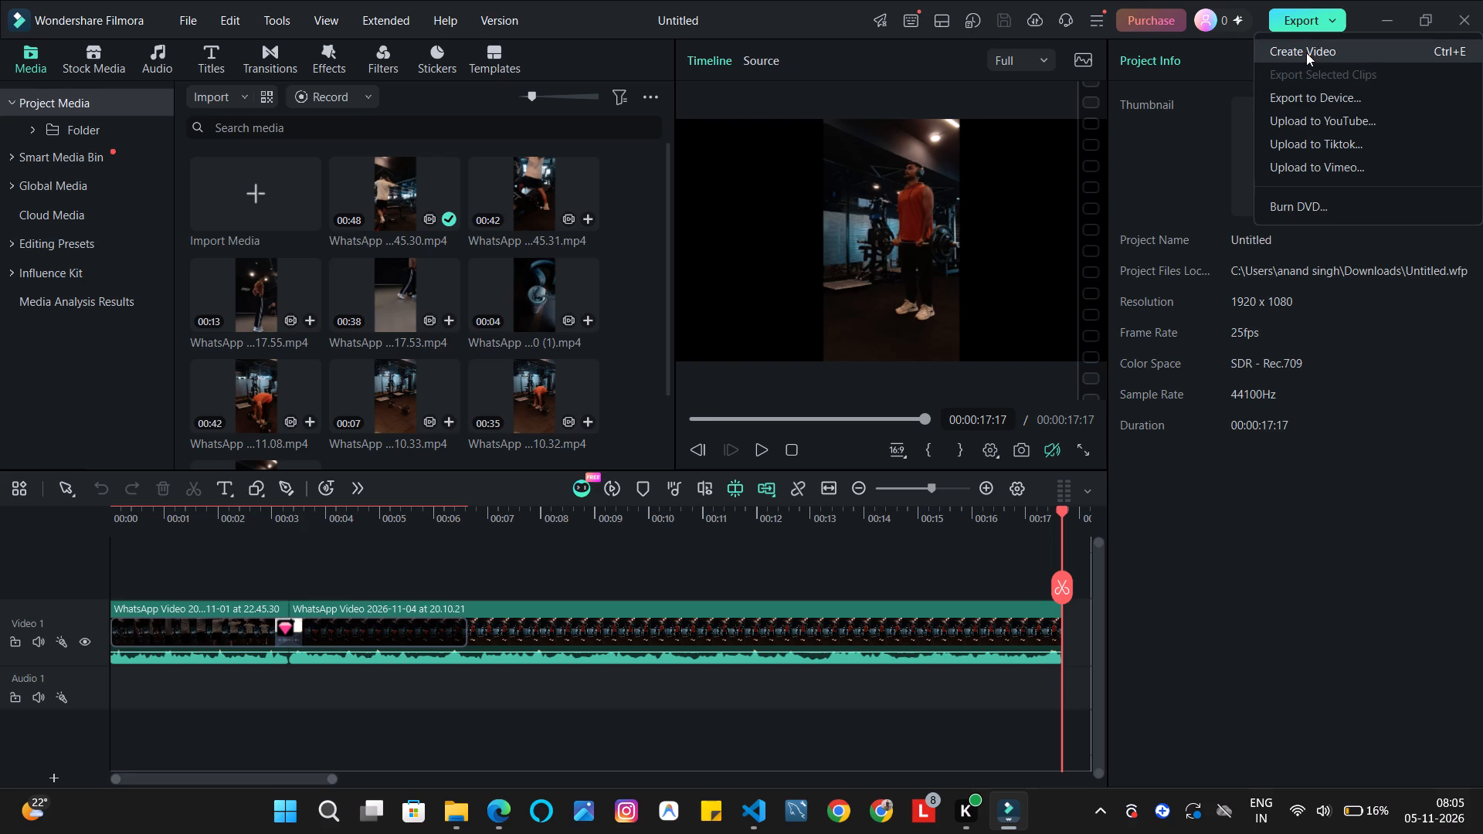
click(1318, 100)
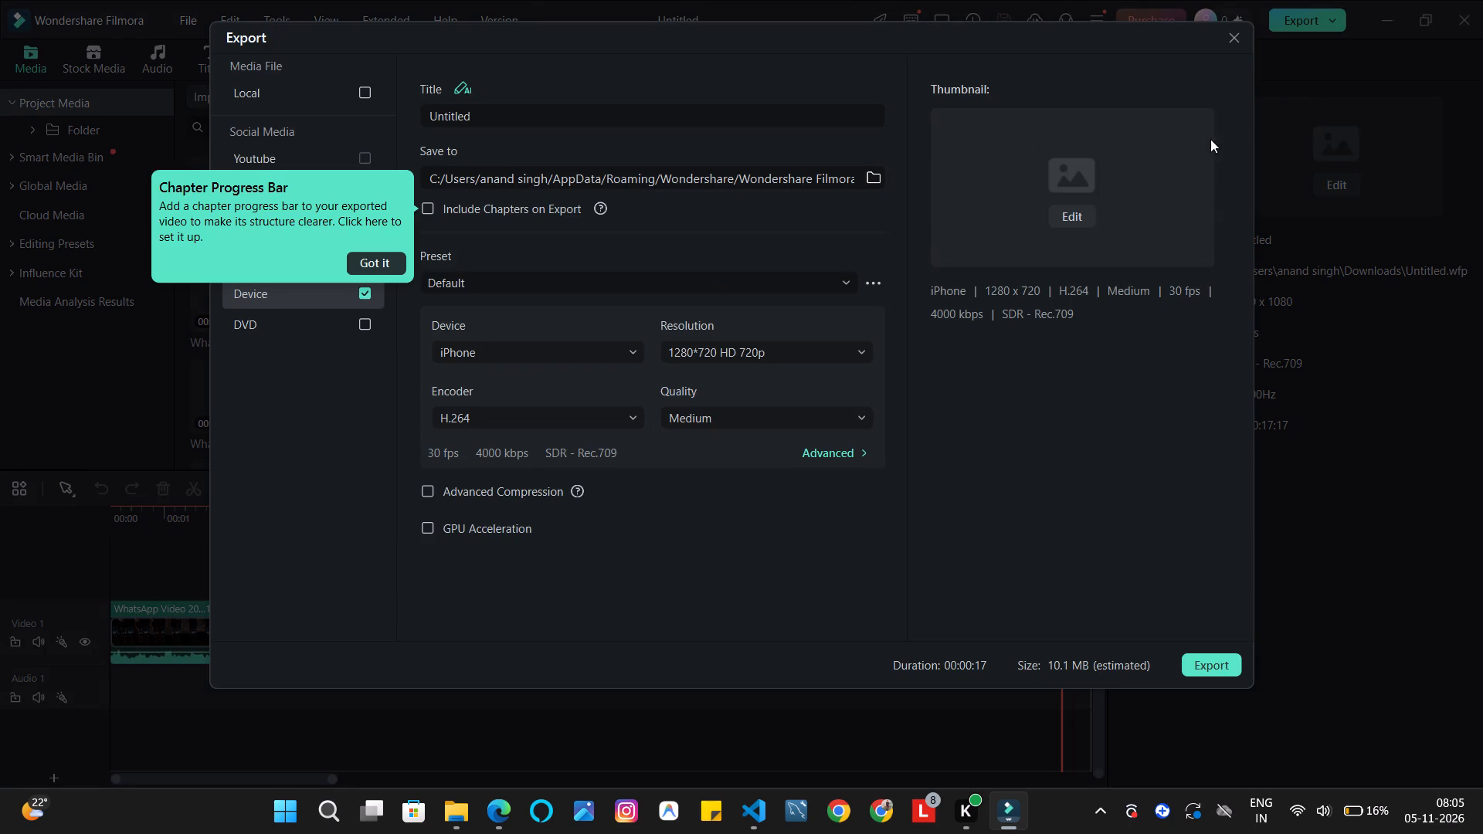
click(376, 260)
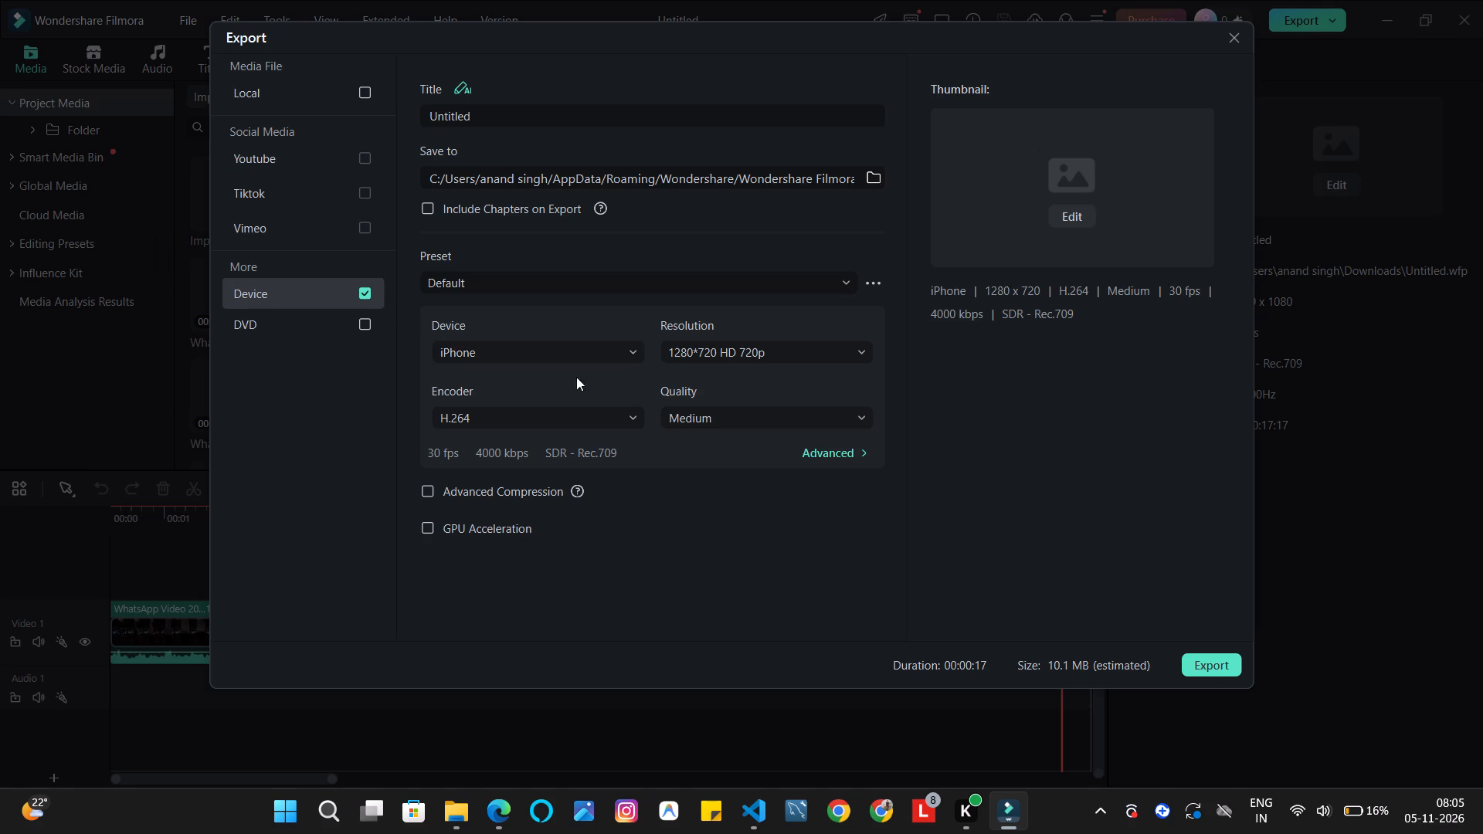
click(628, 354)
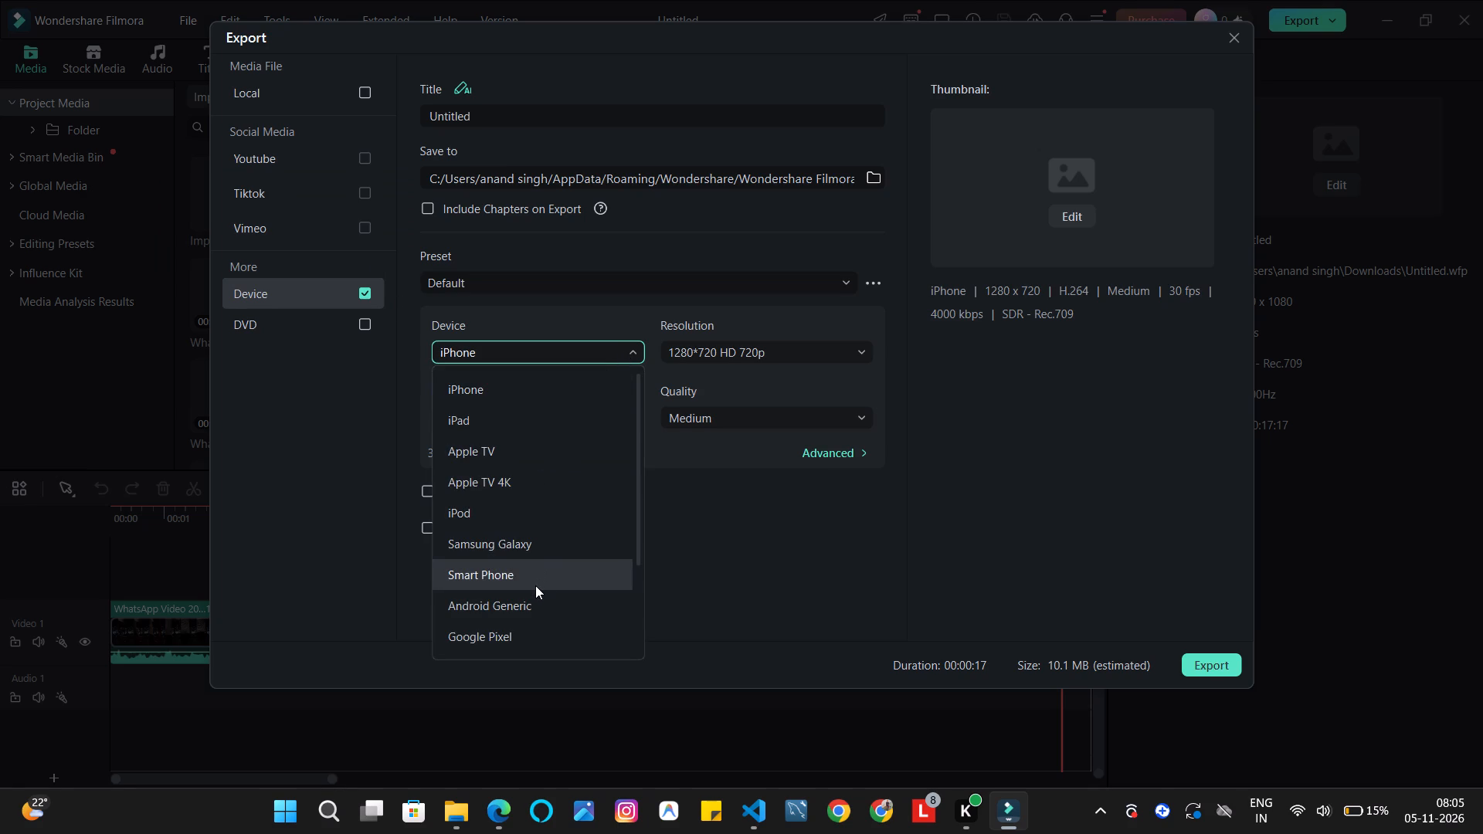
click(534, 554)
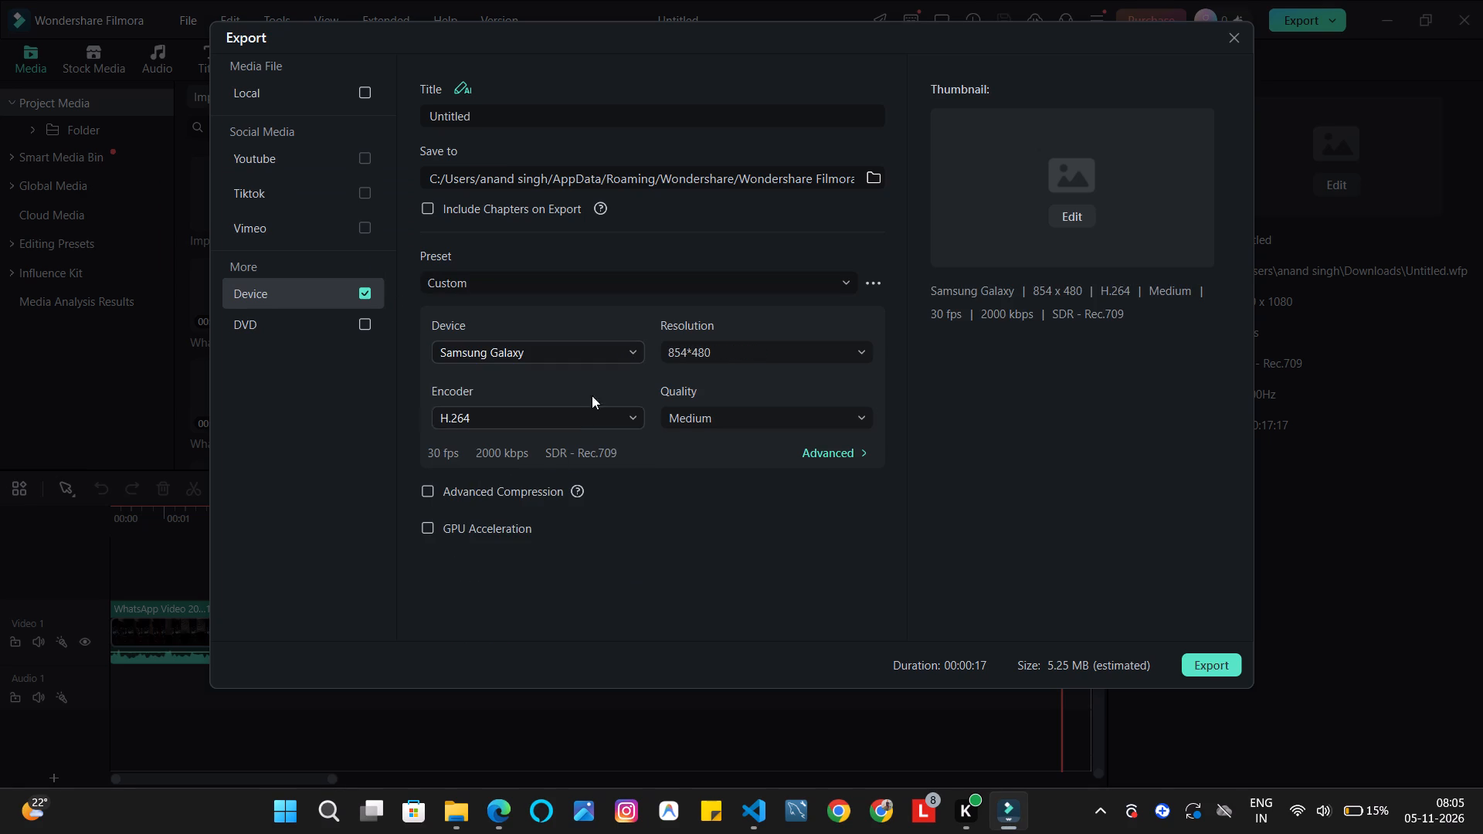
Look through the available export devices and presets, keeping the current selections.
click(632, 356)
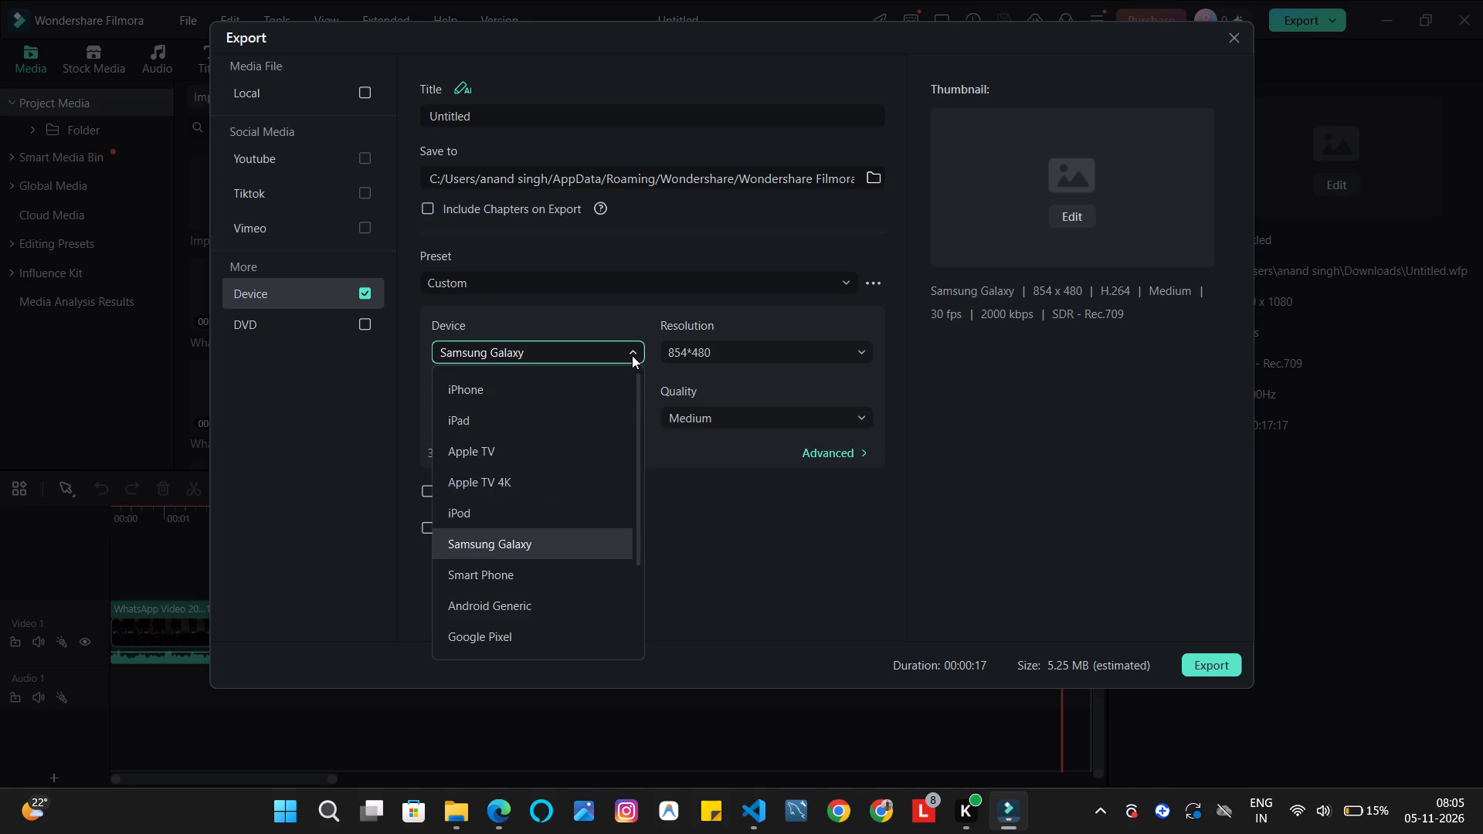
click(632, 355)
click(632, 355)
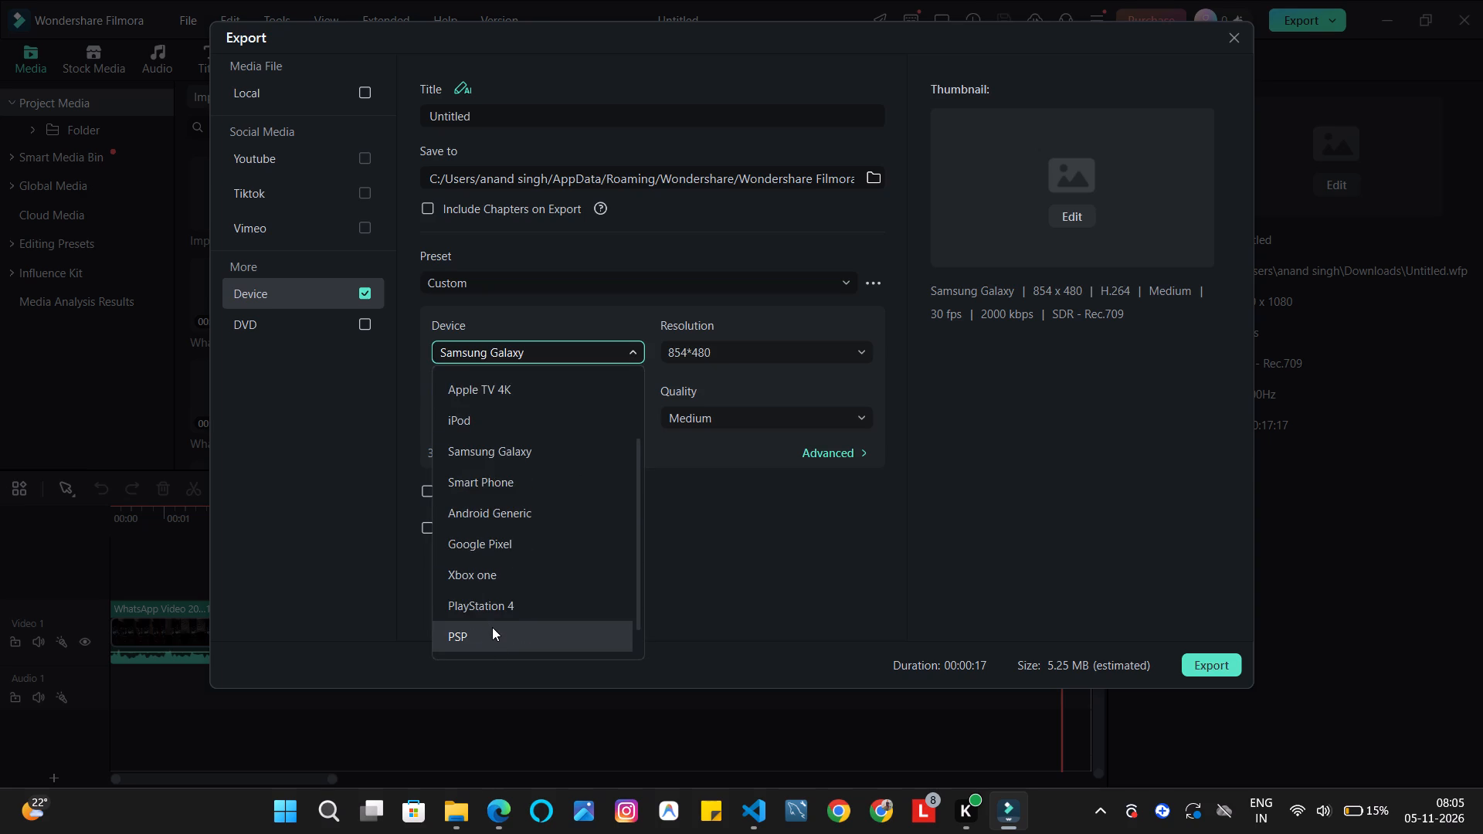
scroll(492, 622, down, 9)
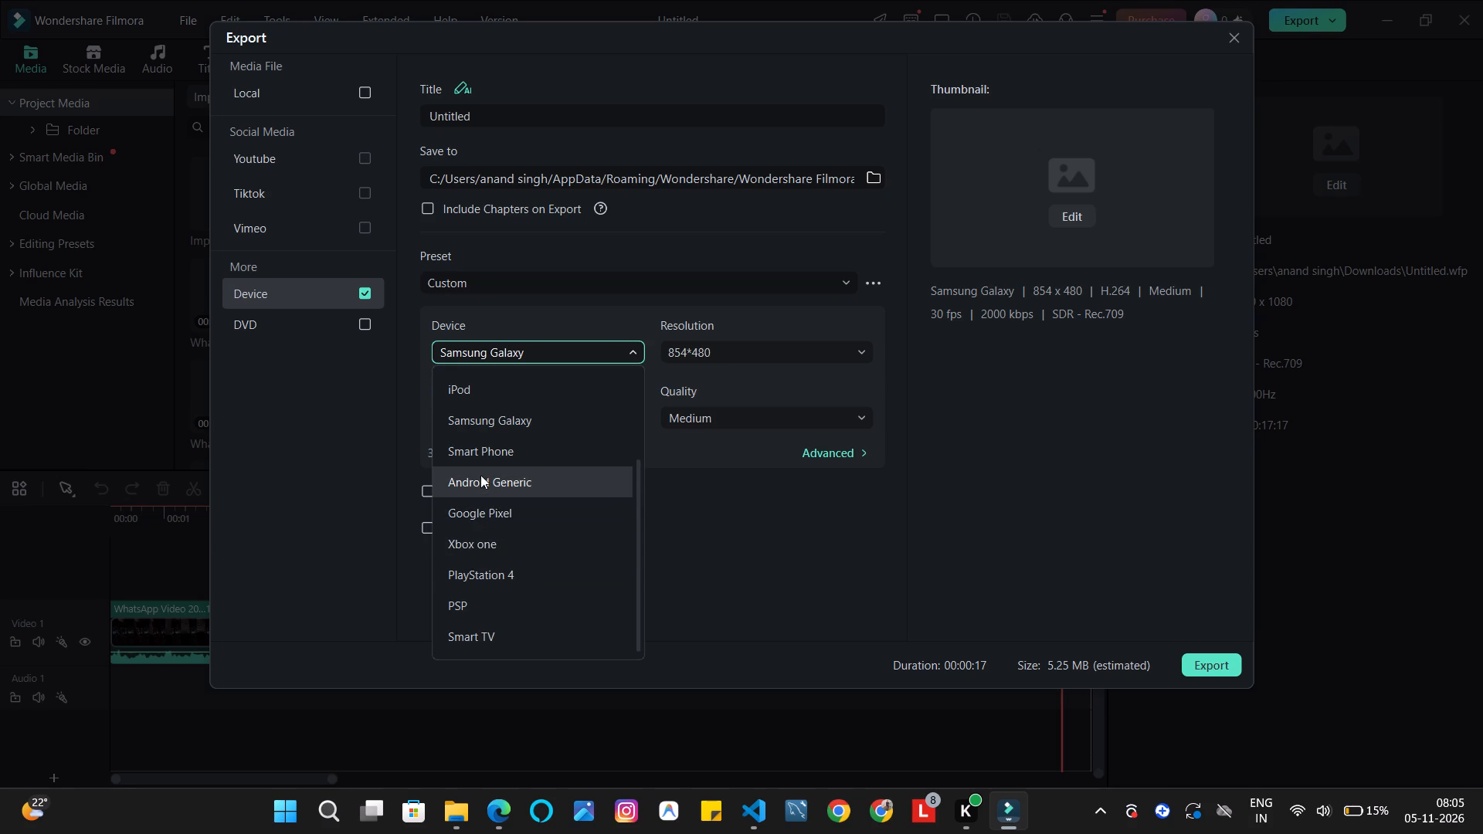
scroll(488, 428, up, 4)
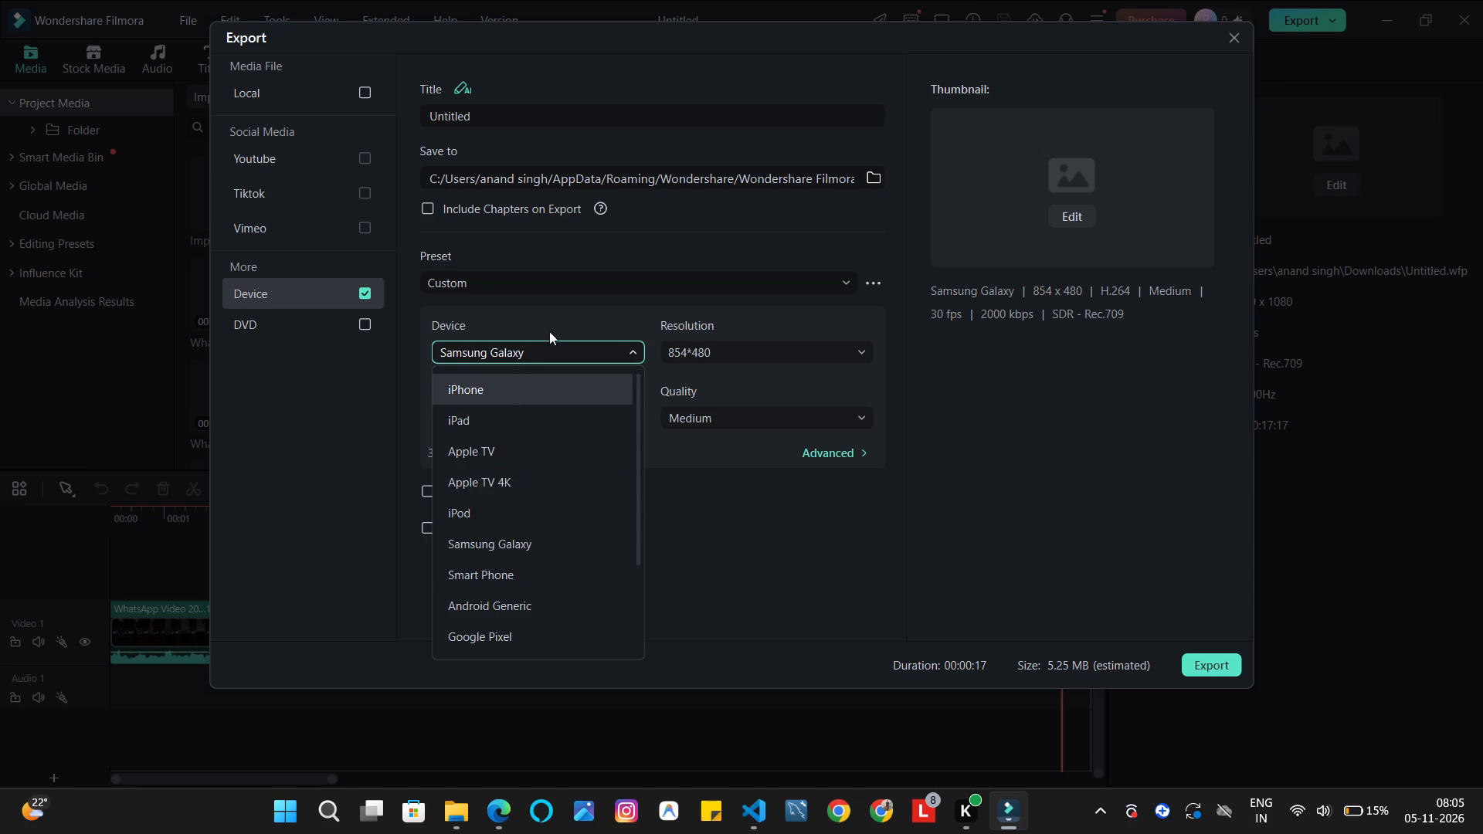
click(582, 291)
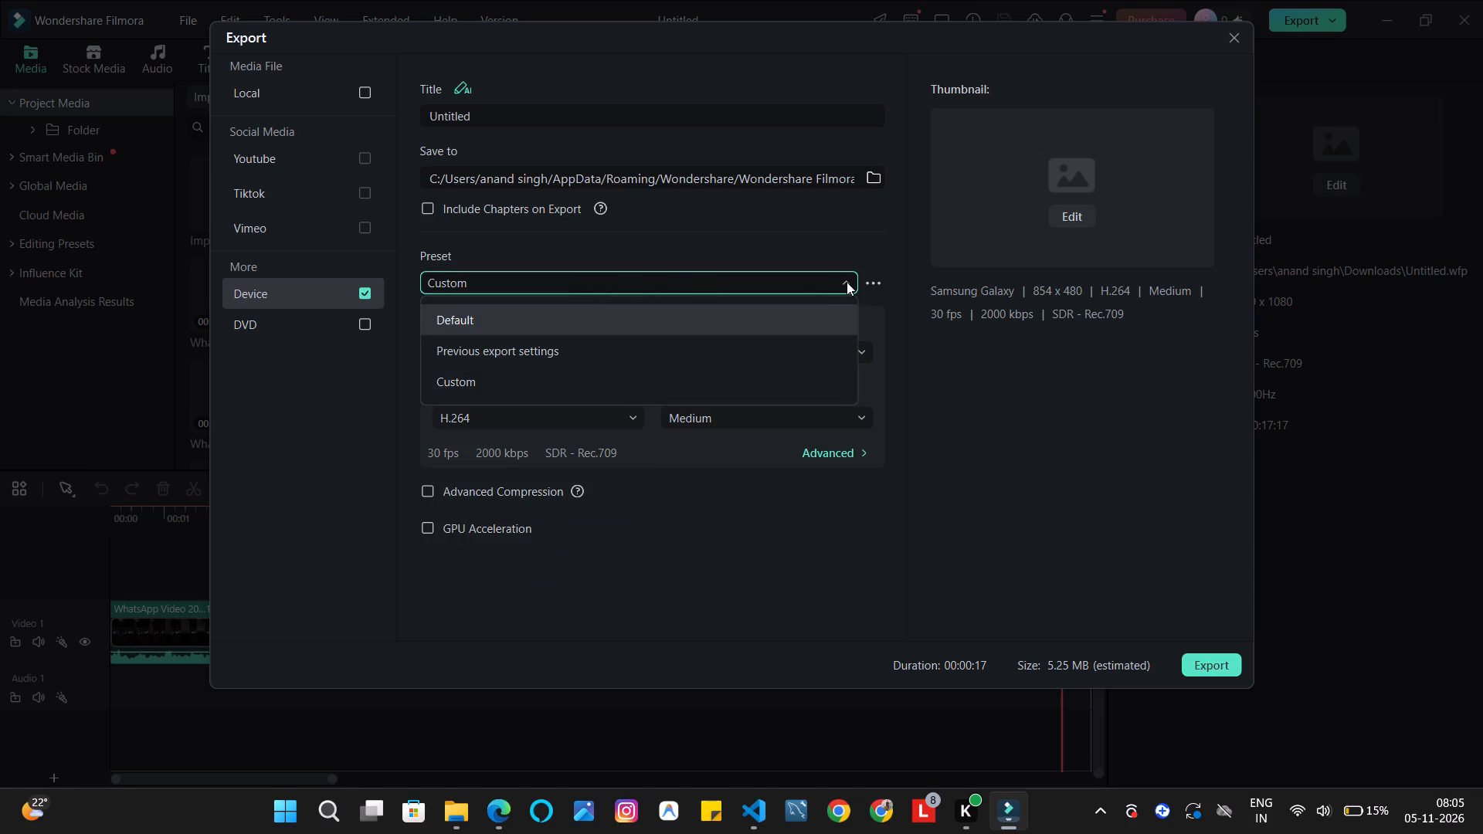
click(841, 281)
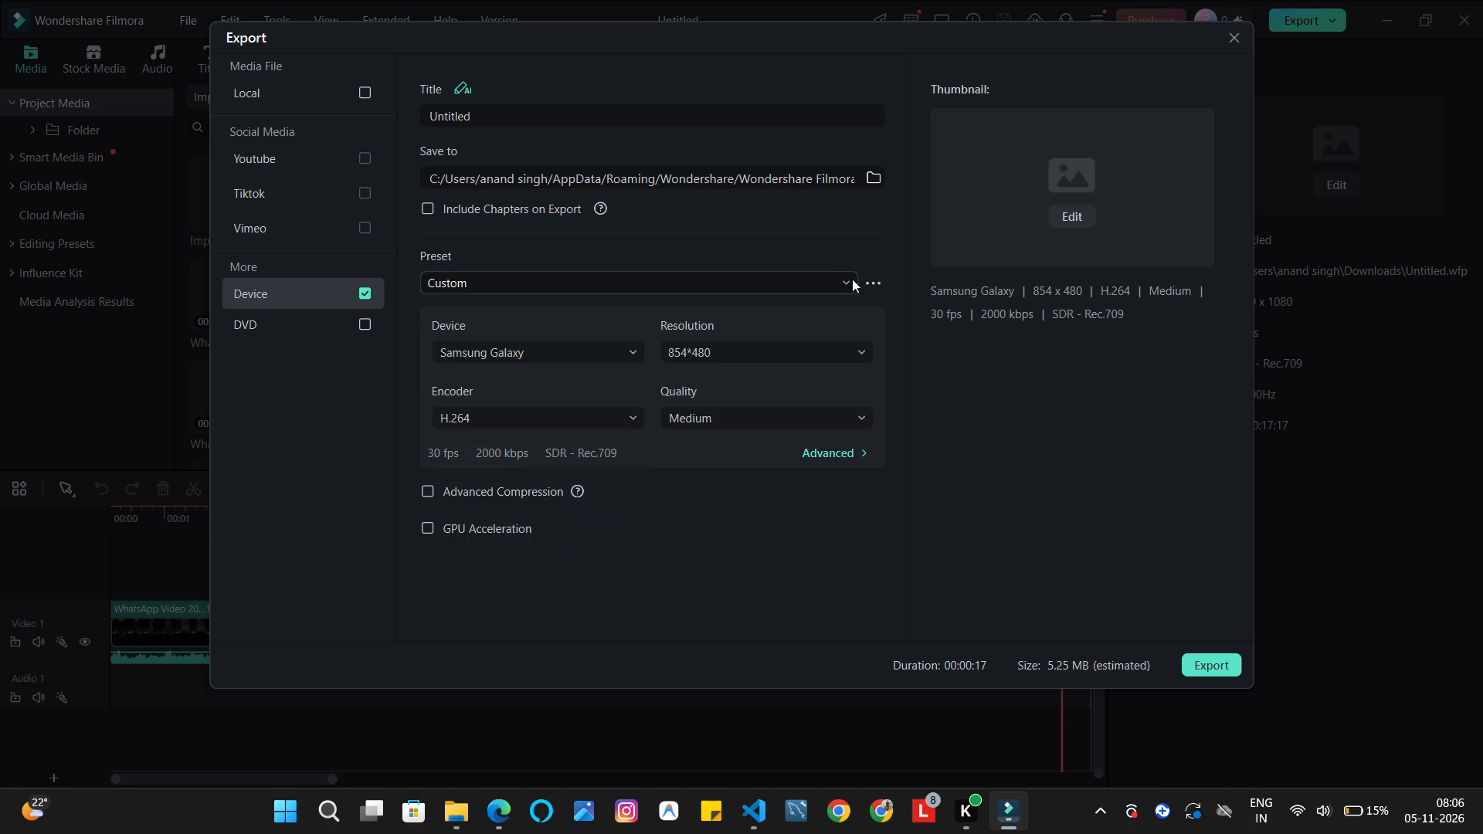
click(852, 278)
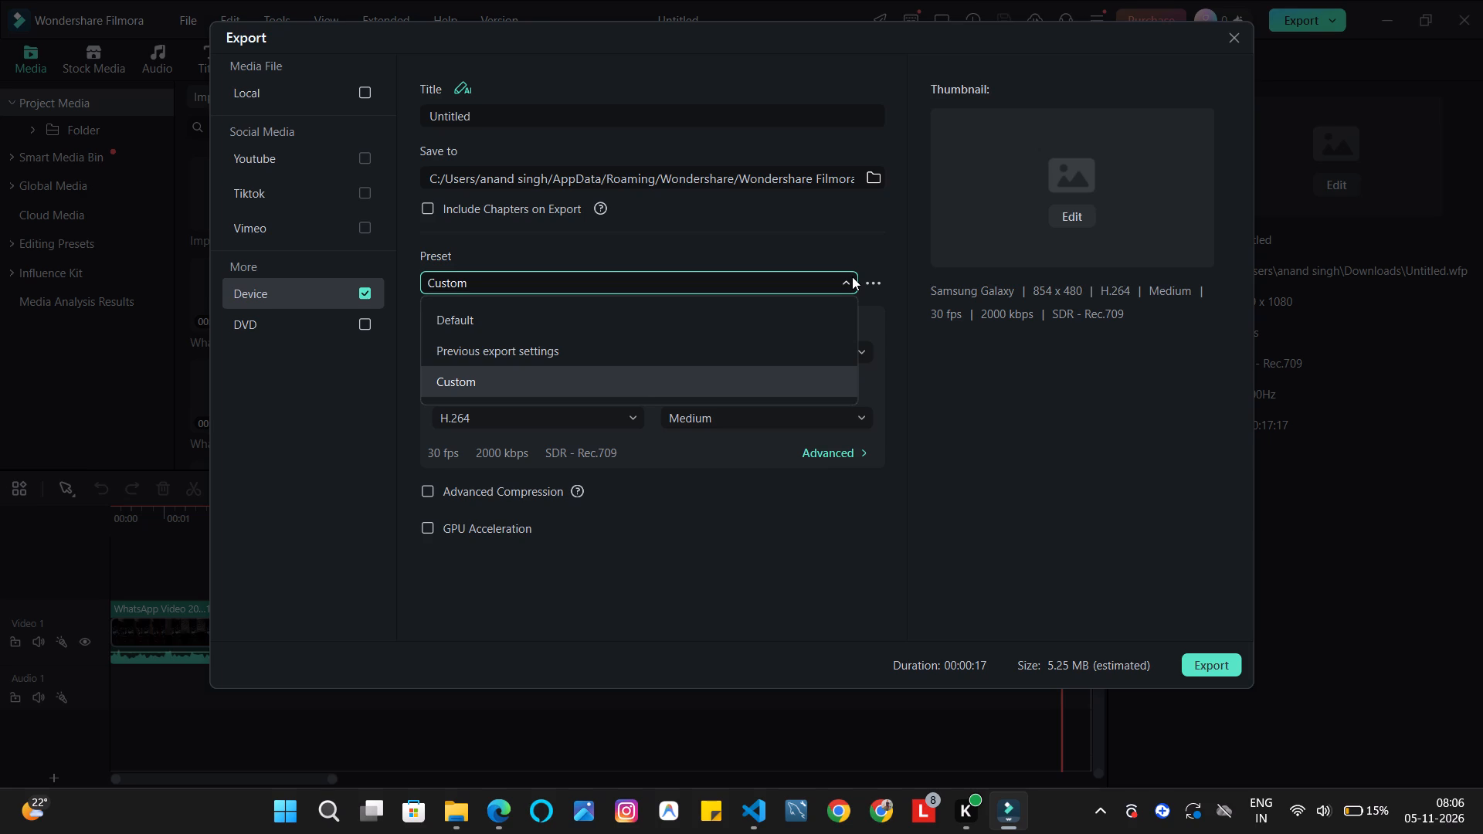
click(852, 276)
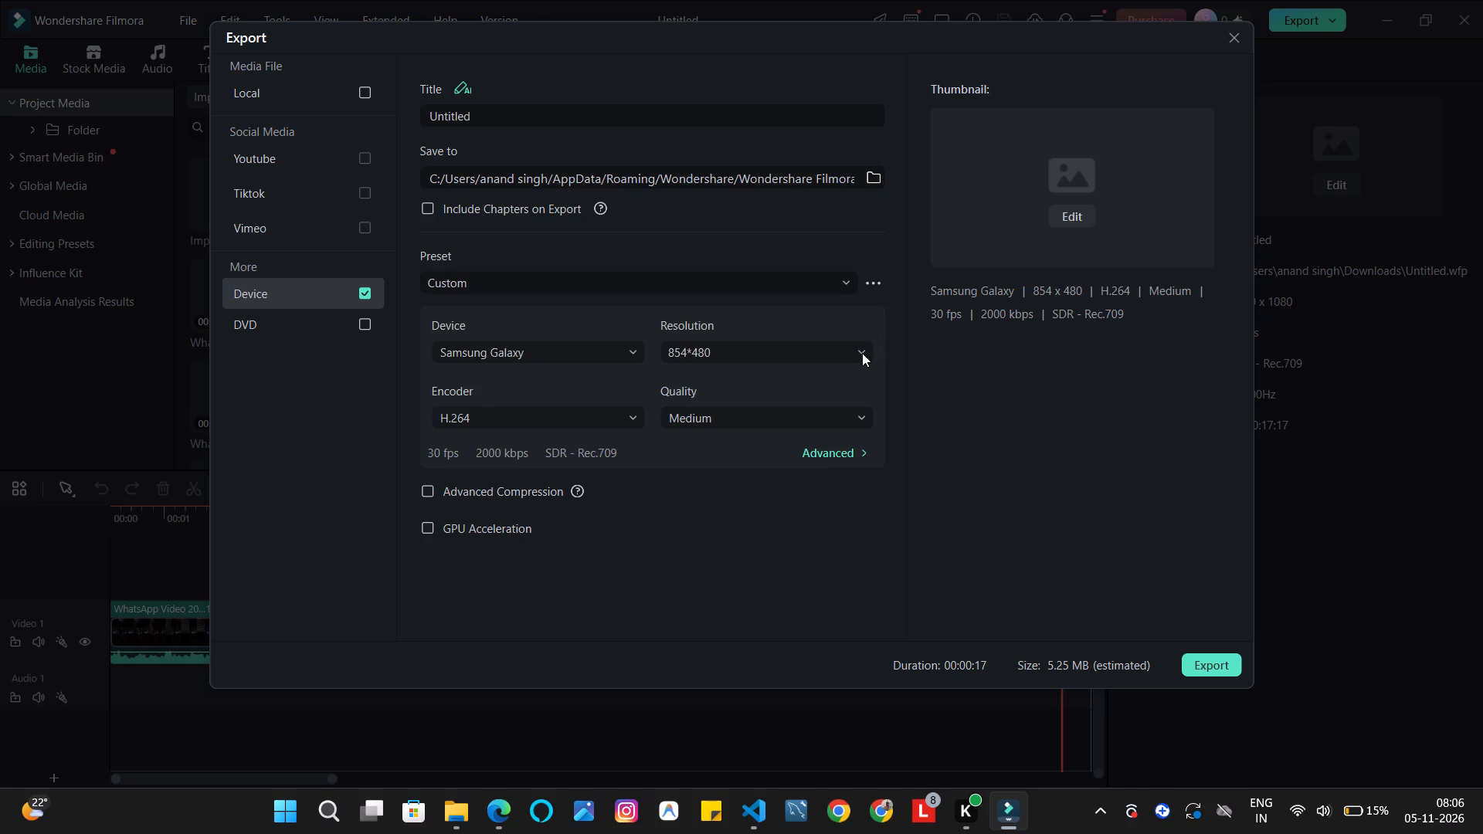
Set the export resolution to 1920*1080 Full HD 1080p and the quality to High.
click(860, 354)
click(856, 346)
click(854, 344)
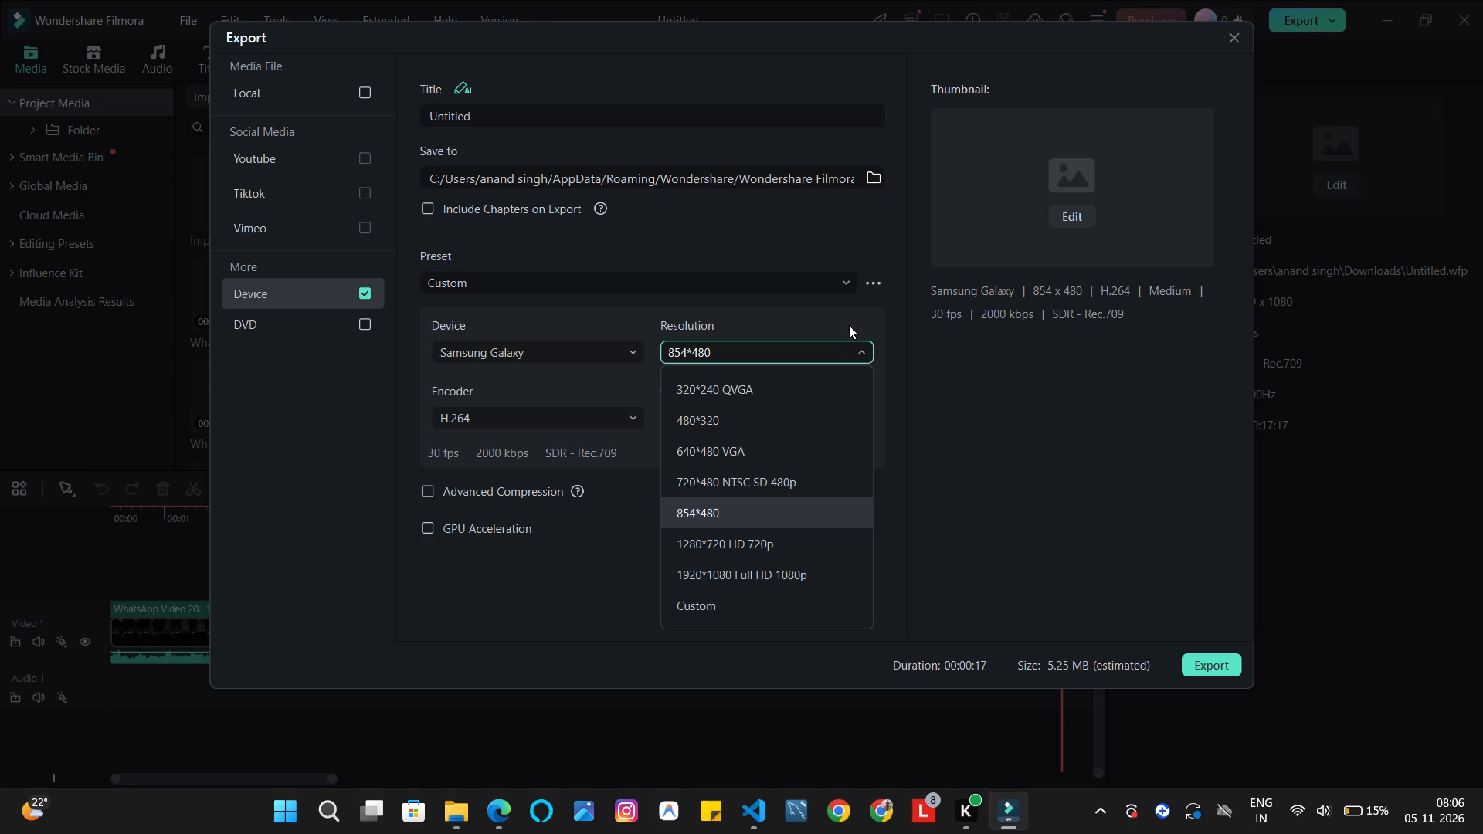
click(763, 571)
click(850, 419)
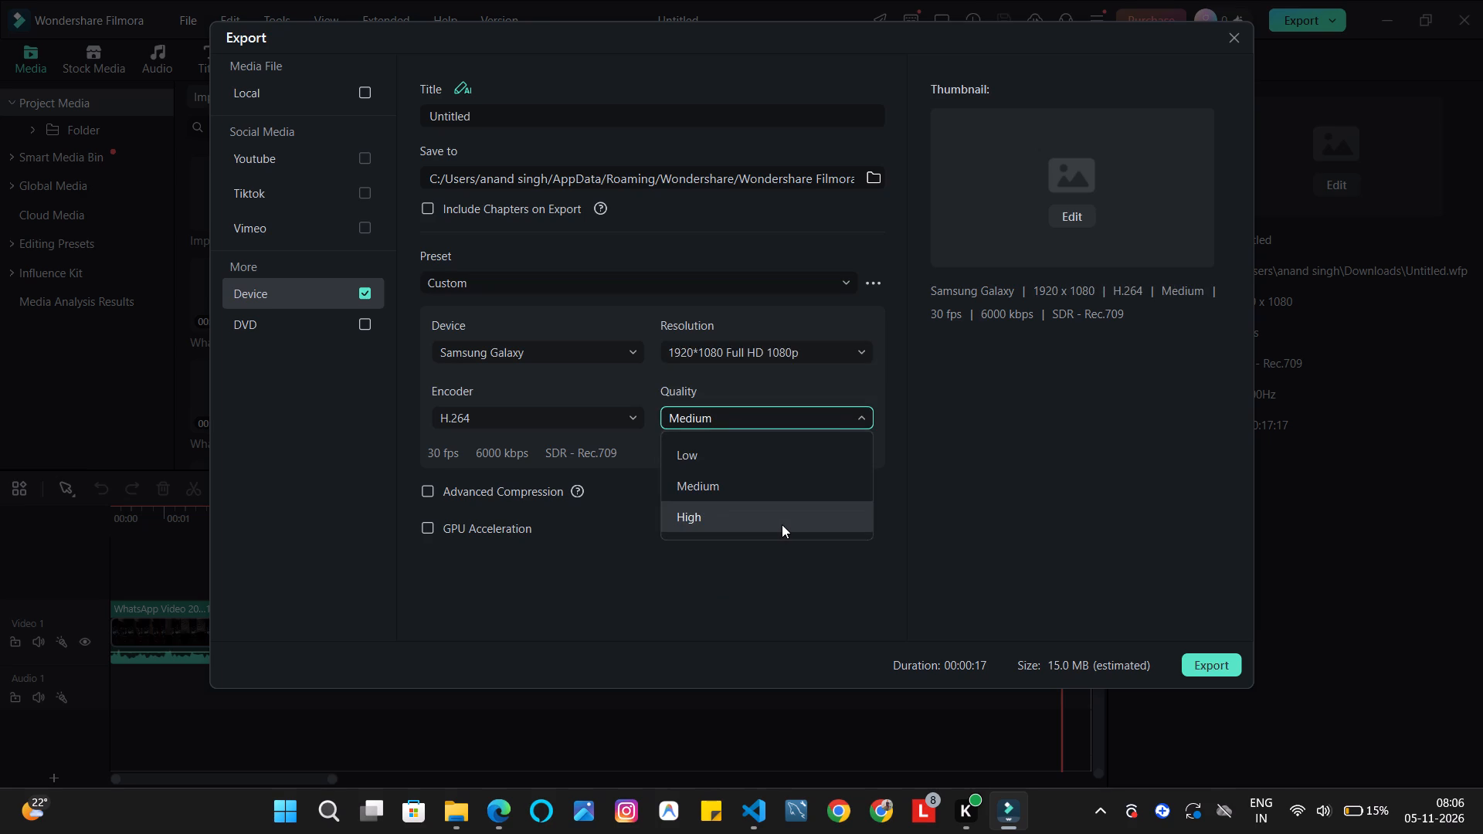
click(782, 524)
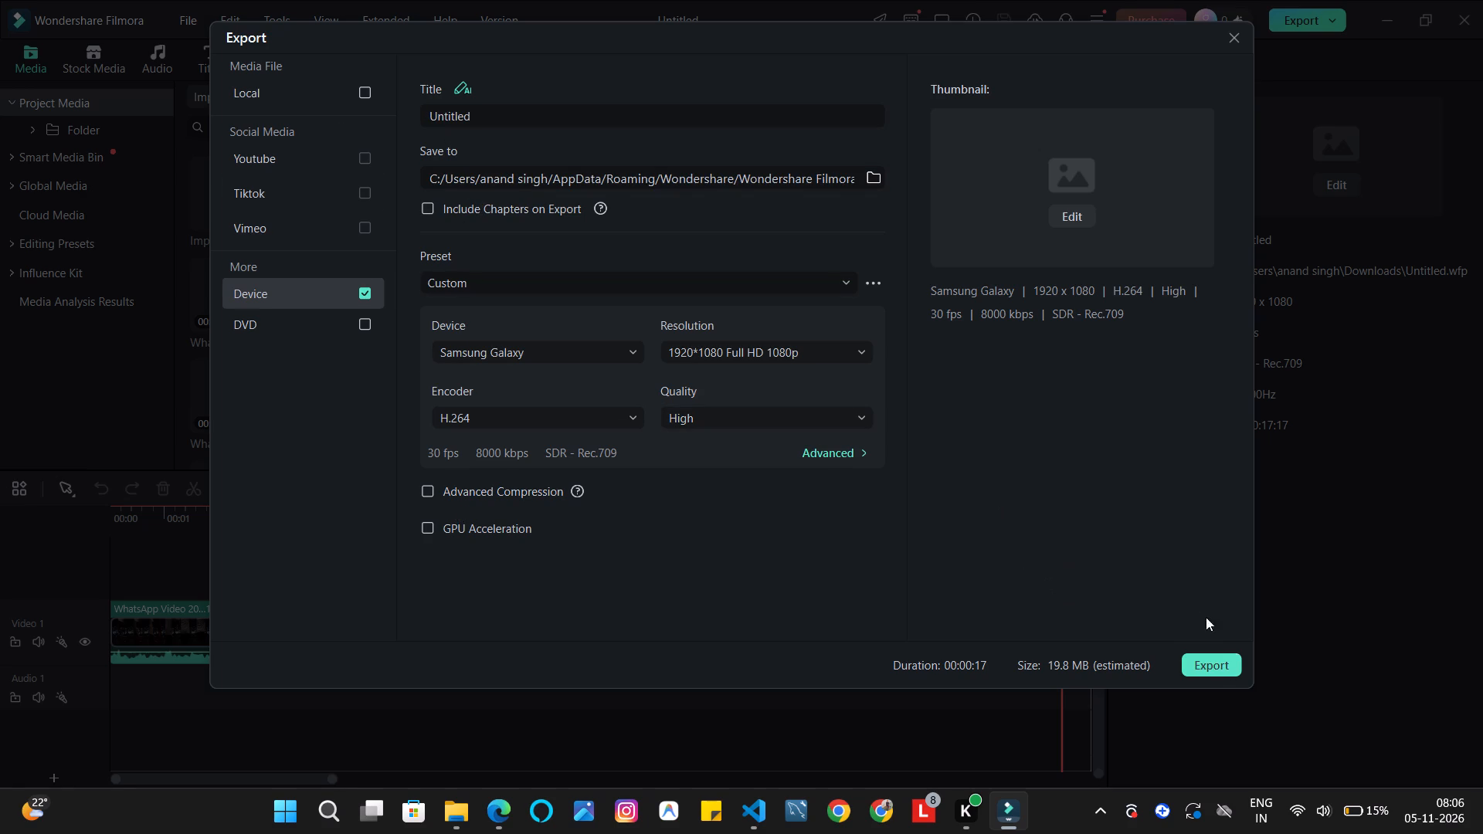
Export the Untitled video with the watermark and close the export window once rendering is done.
click(1227, 668)
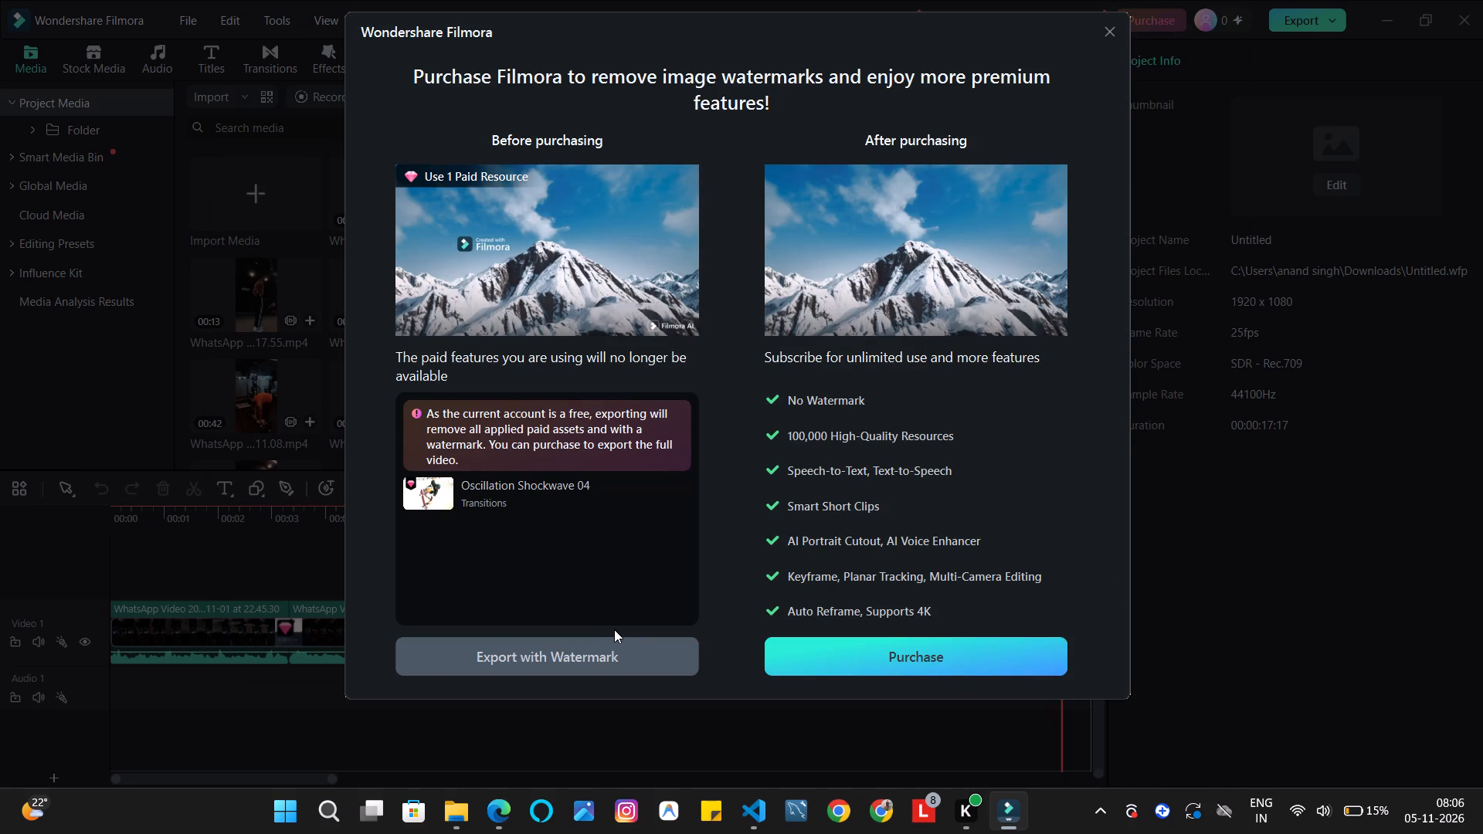
click(558, 658)
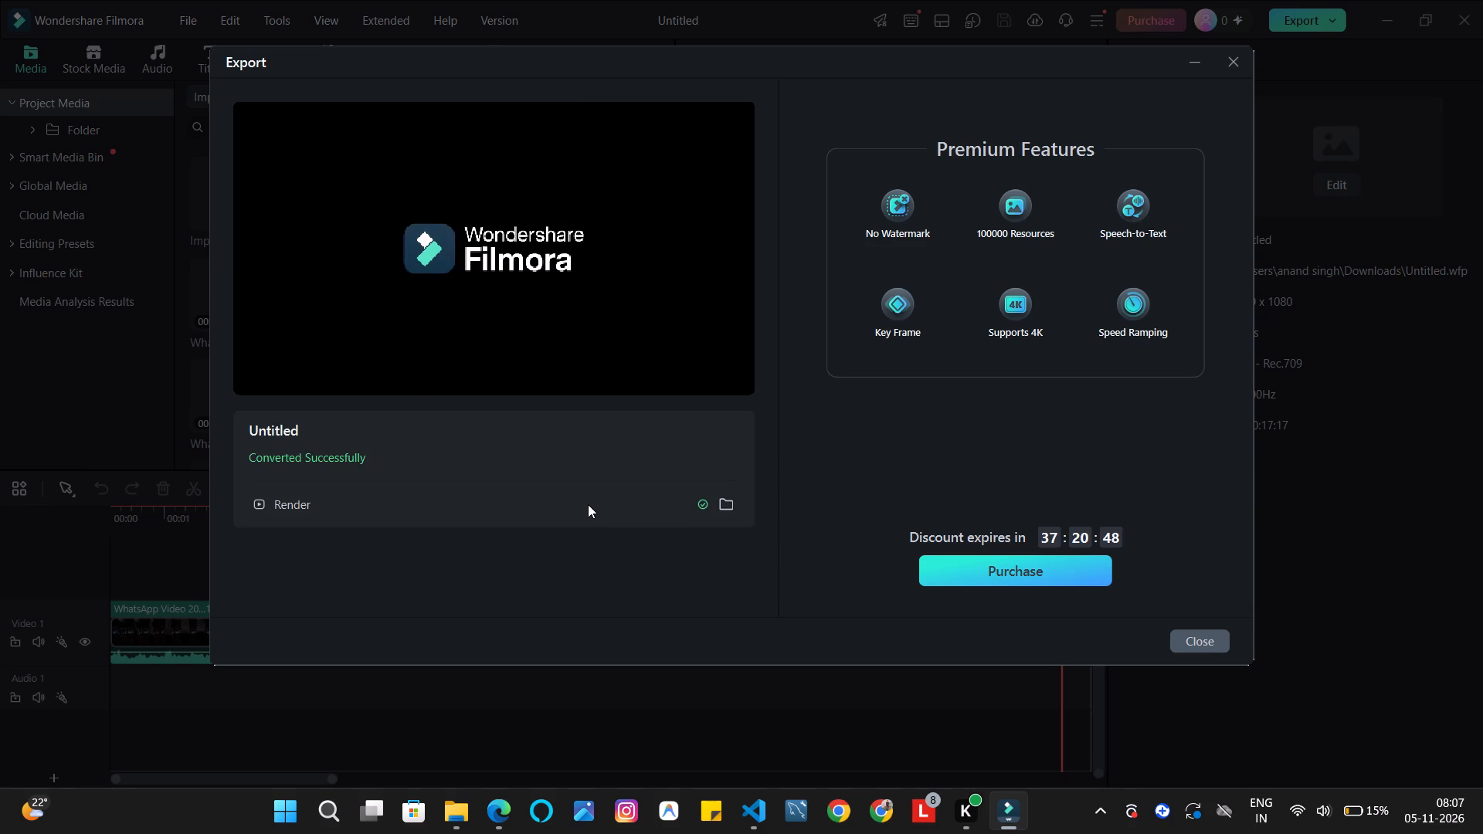
click(591, 337)
click(701, 503)
click(1208, 638)
Check the Downloads folder in File Explorer for the exported video and close the folder window.
click(454, 809)
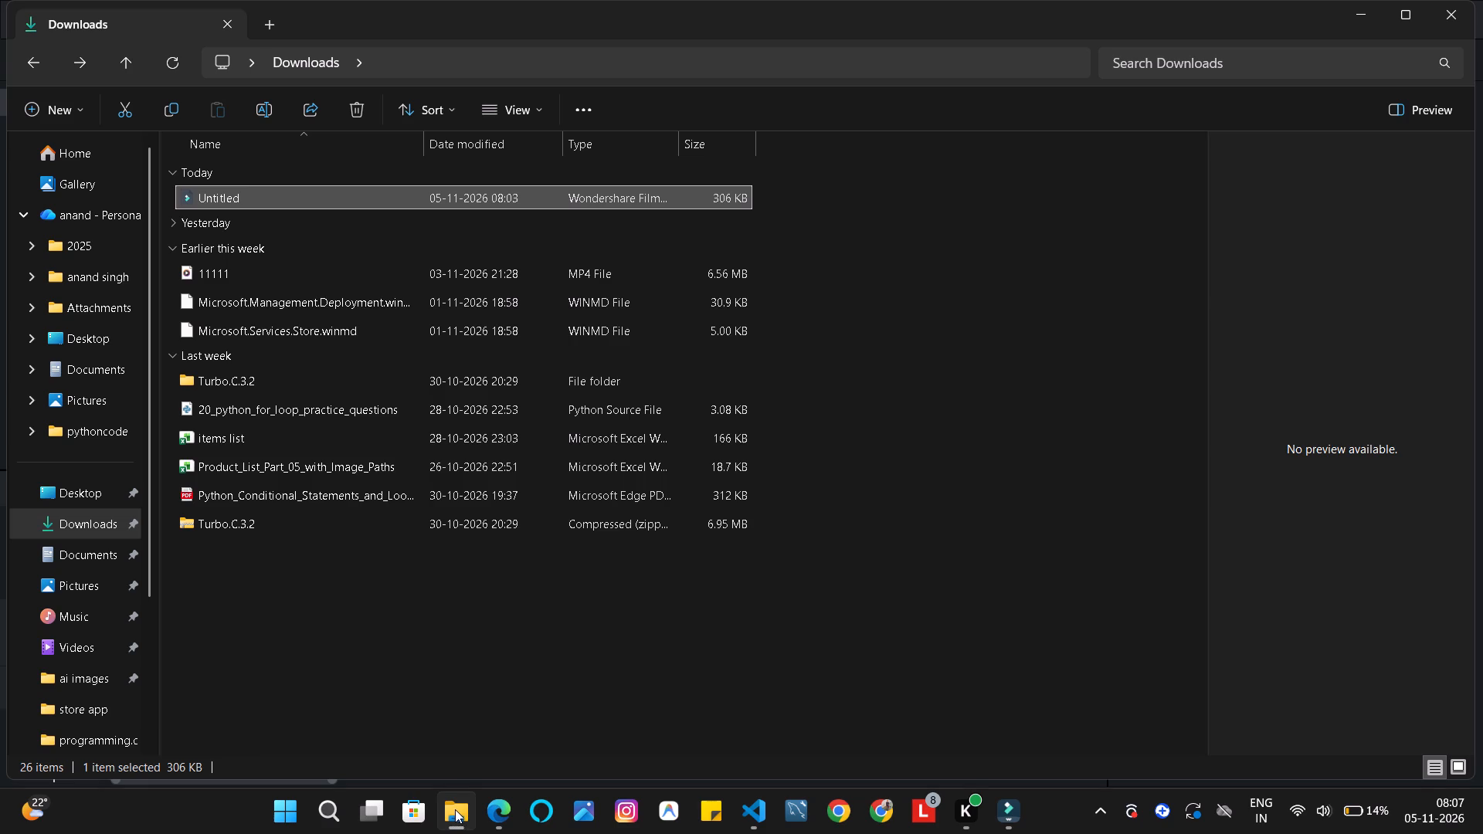
drag(286, 258, 280, 242)
scroll(280, 252, up, 4)
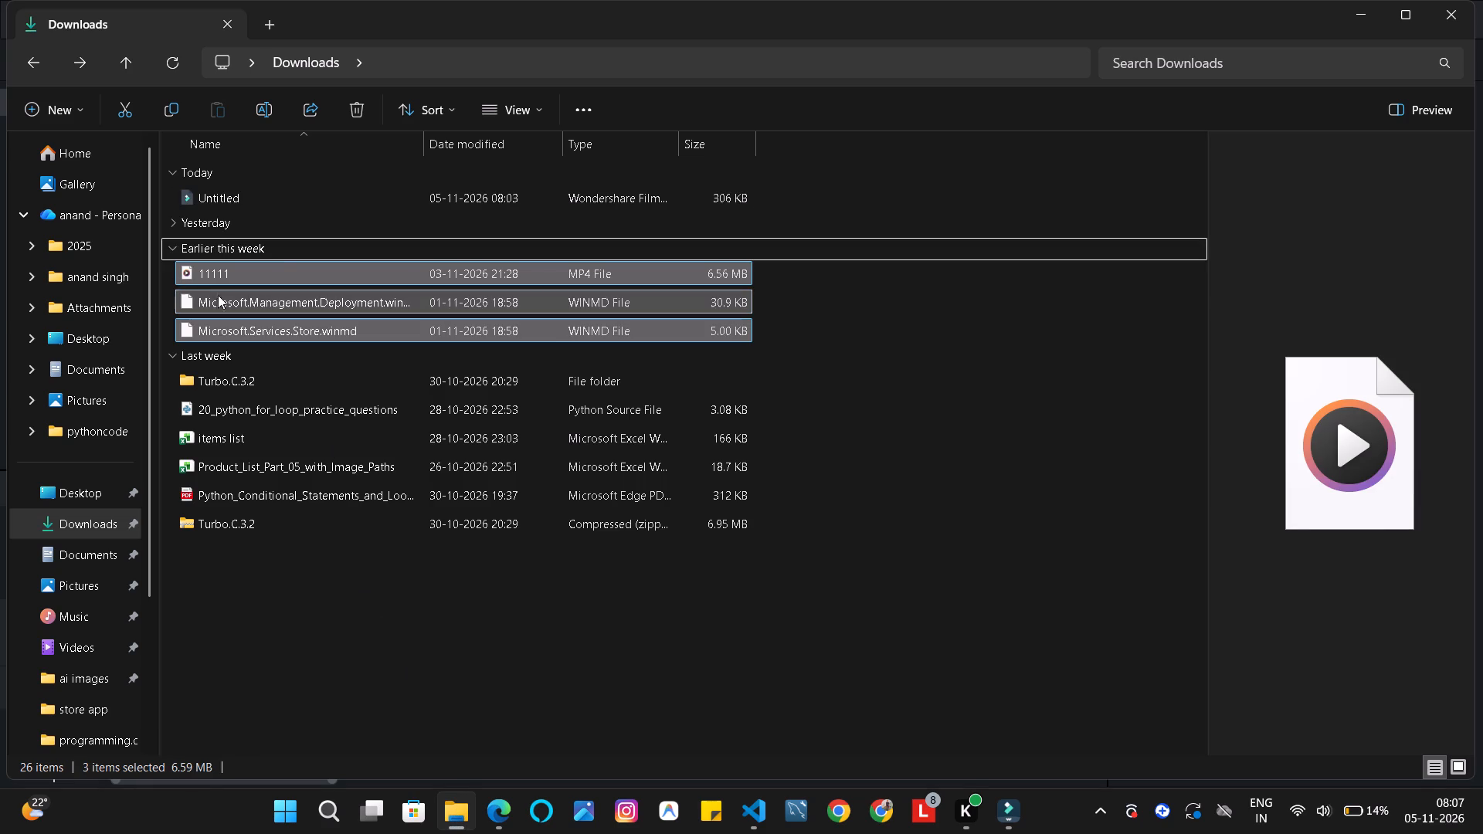
click(1452, 21)
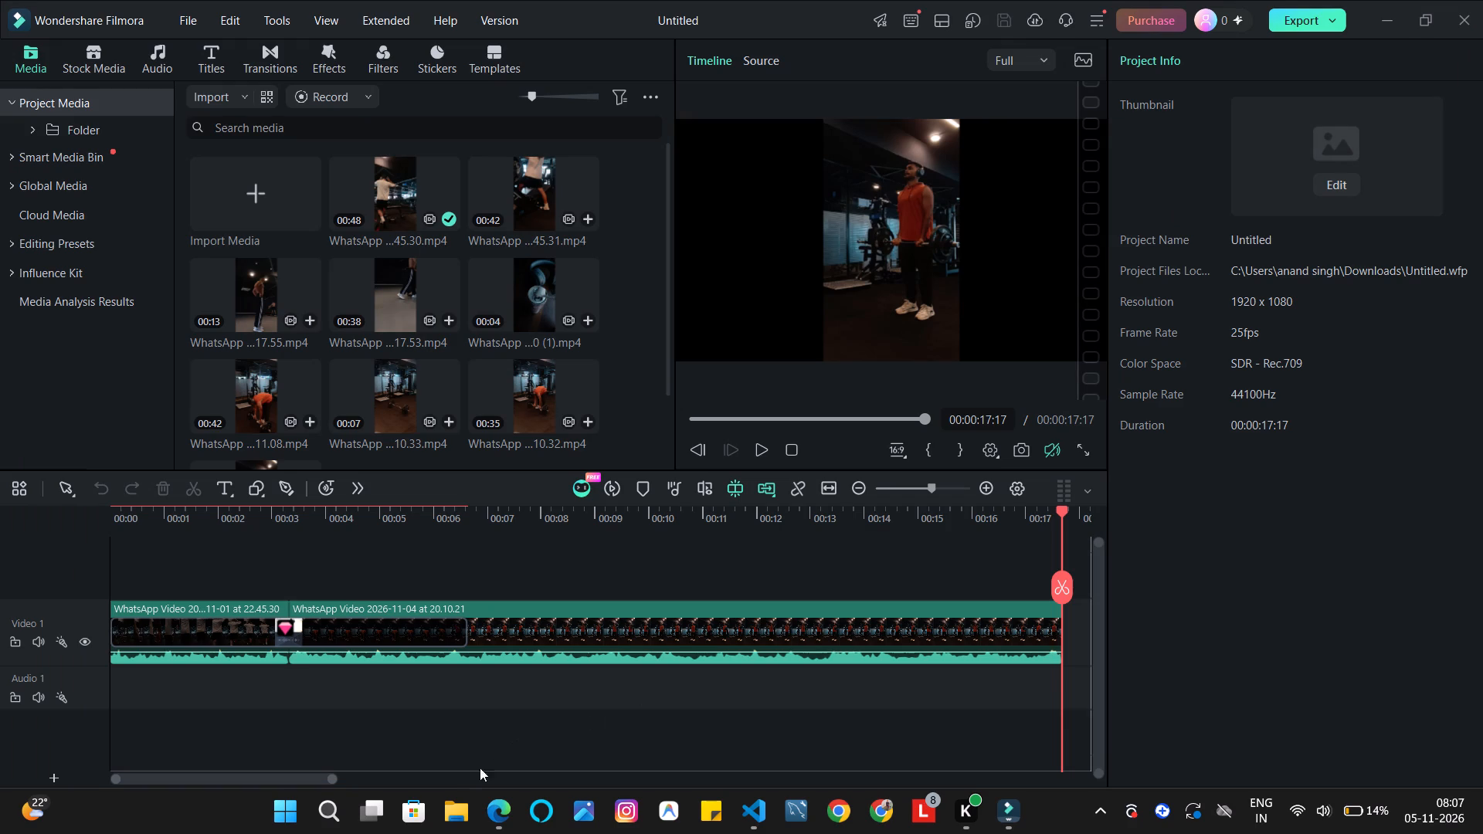
Reopen the Downloads folder in File Explorer and try to open the Untitled Filmora project.
double_click(465, 796)
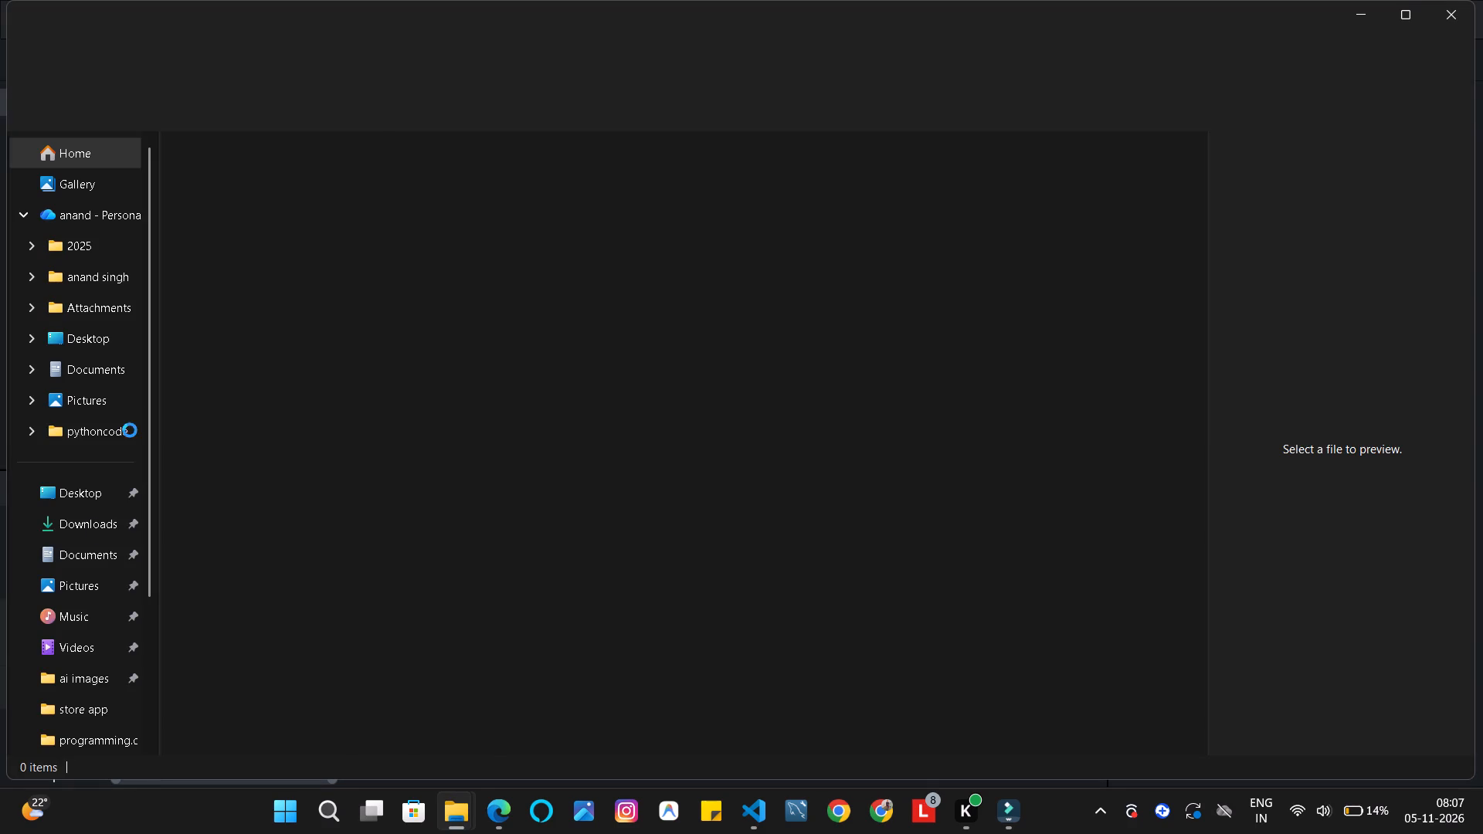
click(80, 520)
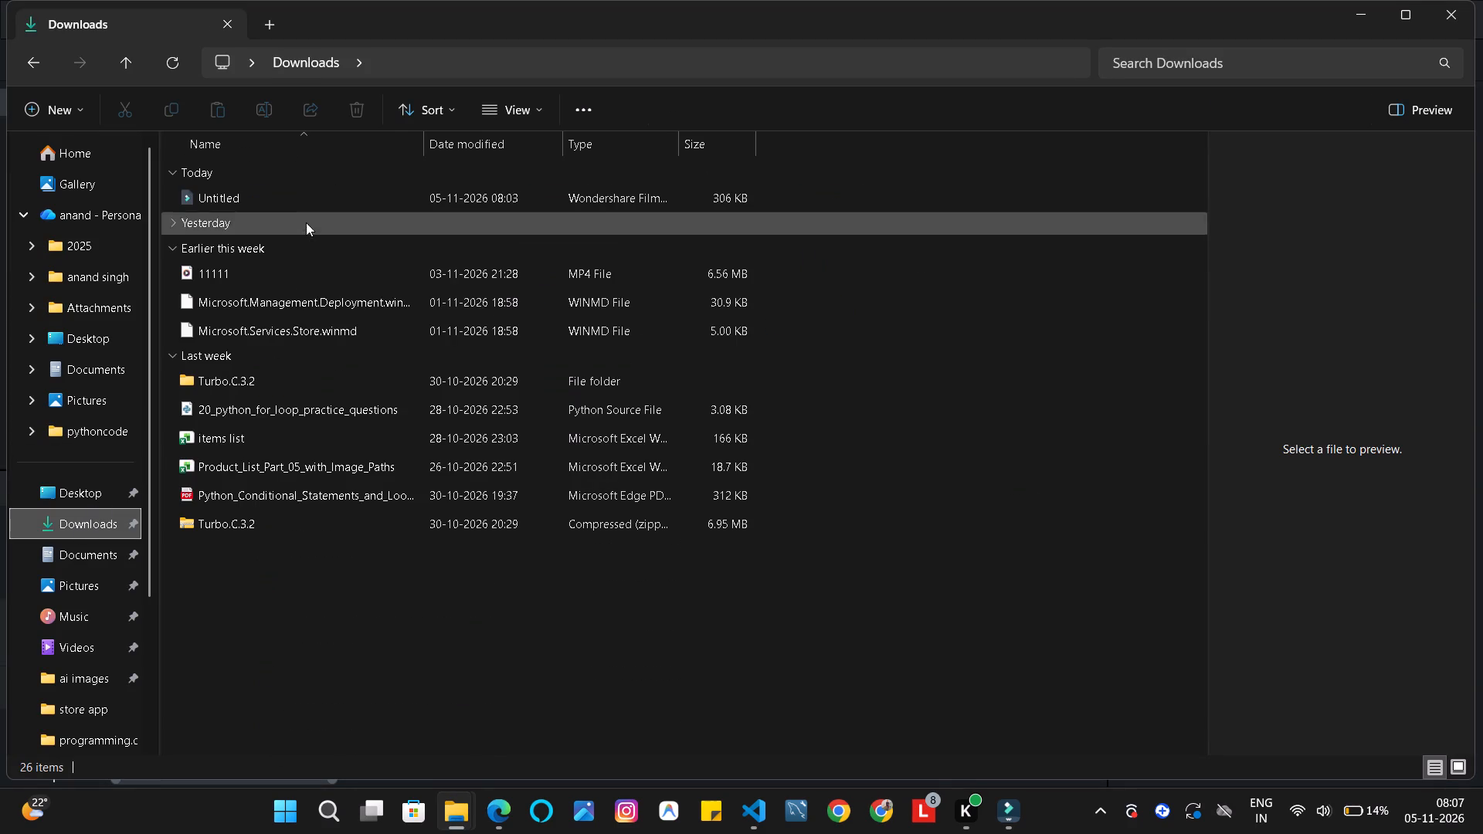
double_click(307, 203)
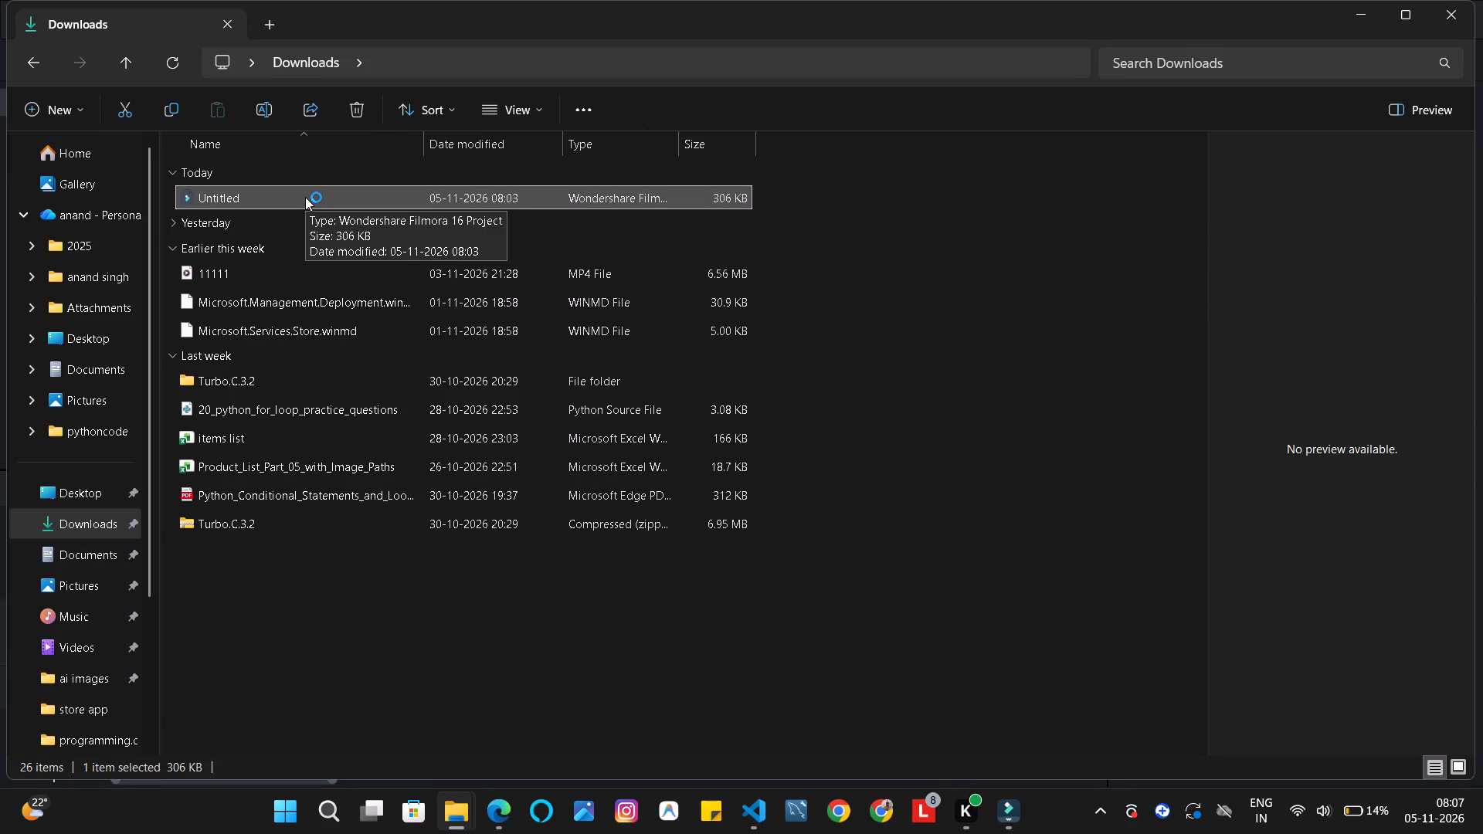
double_click(305, 197)
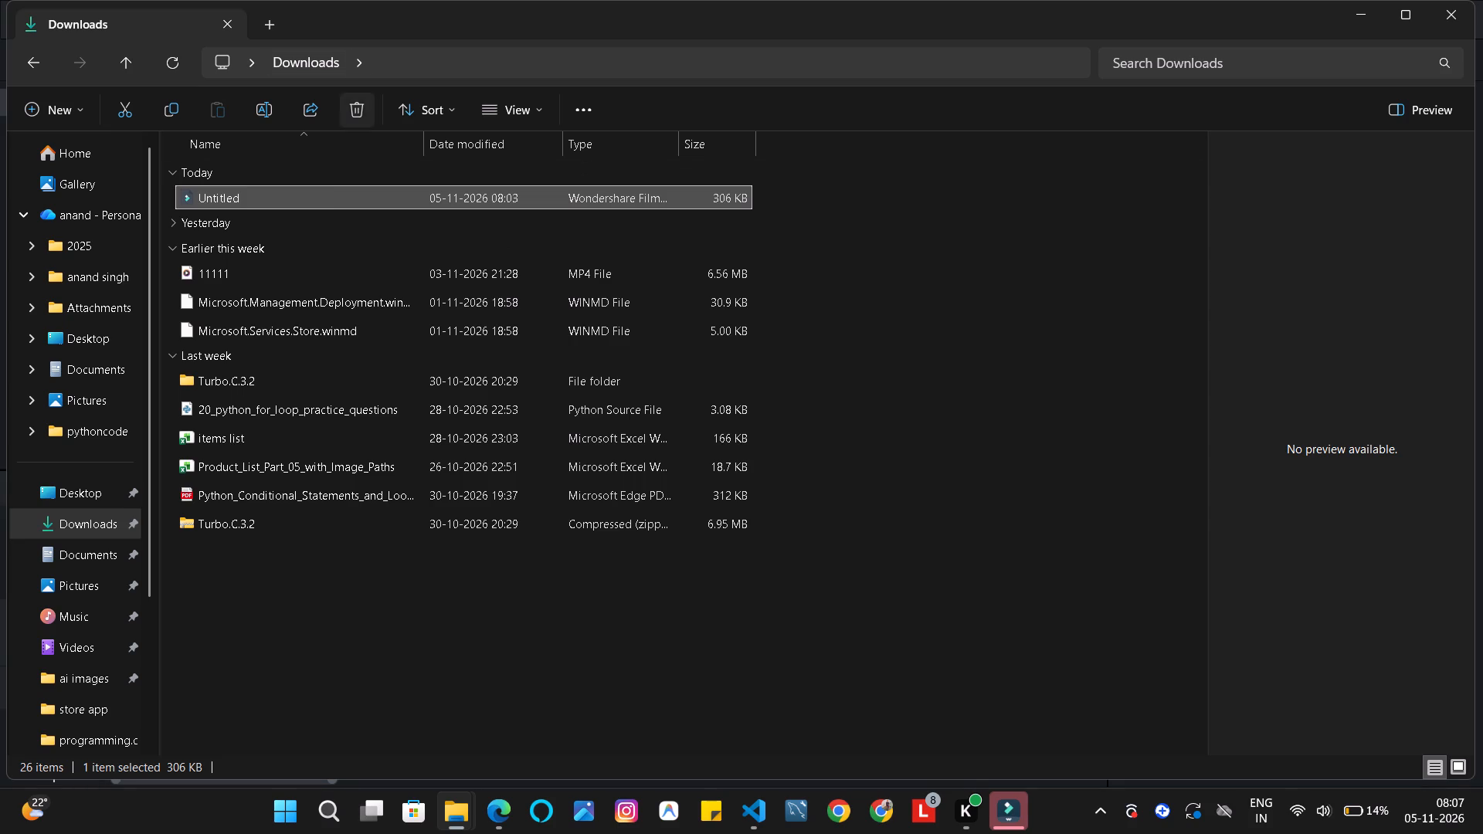
Try once more to open the Untitled project from the Downloads folder, and switch back to the Filmora window.
click(368, 192)
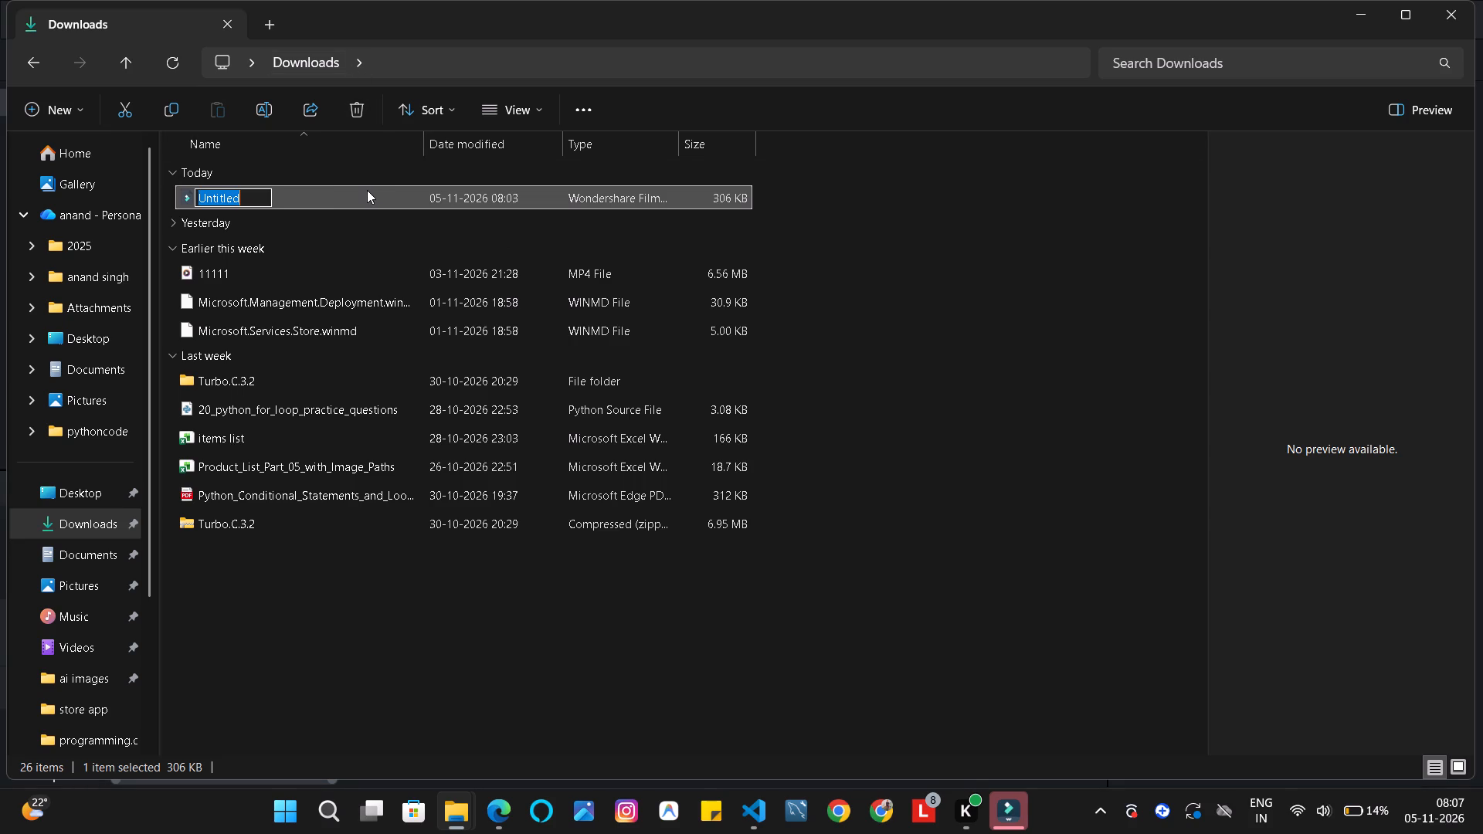
click(358, 180)
double_click(370, 198)
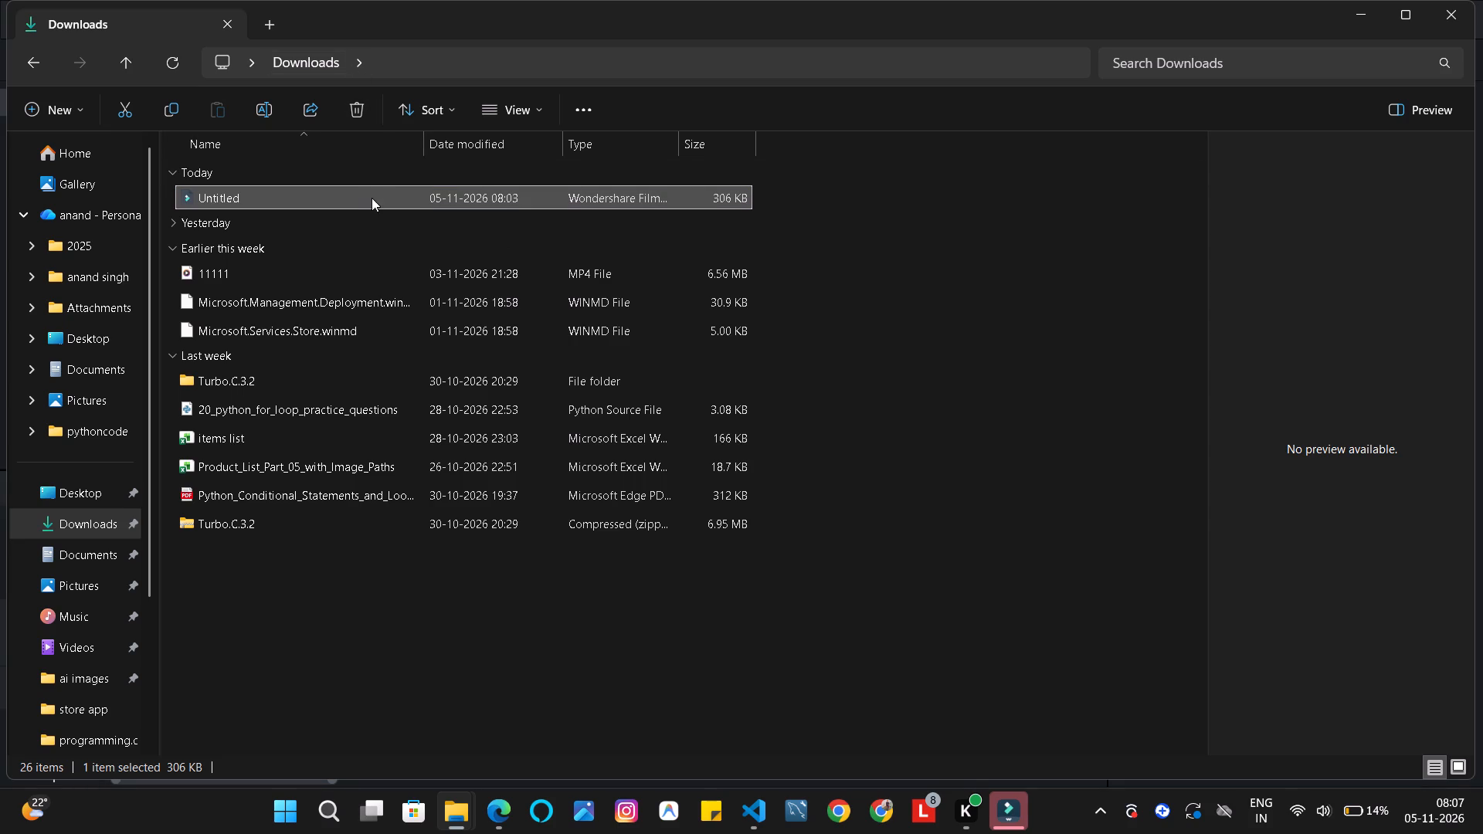
drag(1007, 814, 1007, 807)
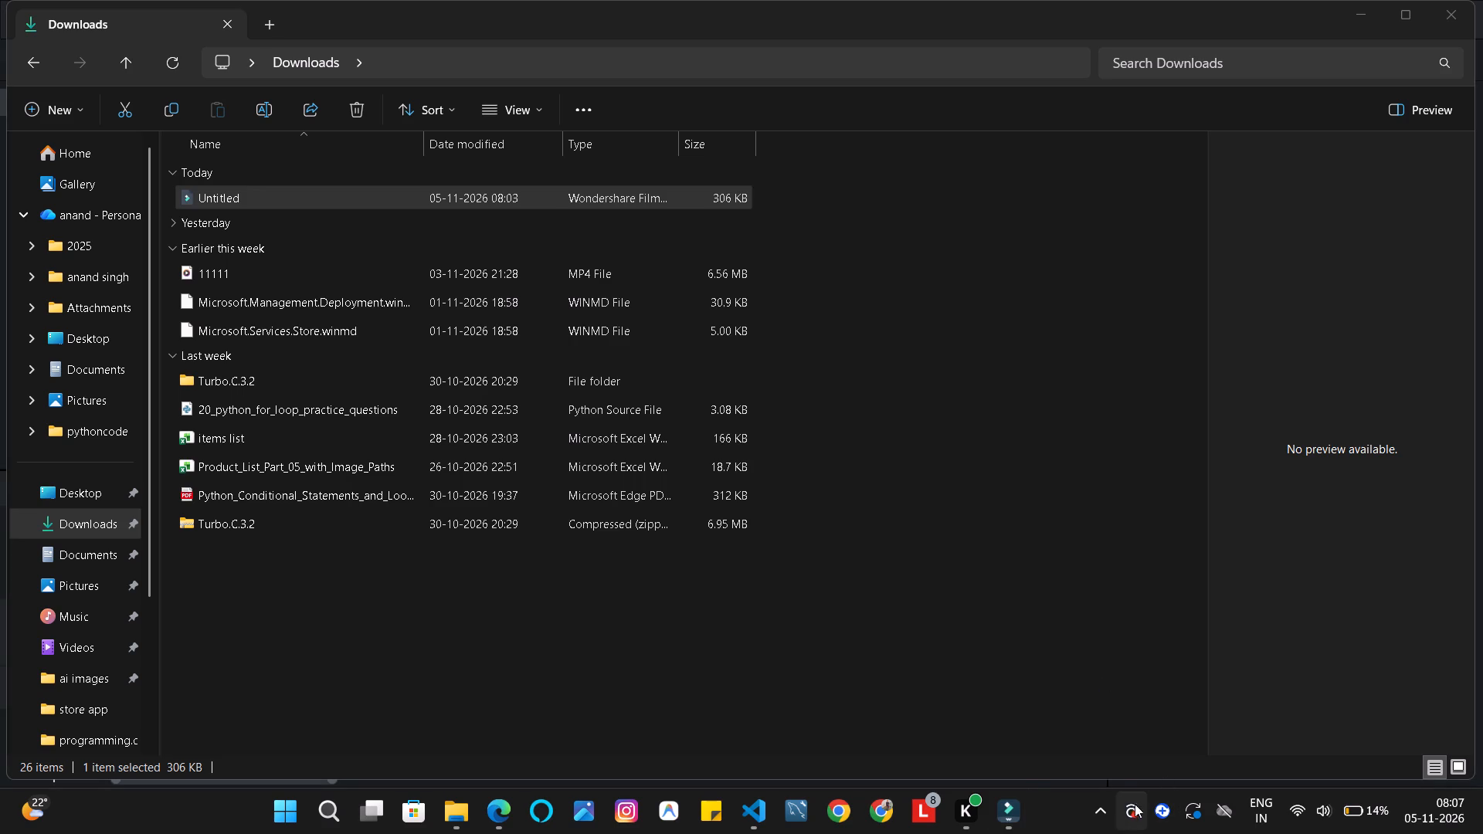
click(1122, 778)
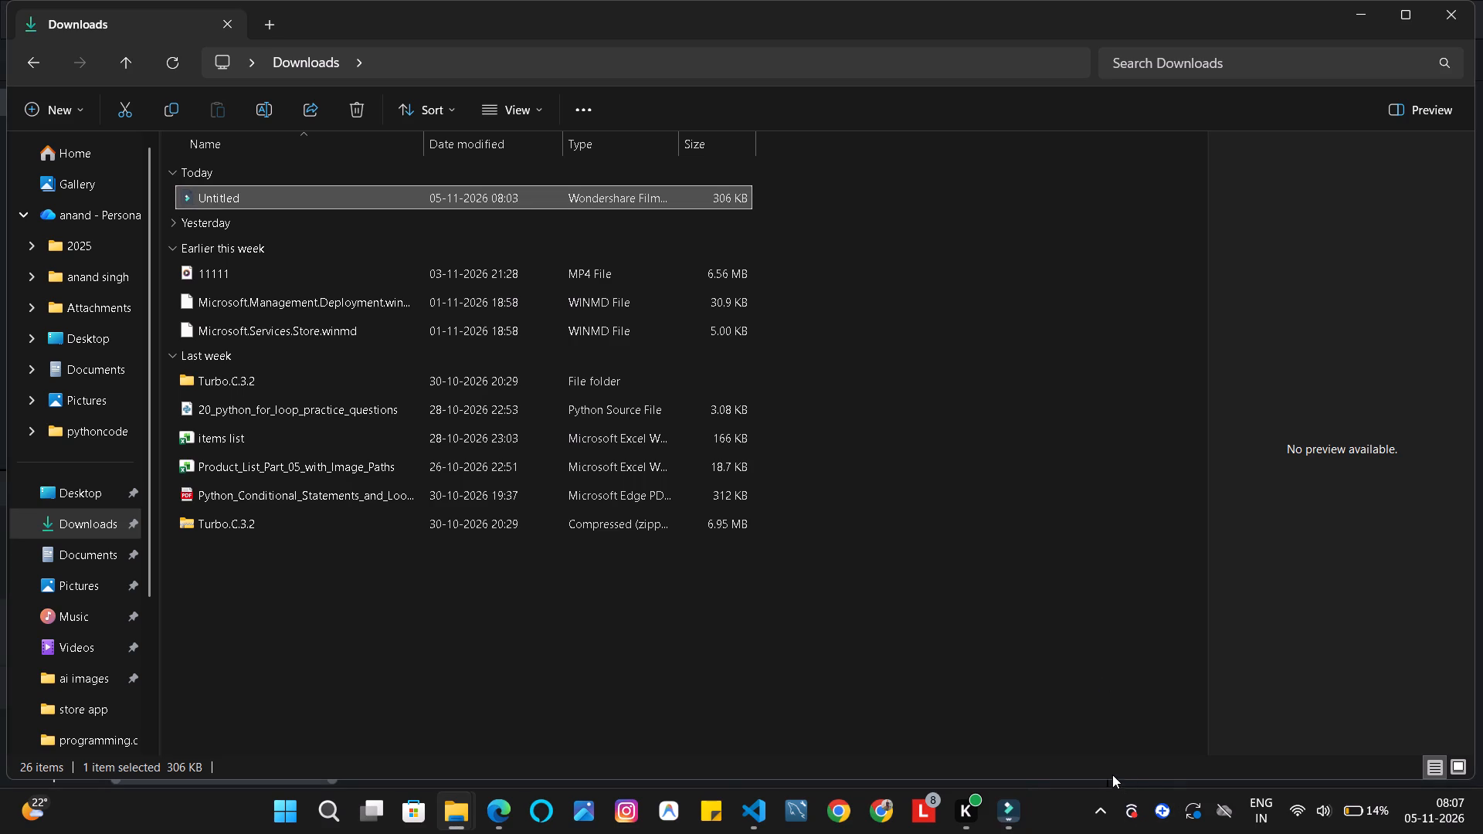
click(1010, 819)
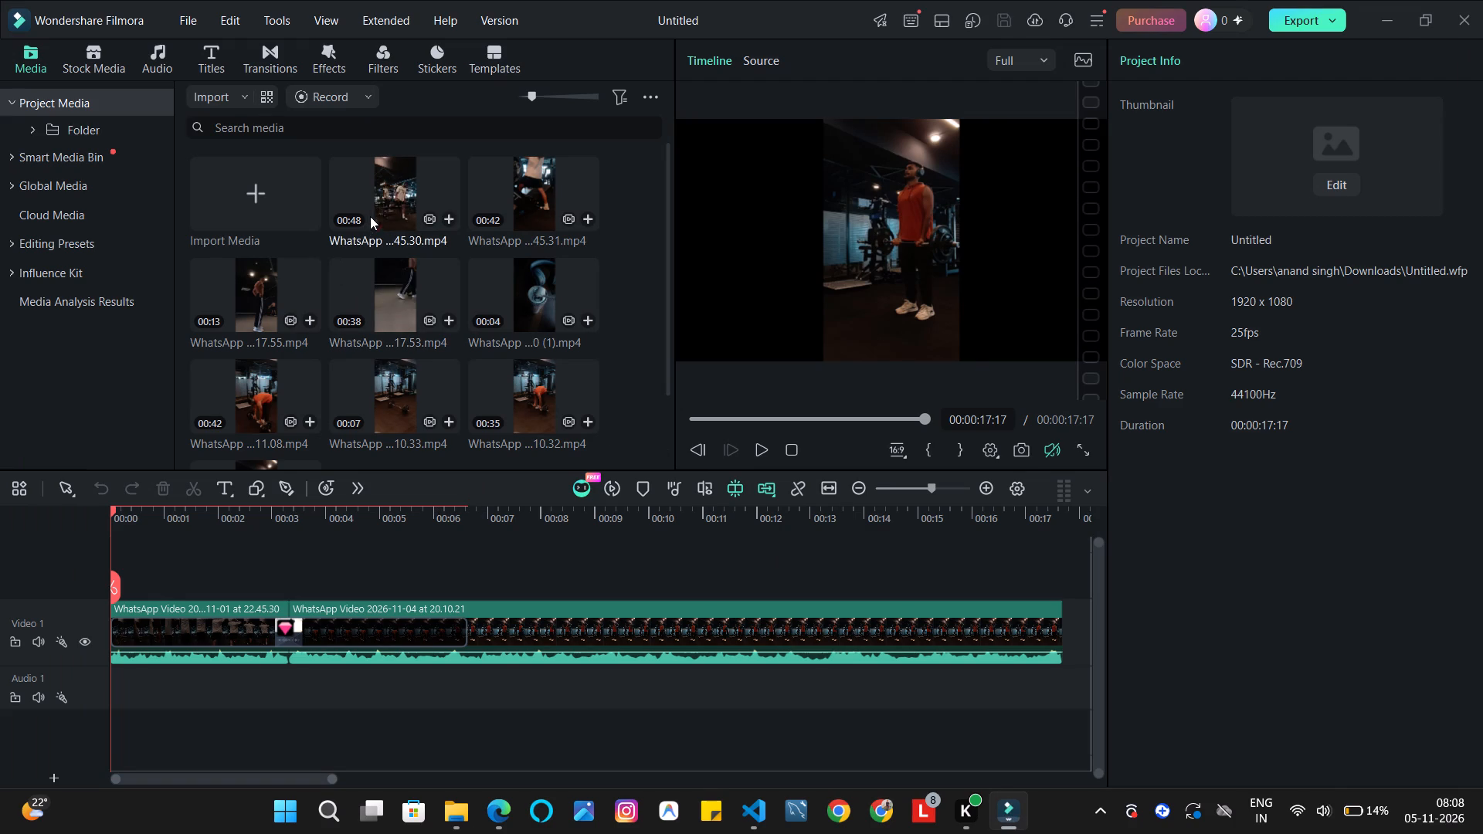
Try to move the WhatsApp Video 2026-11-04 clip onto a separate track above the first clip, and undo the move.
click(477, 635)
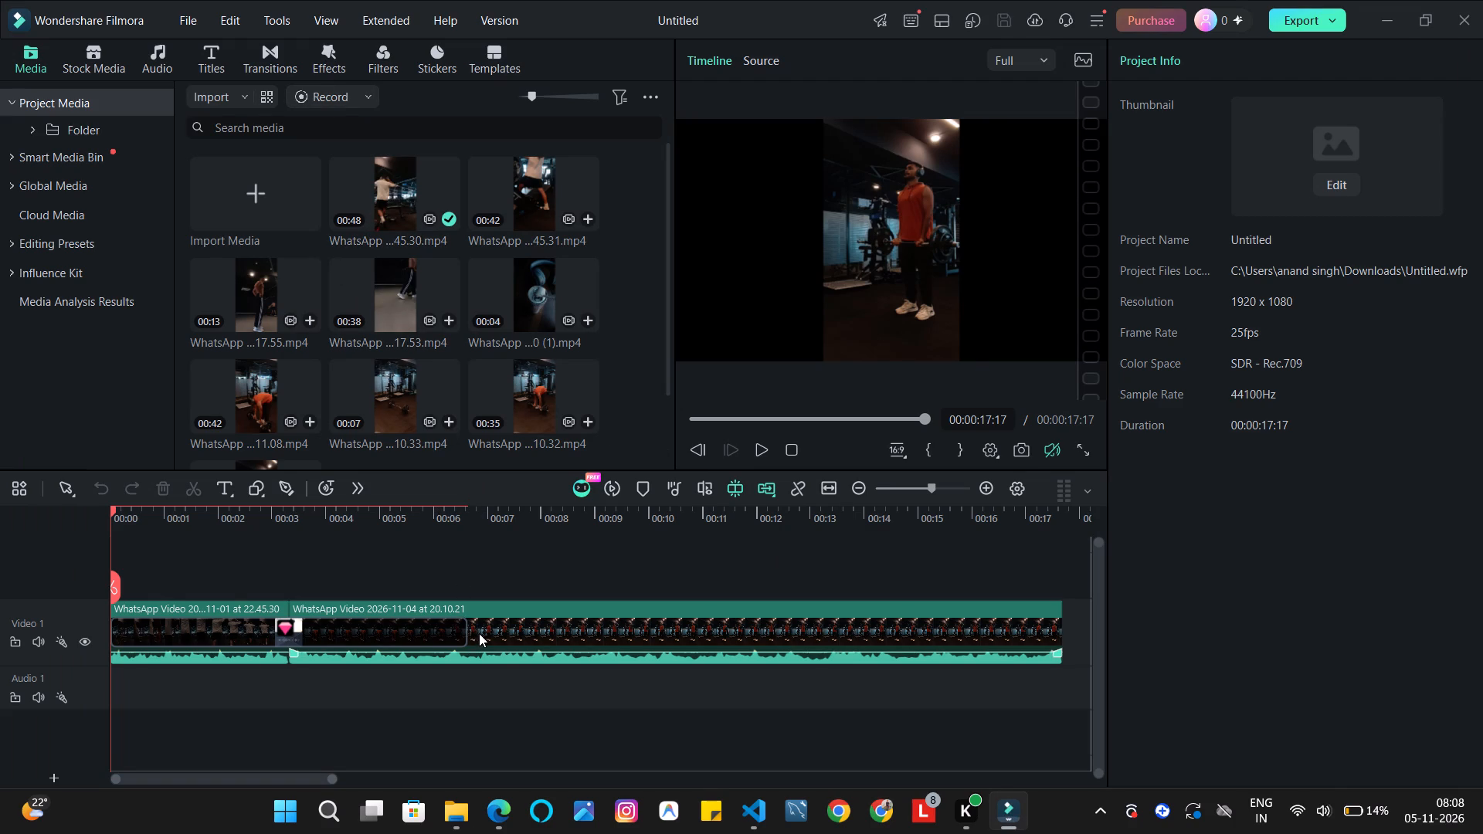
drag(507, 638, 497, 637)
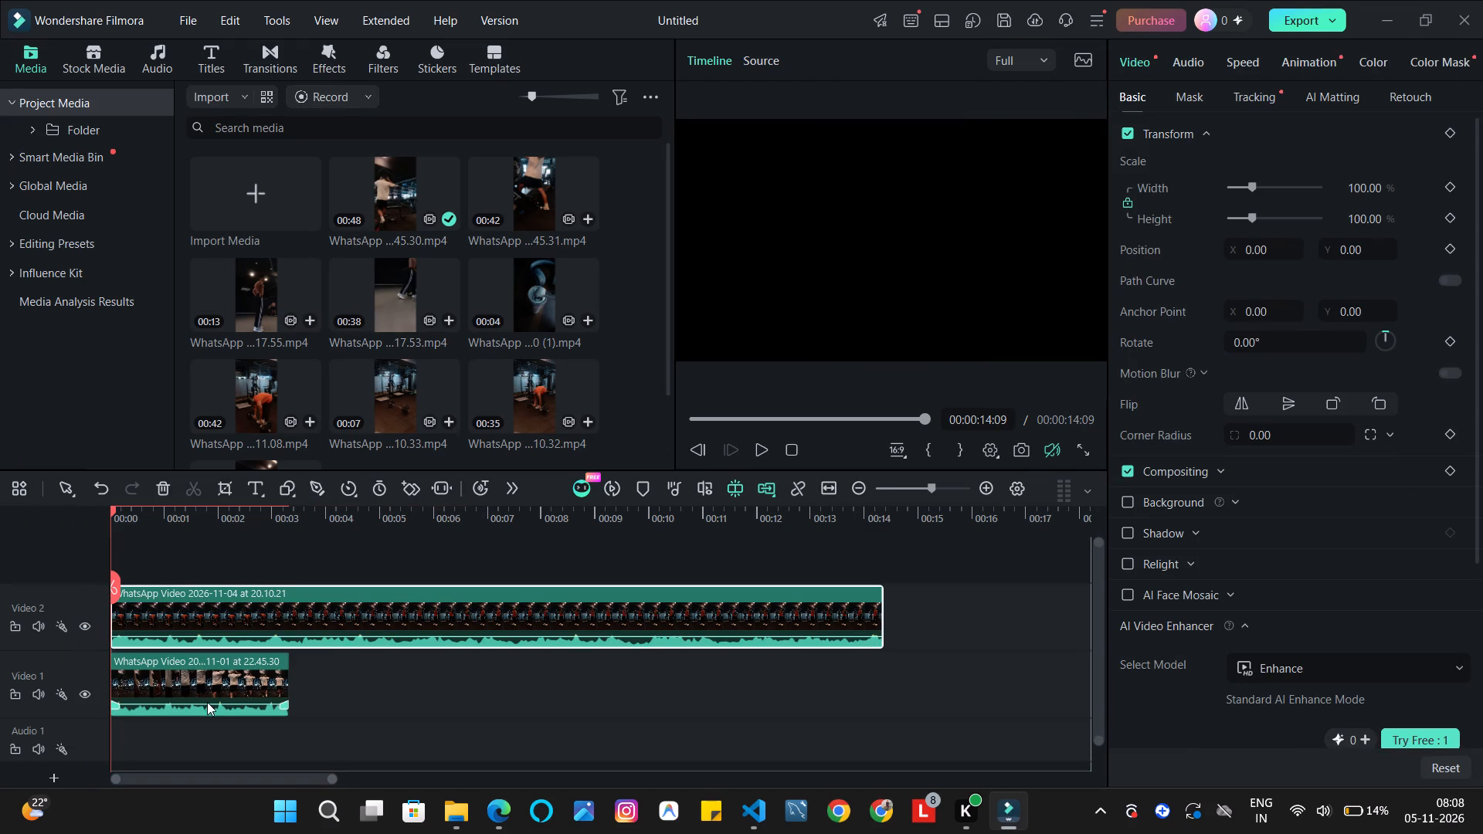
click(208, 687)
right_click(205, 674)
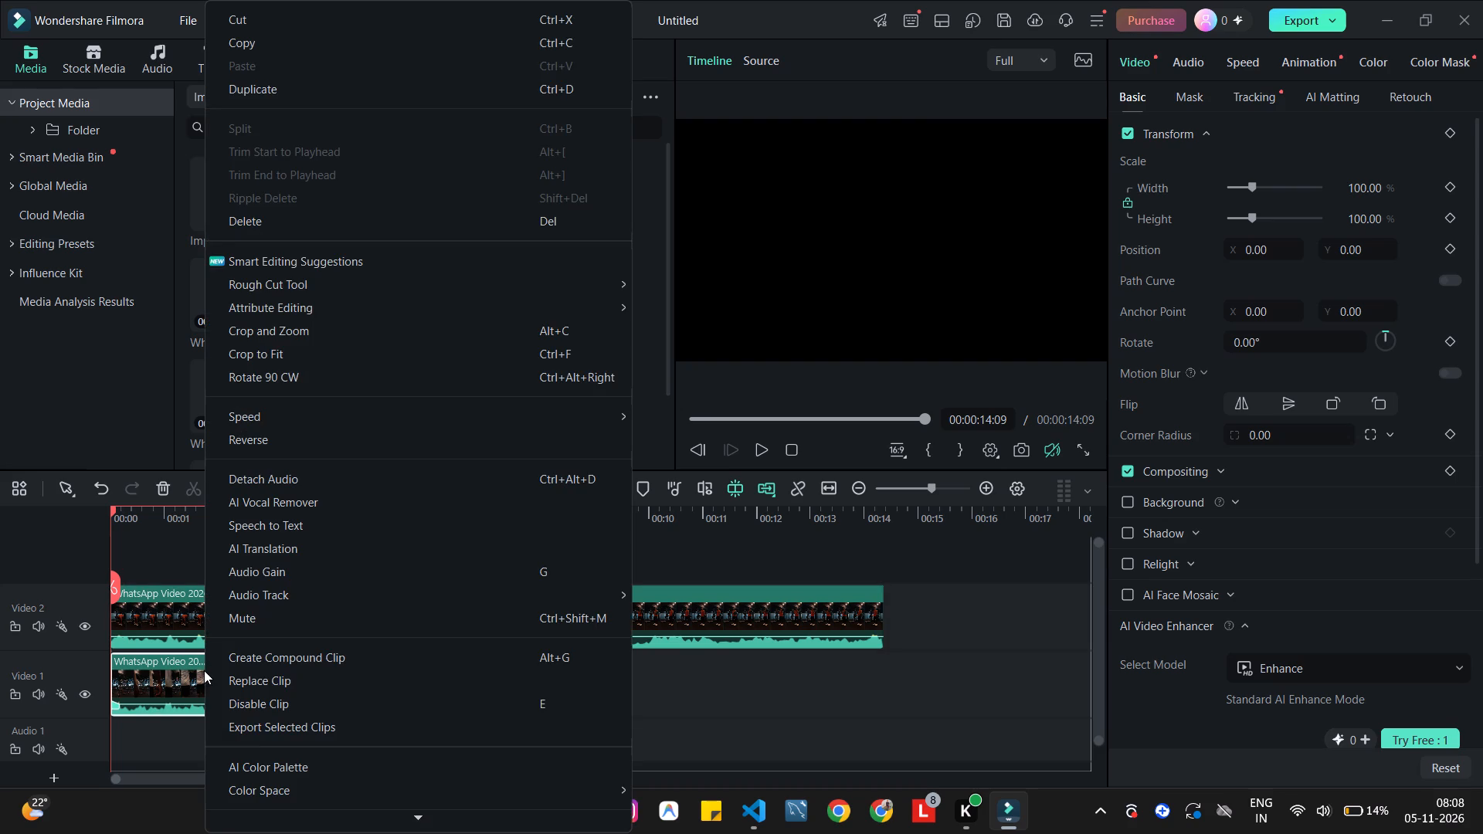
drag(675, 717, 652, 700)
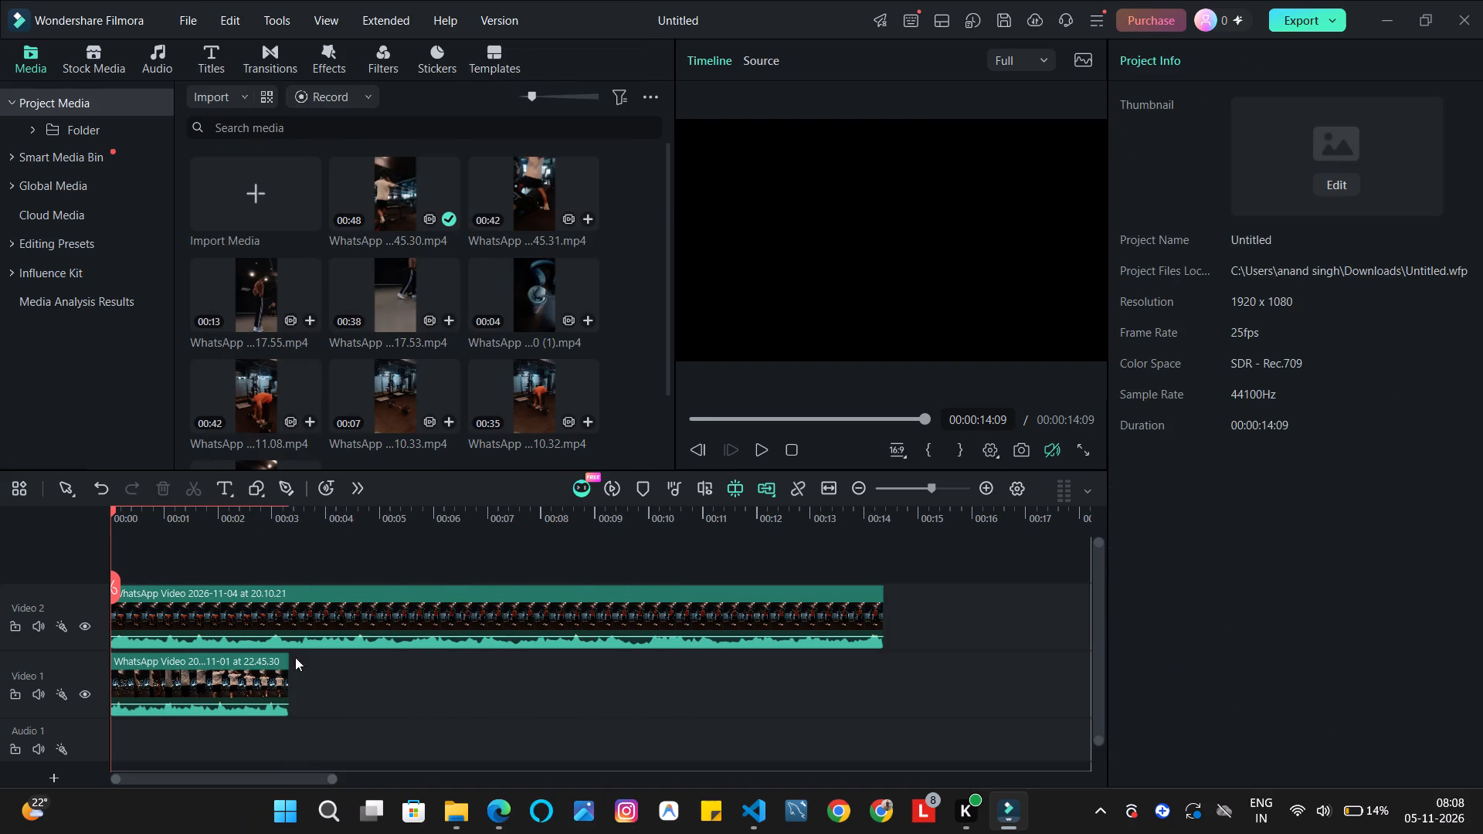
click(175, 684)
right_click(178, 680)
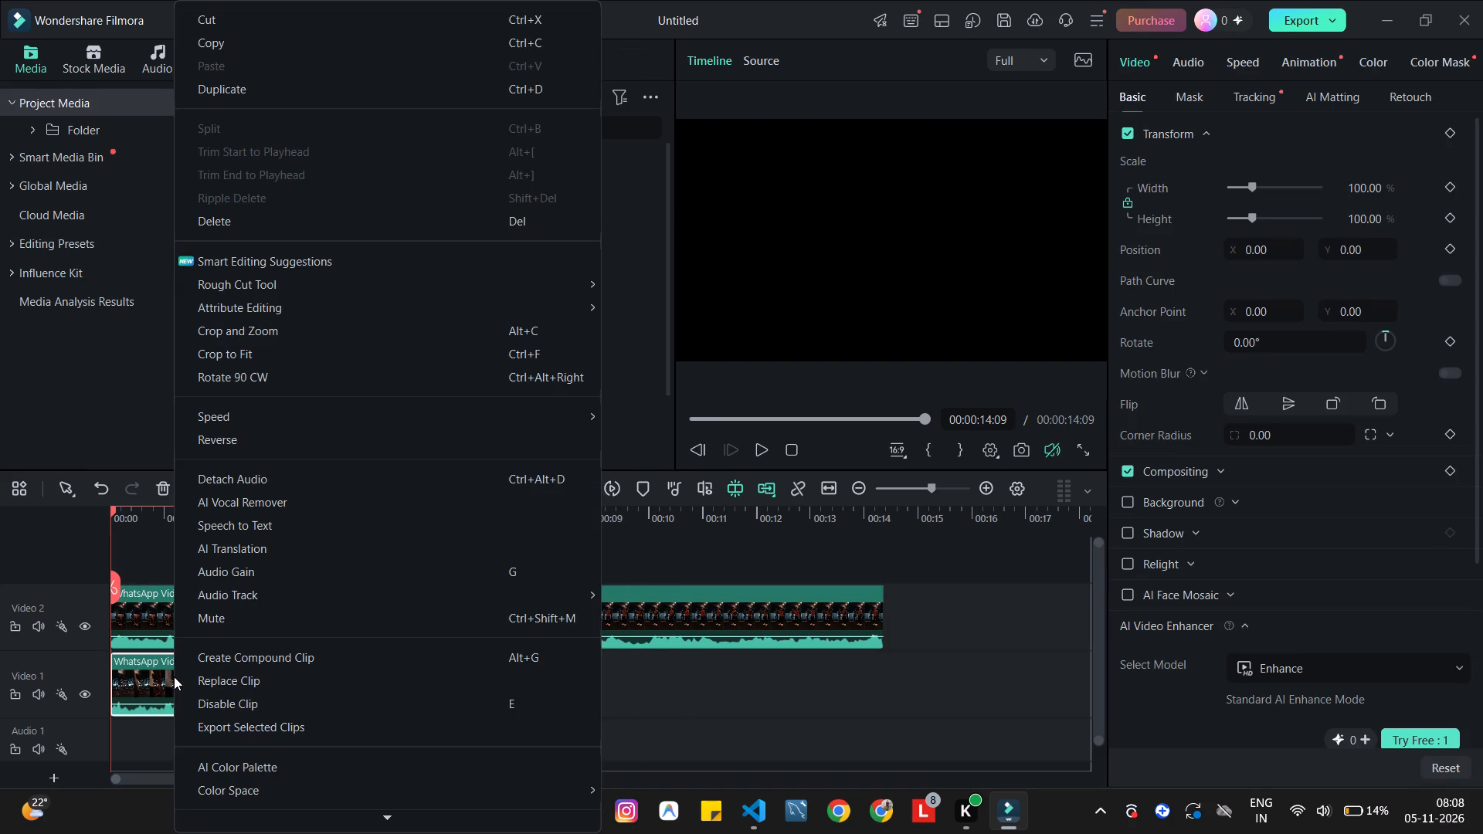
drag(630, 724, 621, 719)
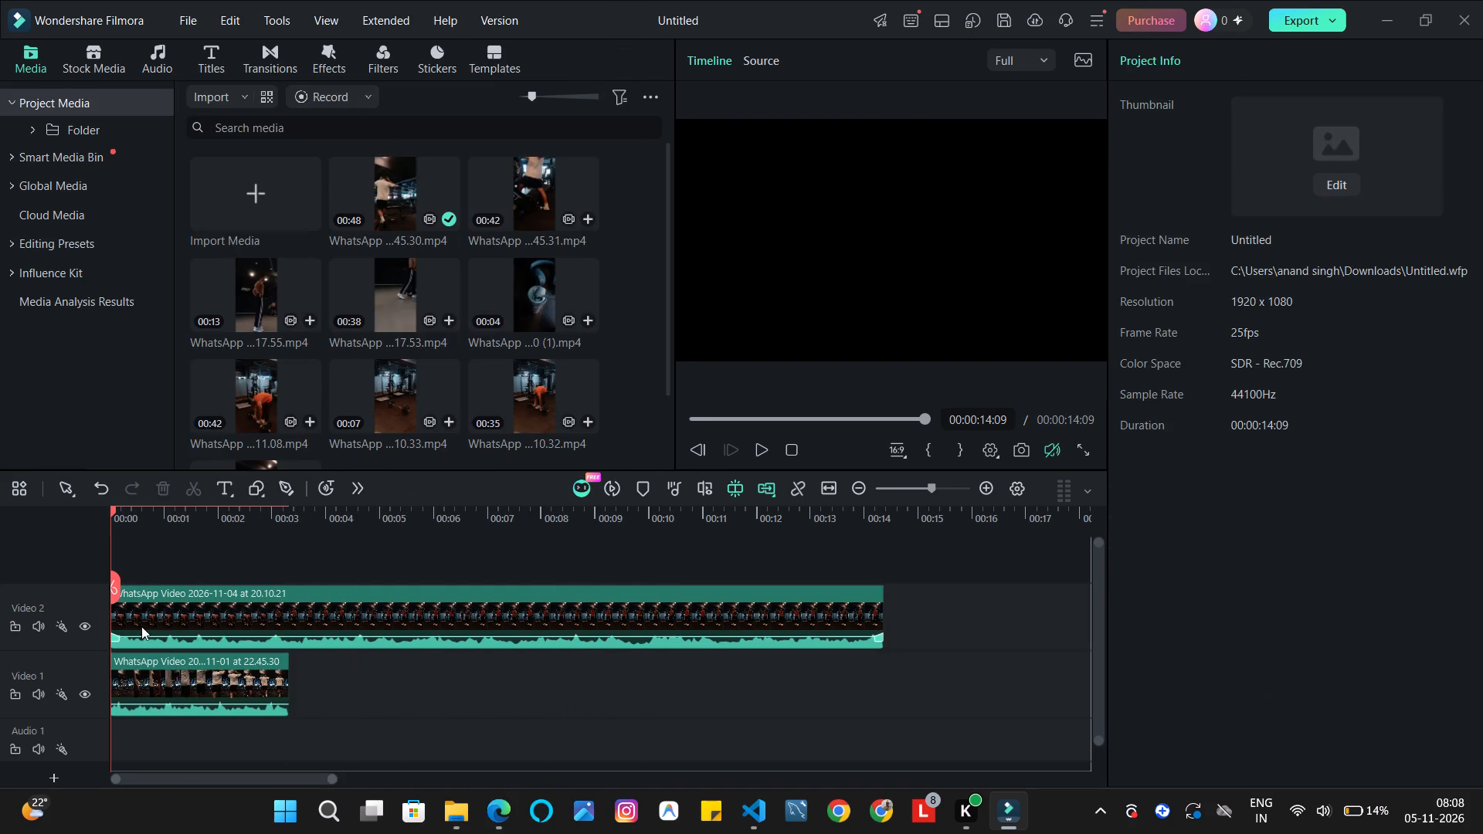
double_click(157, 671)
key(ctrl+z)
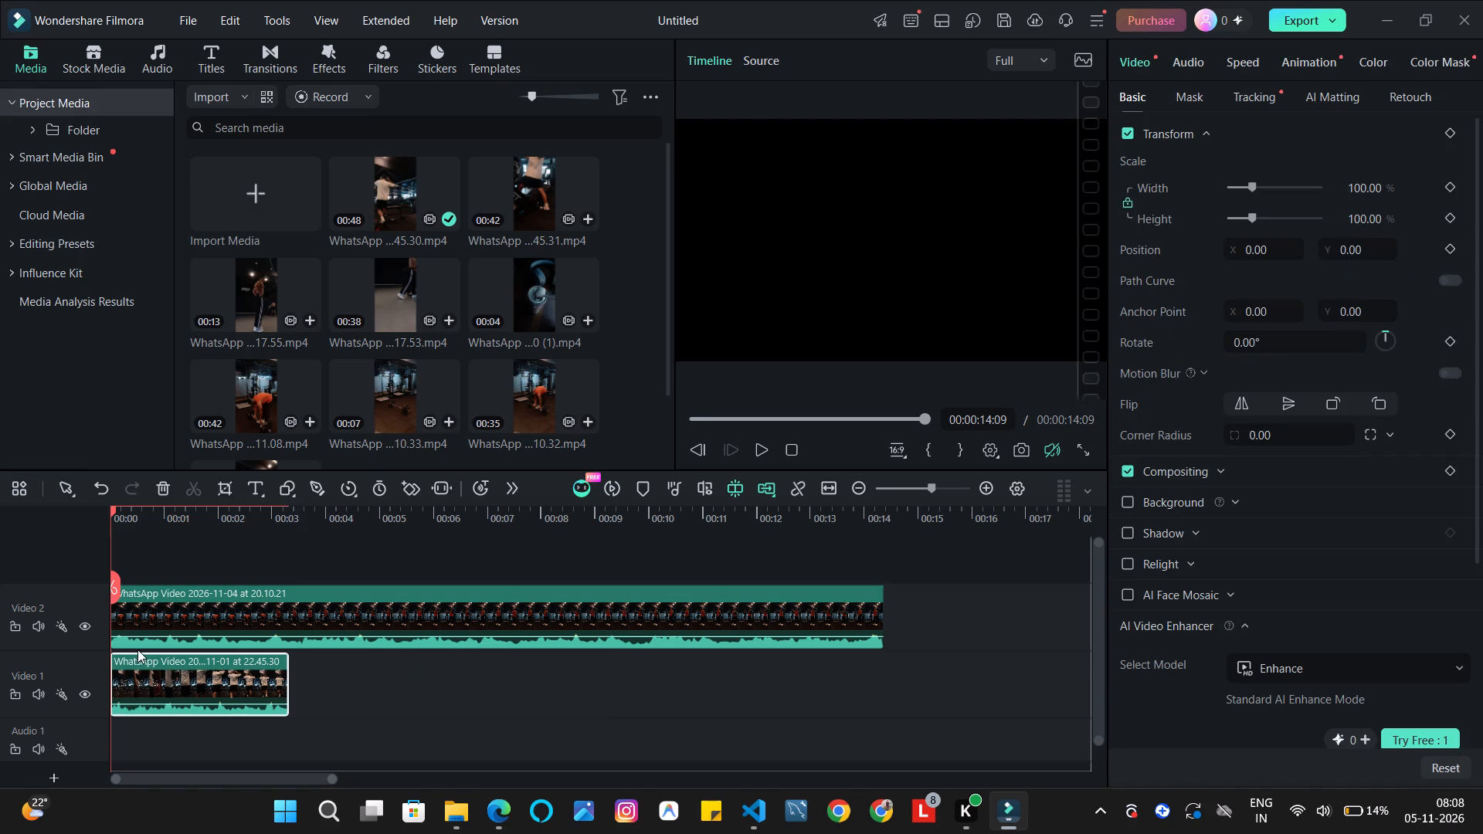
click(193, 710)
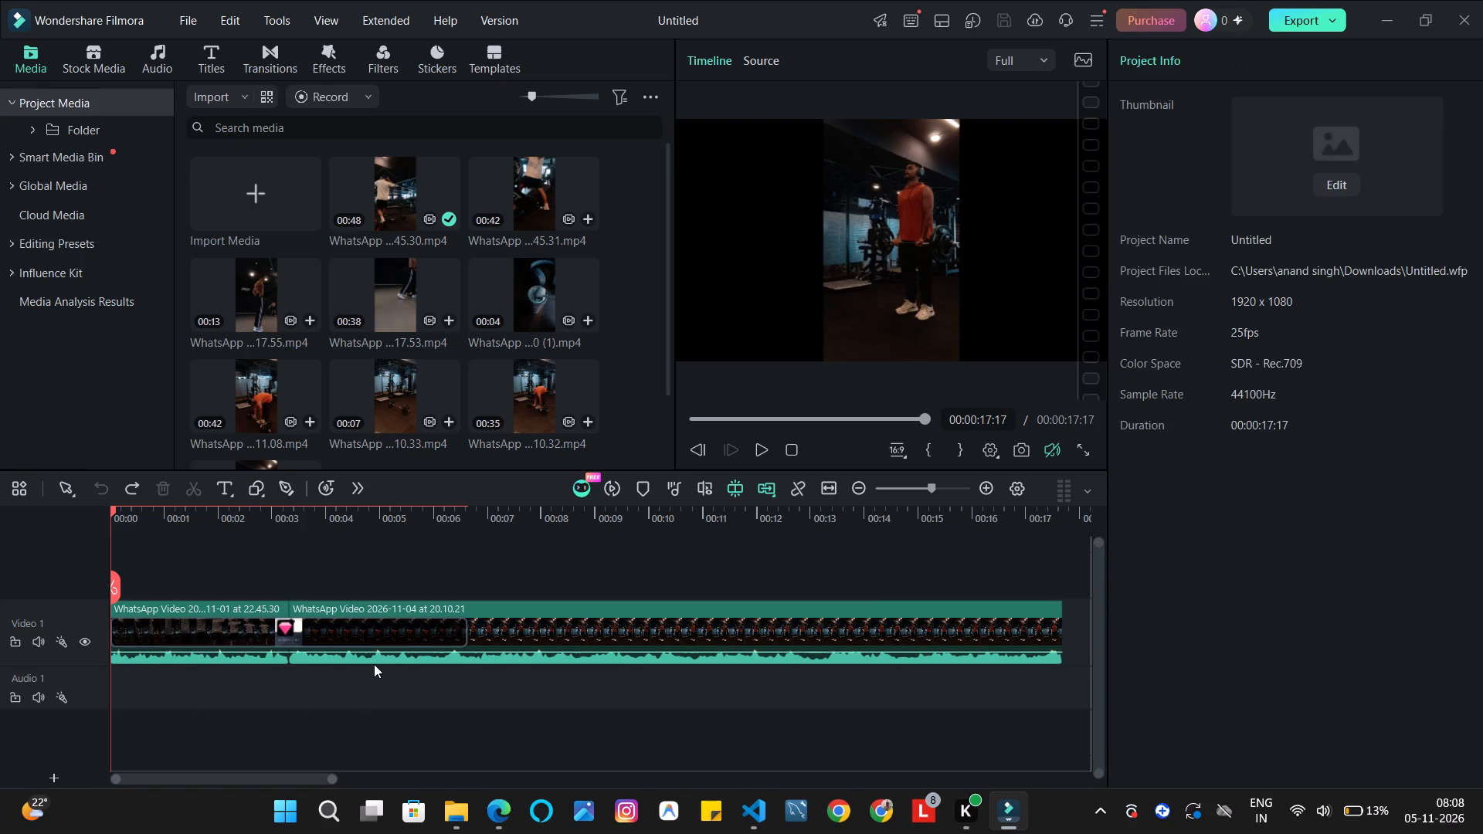
Play the timeline from the start through the transition between the clips and park the playhead at 00:00:06:16.
click(386, 641)
click(598, 627)
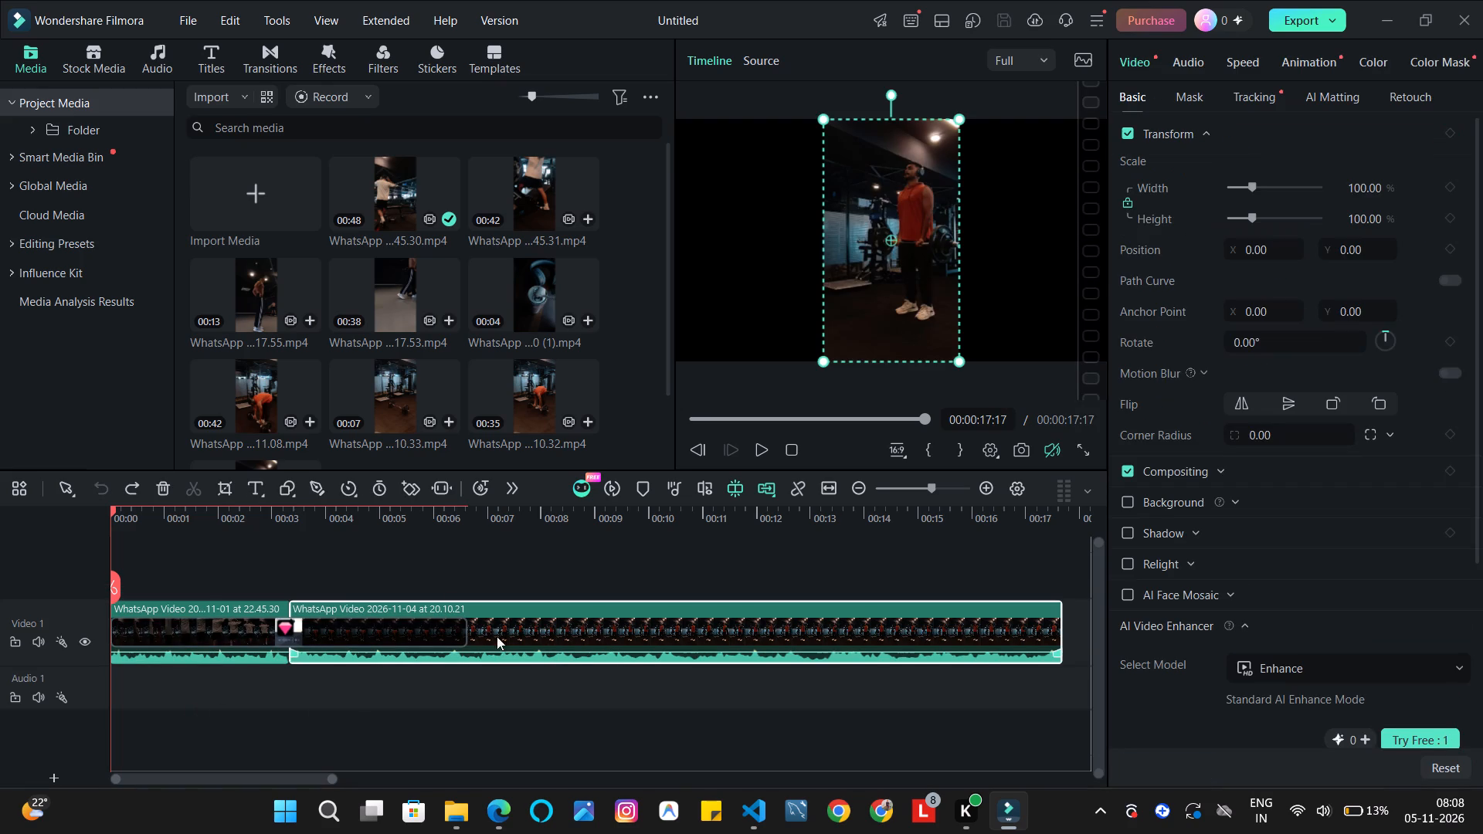
key(space)
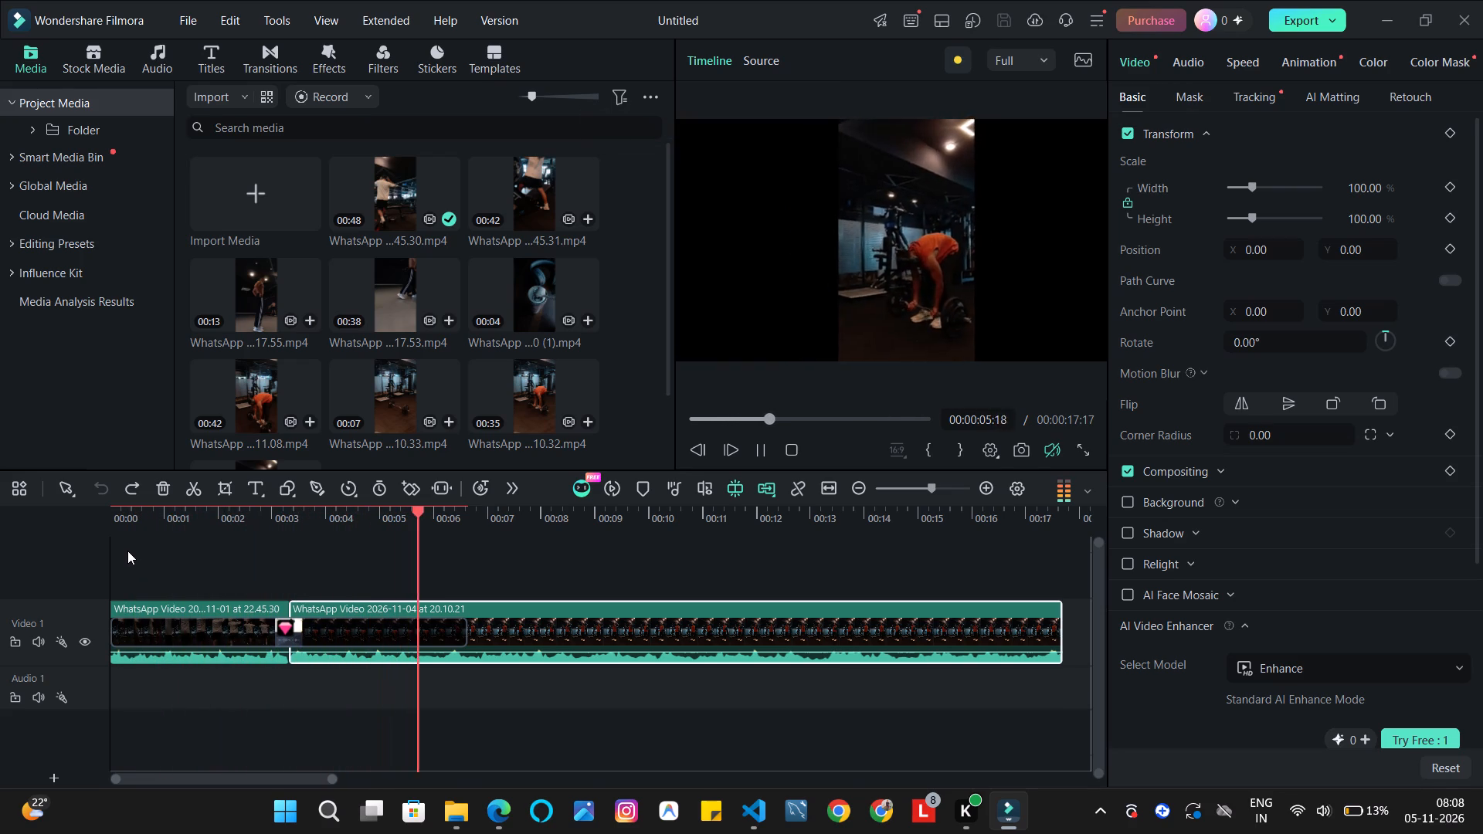
key(space)
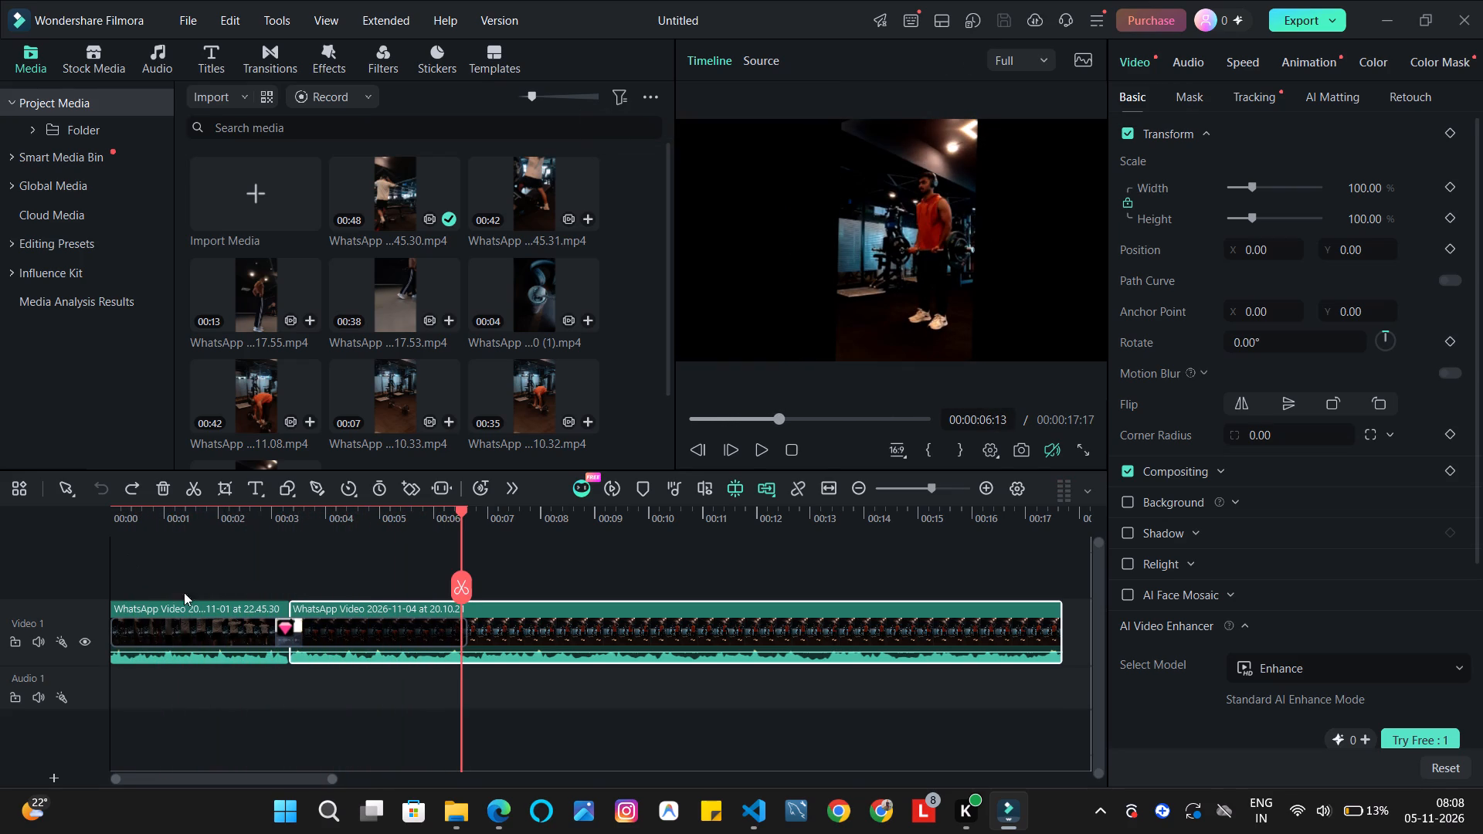
click(459, 534)
click(462, 538)
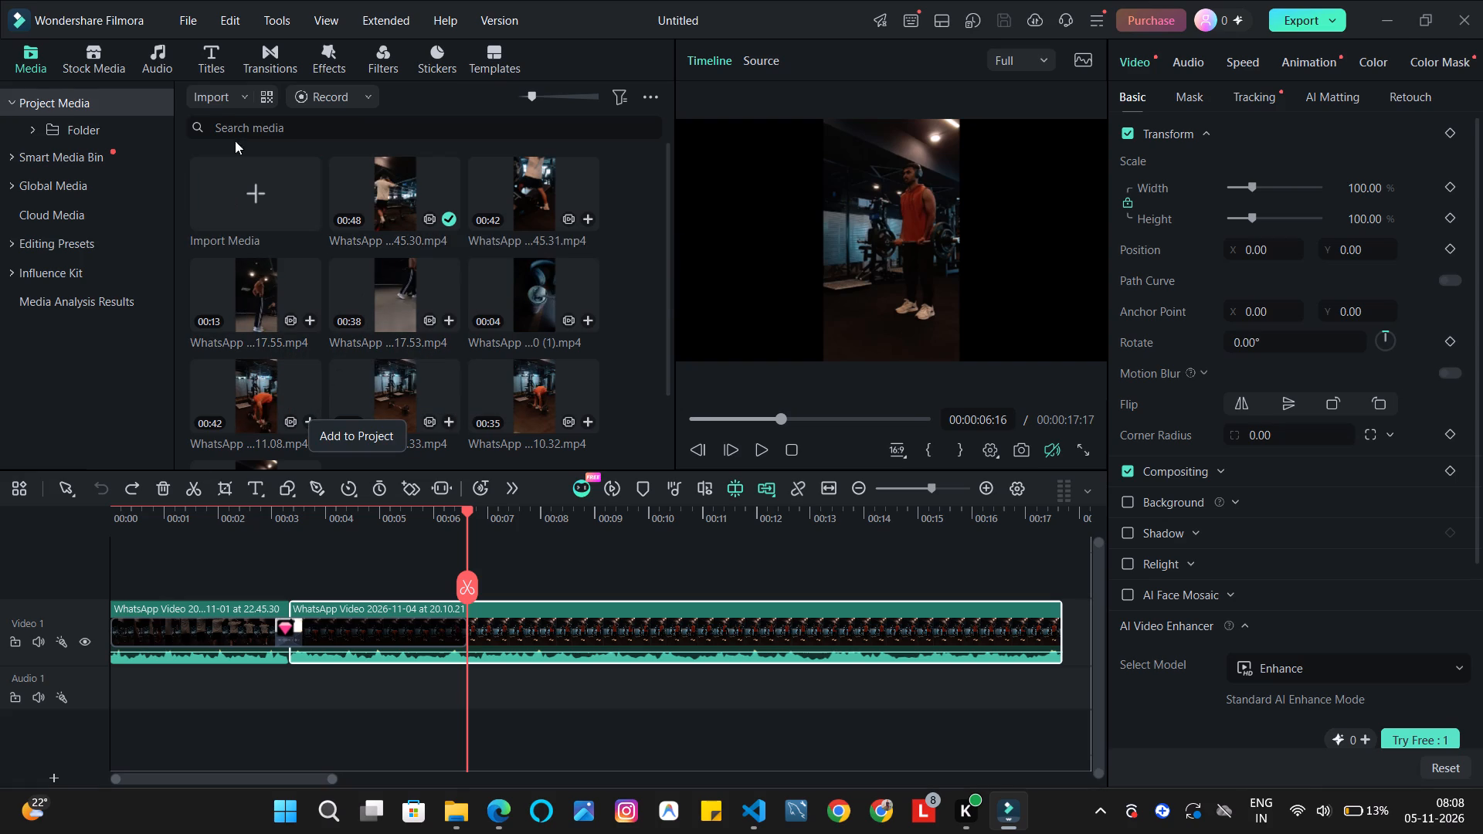
Browse the Fade&Dissolve, Premium, Brush and MG transition categories for another transition style.
click(273, 49)
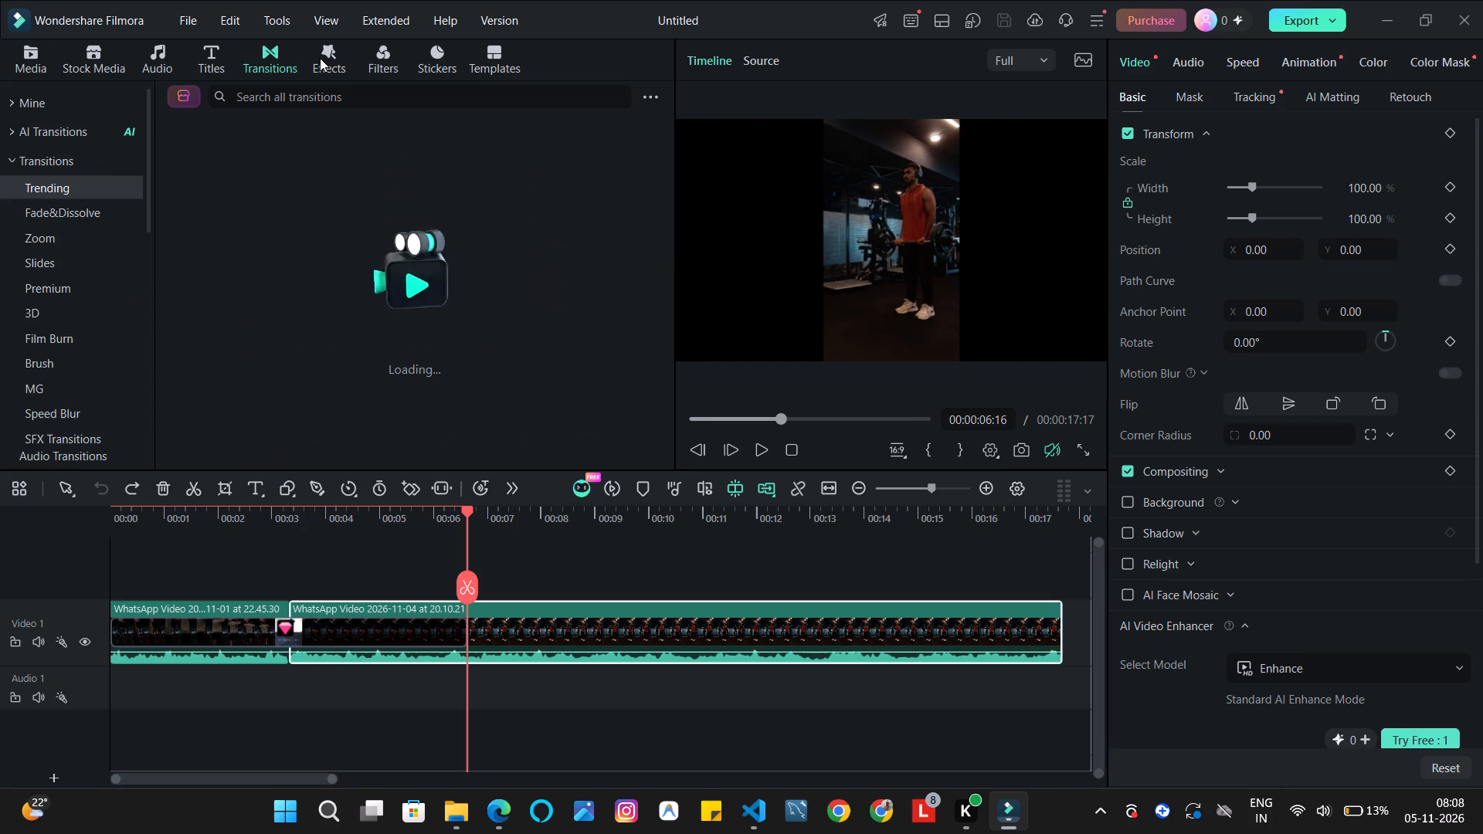
click(47, 213)
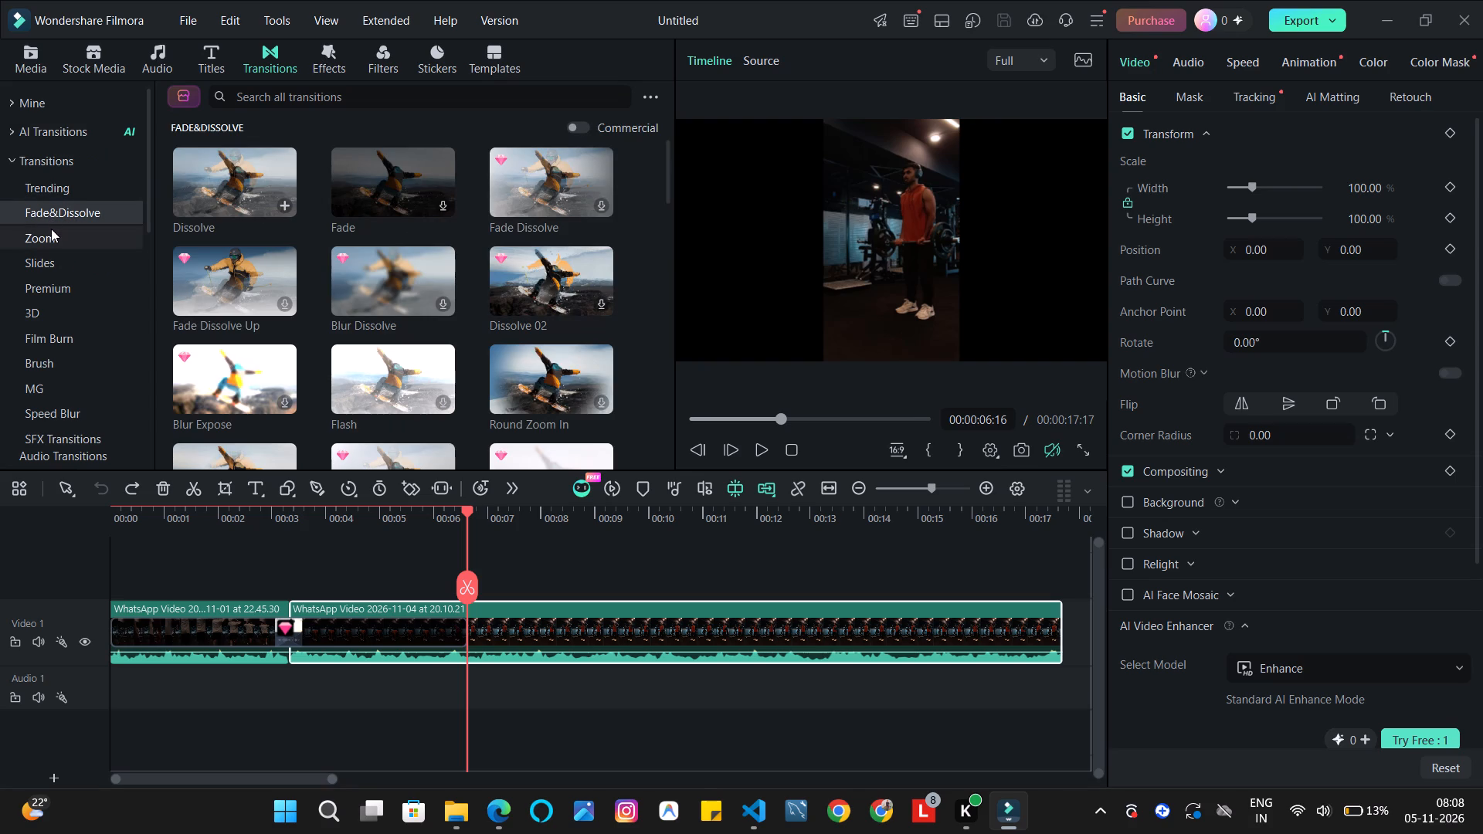
click(48, 283)
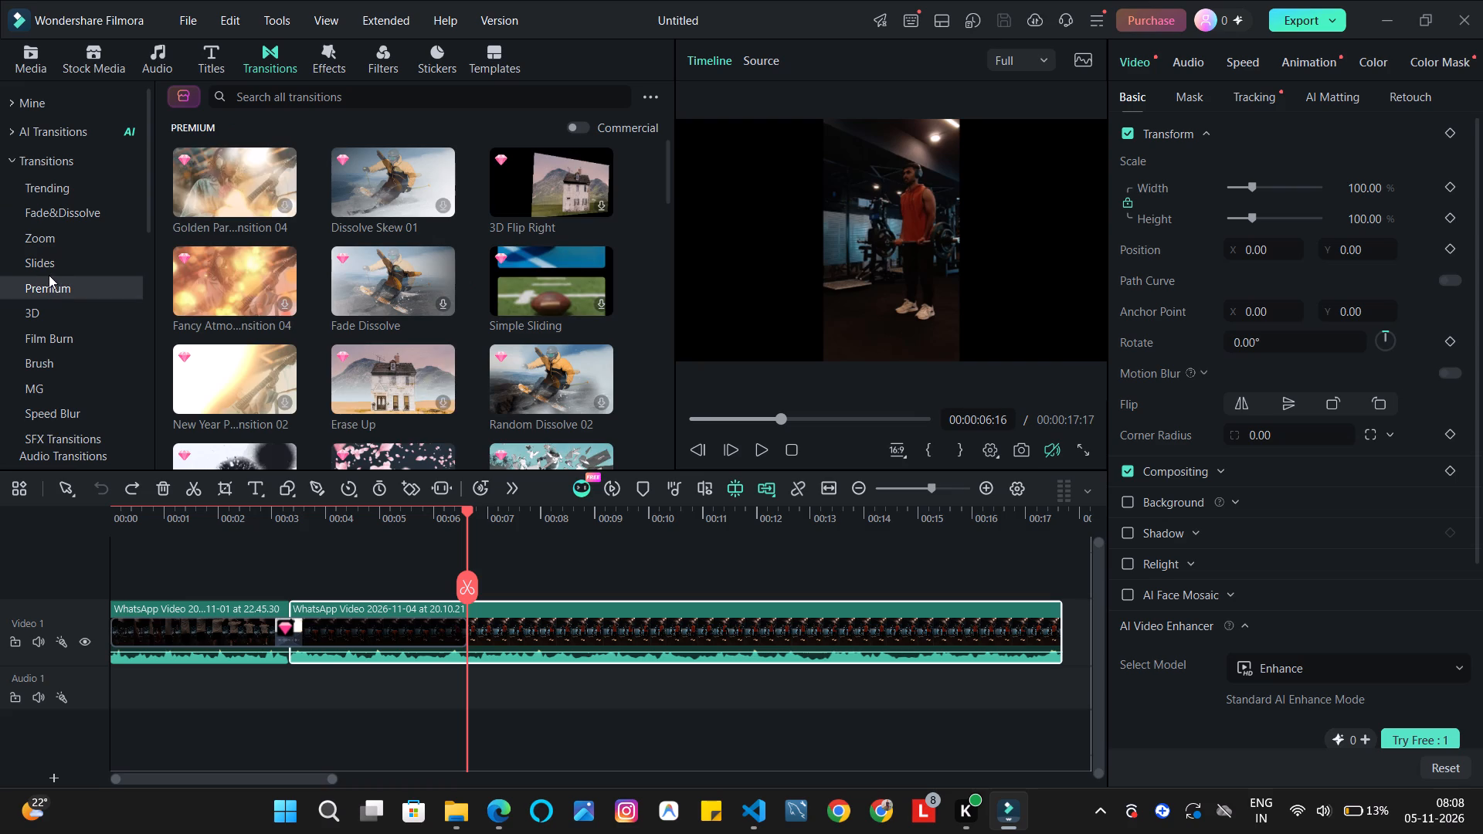
click(53, 361)
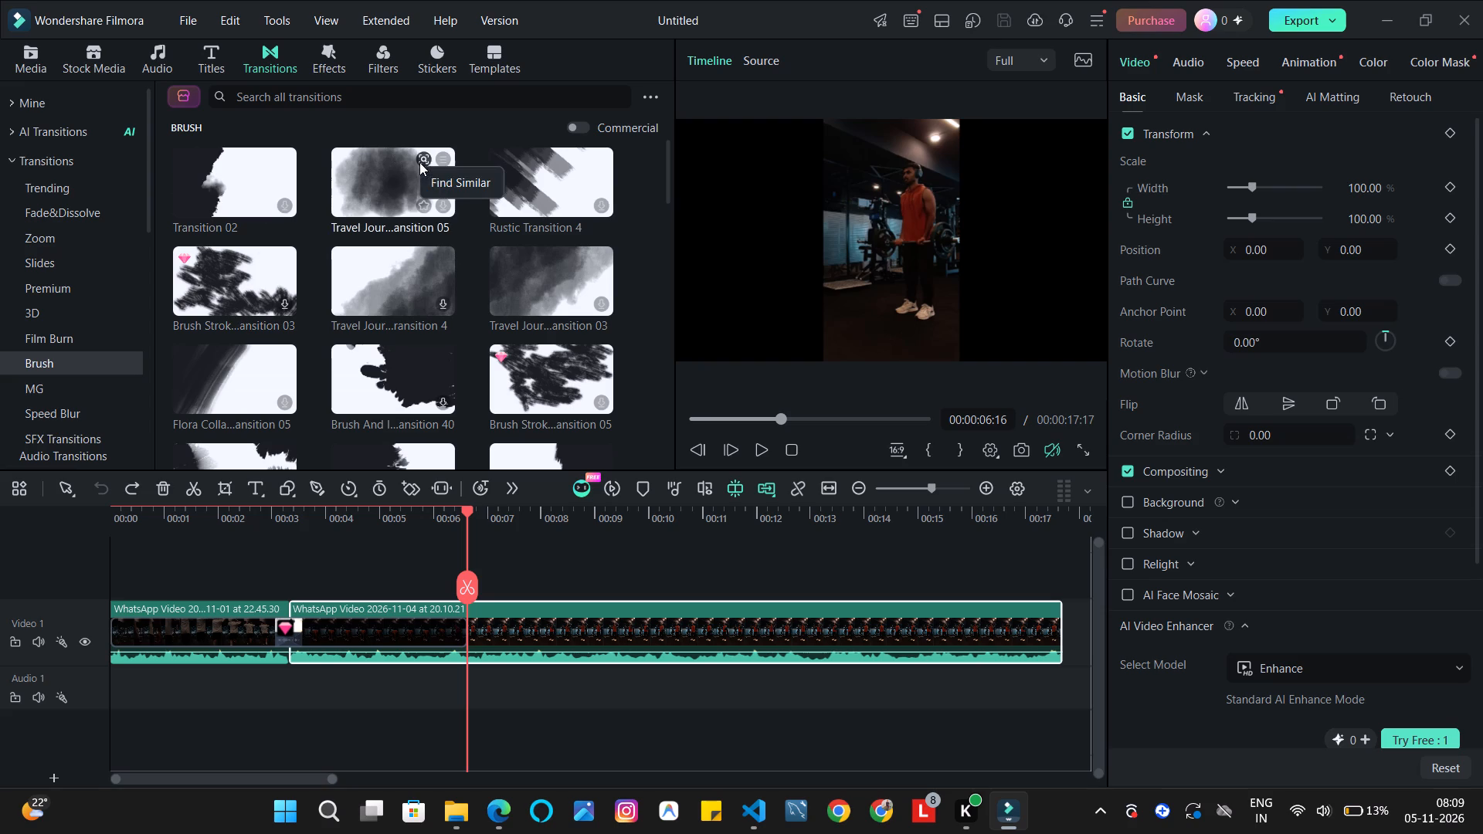
click(54, 390)
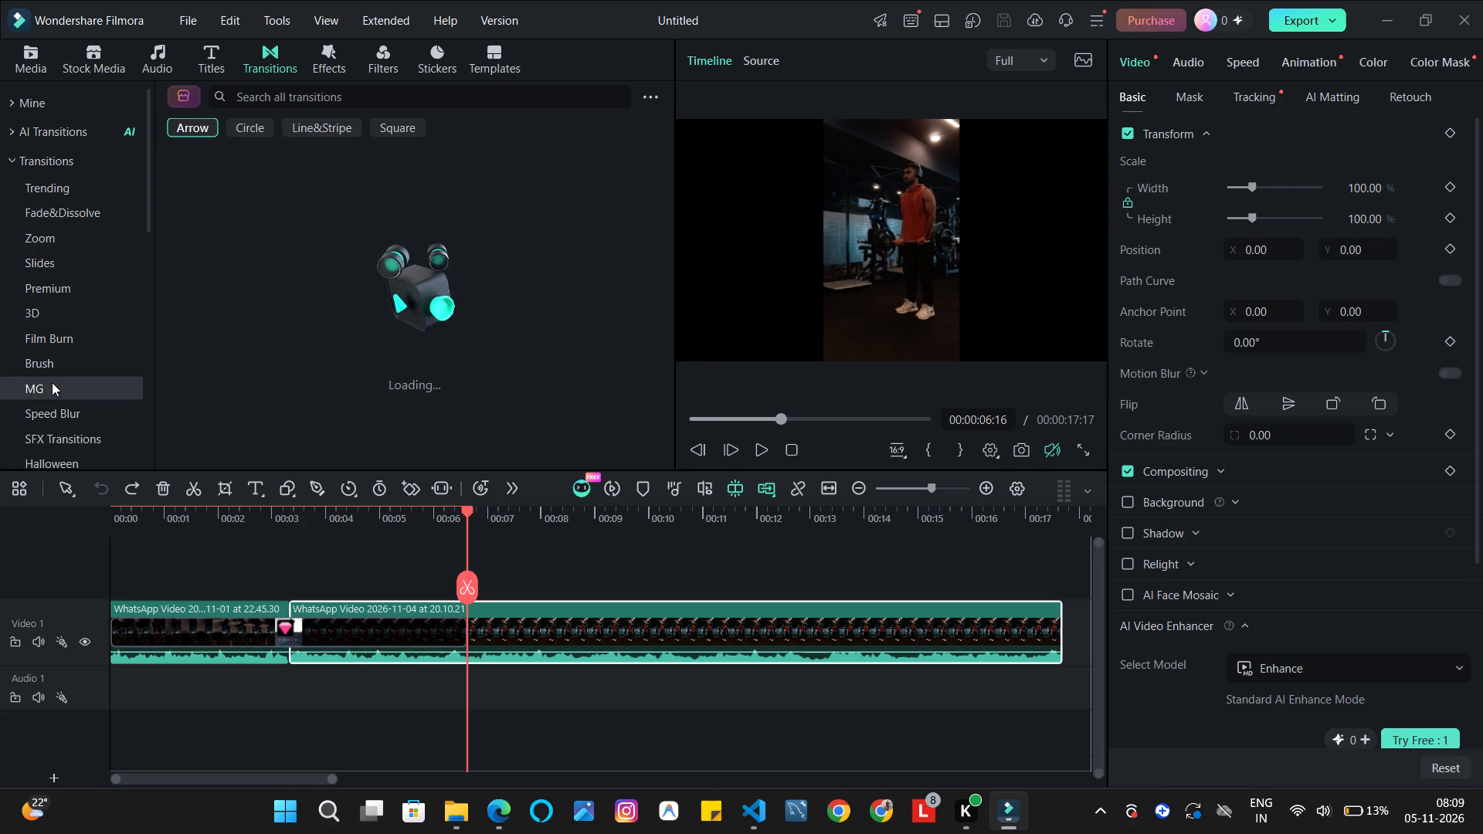
scroll(52, 382, down, 1)
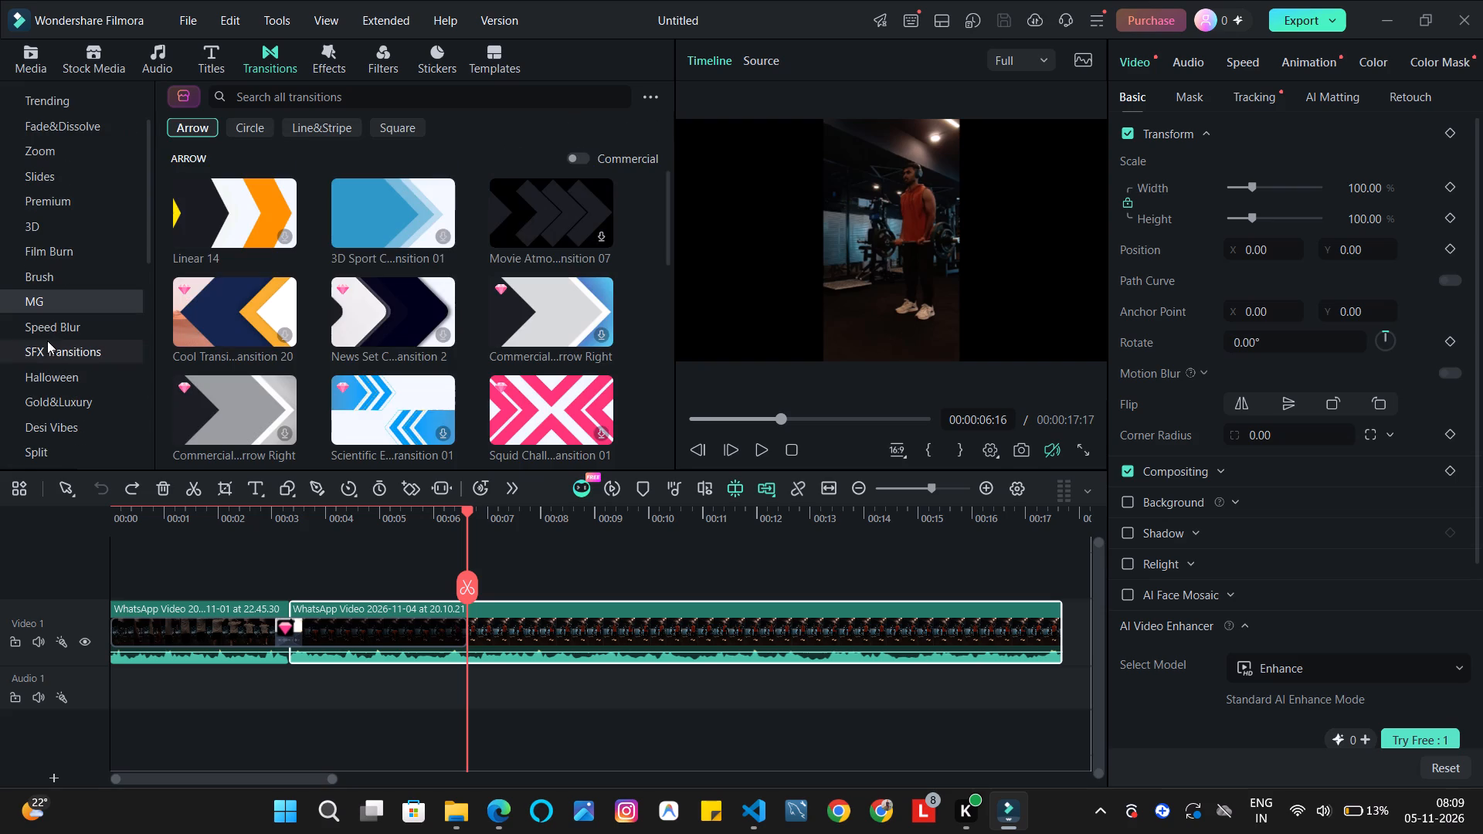
Look through the whole Speed Blur transition category and examine its effect previews.
click(43, 329)
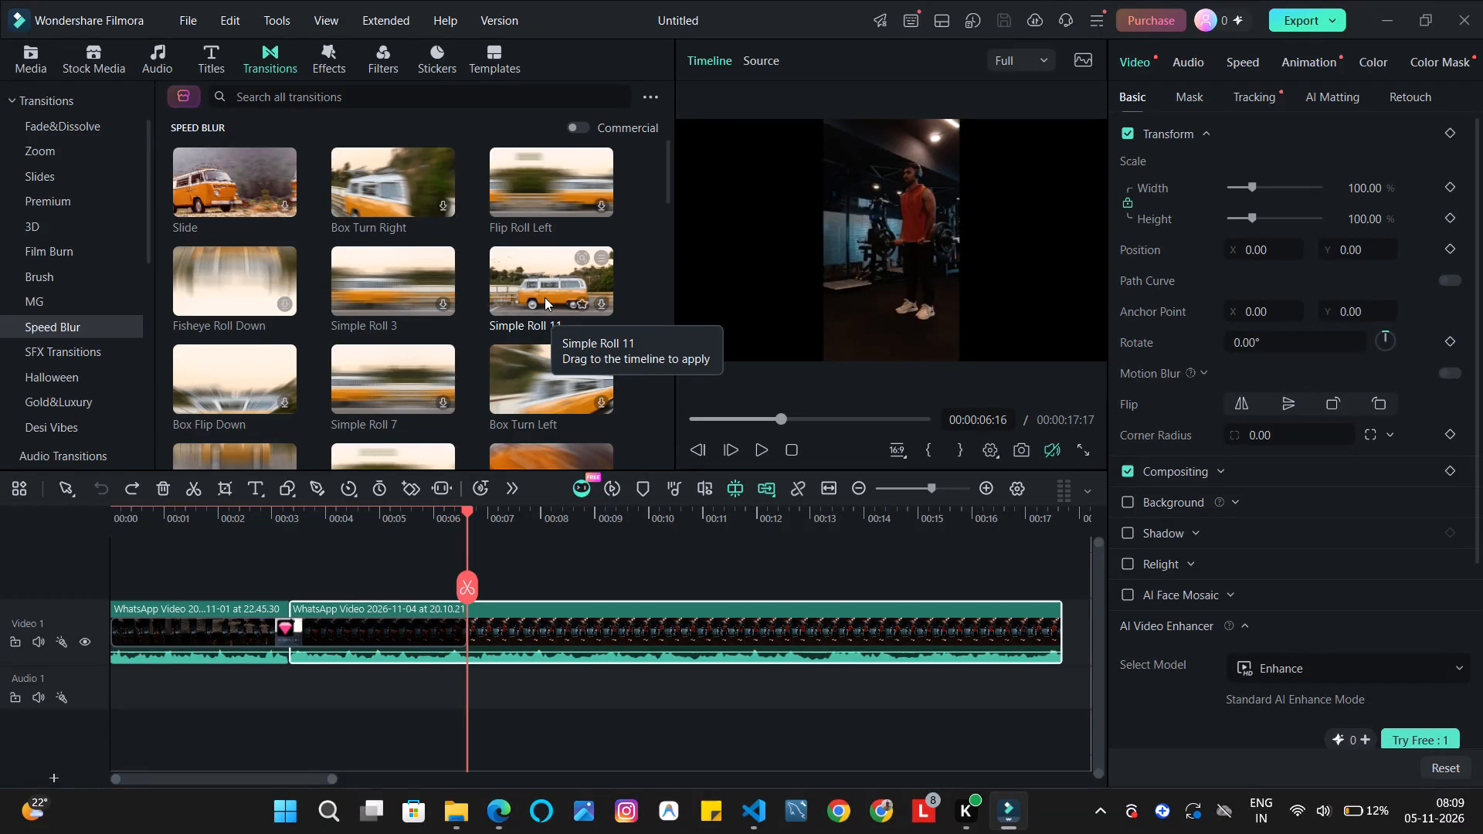
scroll(545, 297, down, 1)
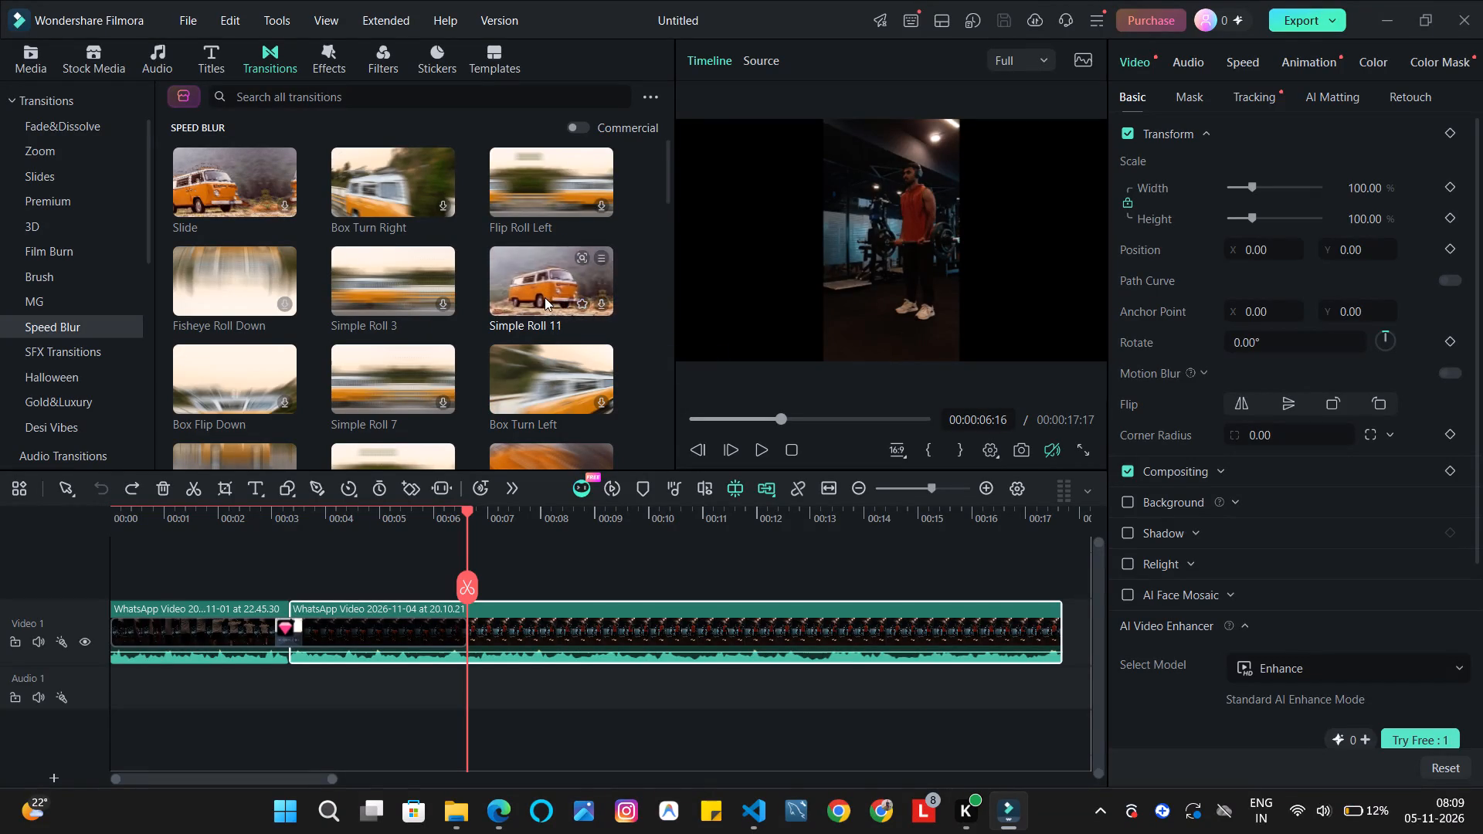
scroll(545, 297, down, 1)
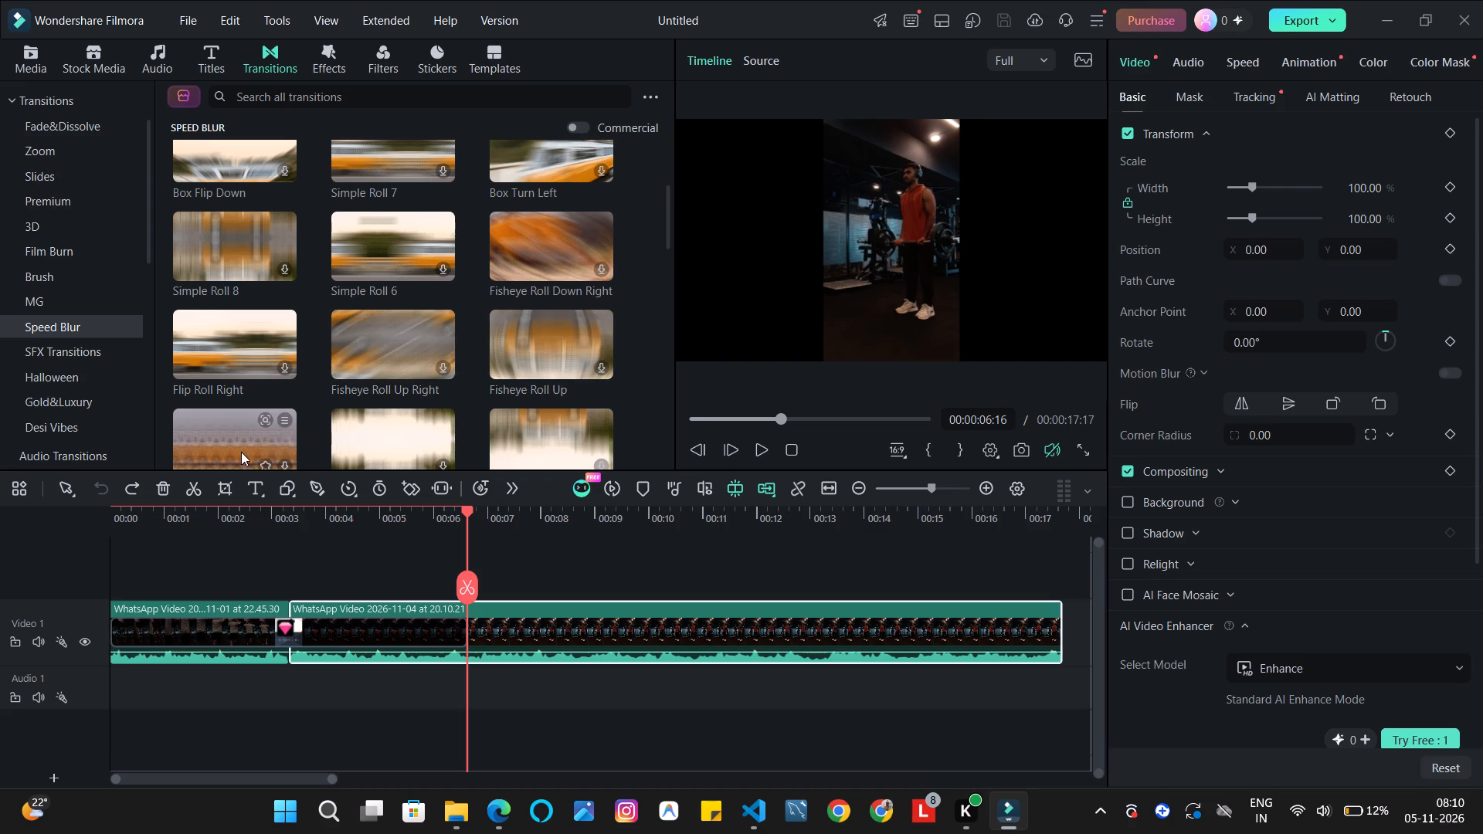
scroll(239, 444, down, 1)
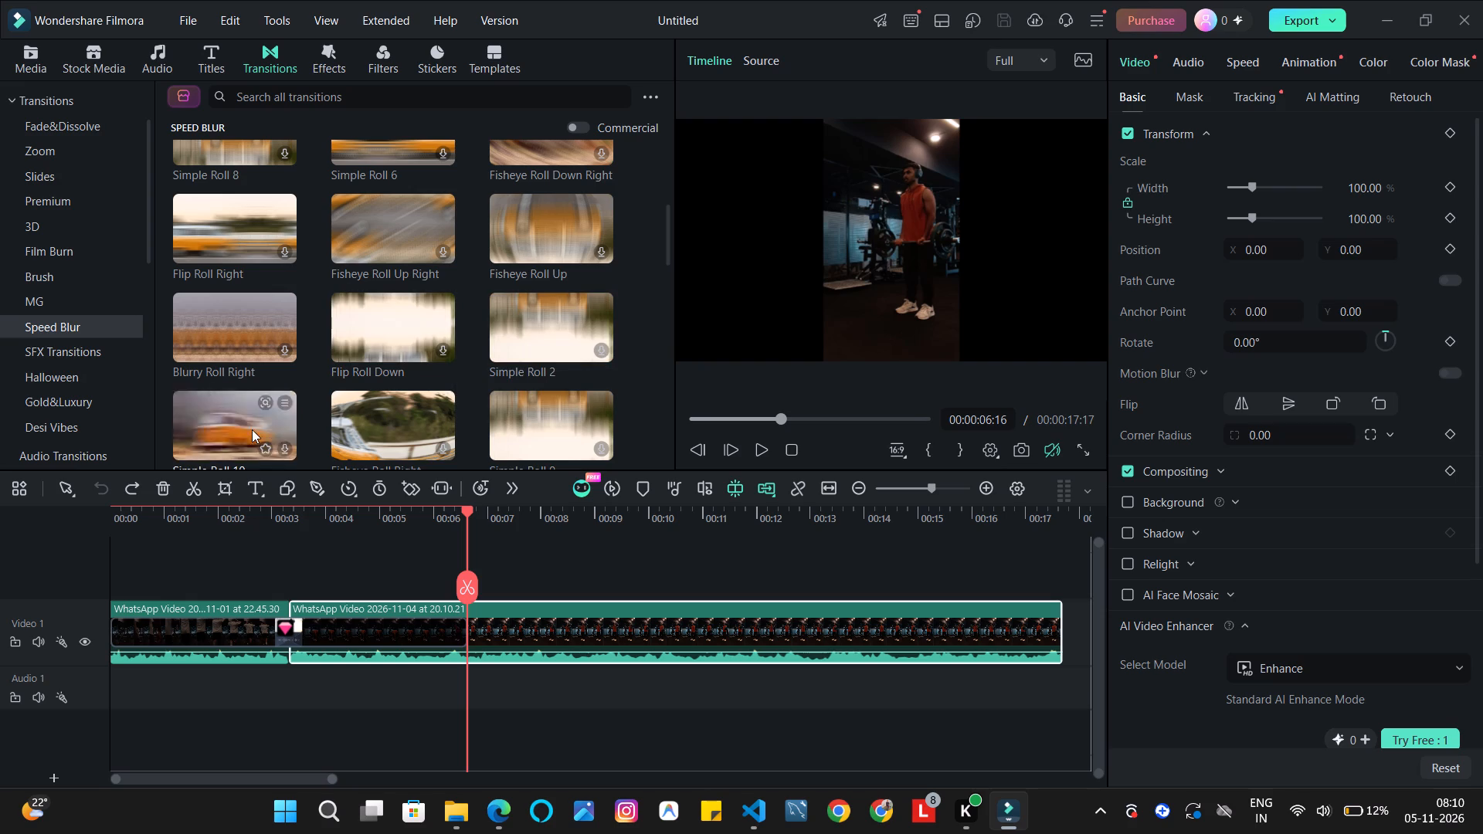
scroll(252, 429, down, 2)
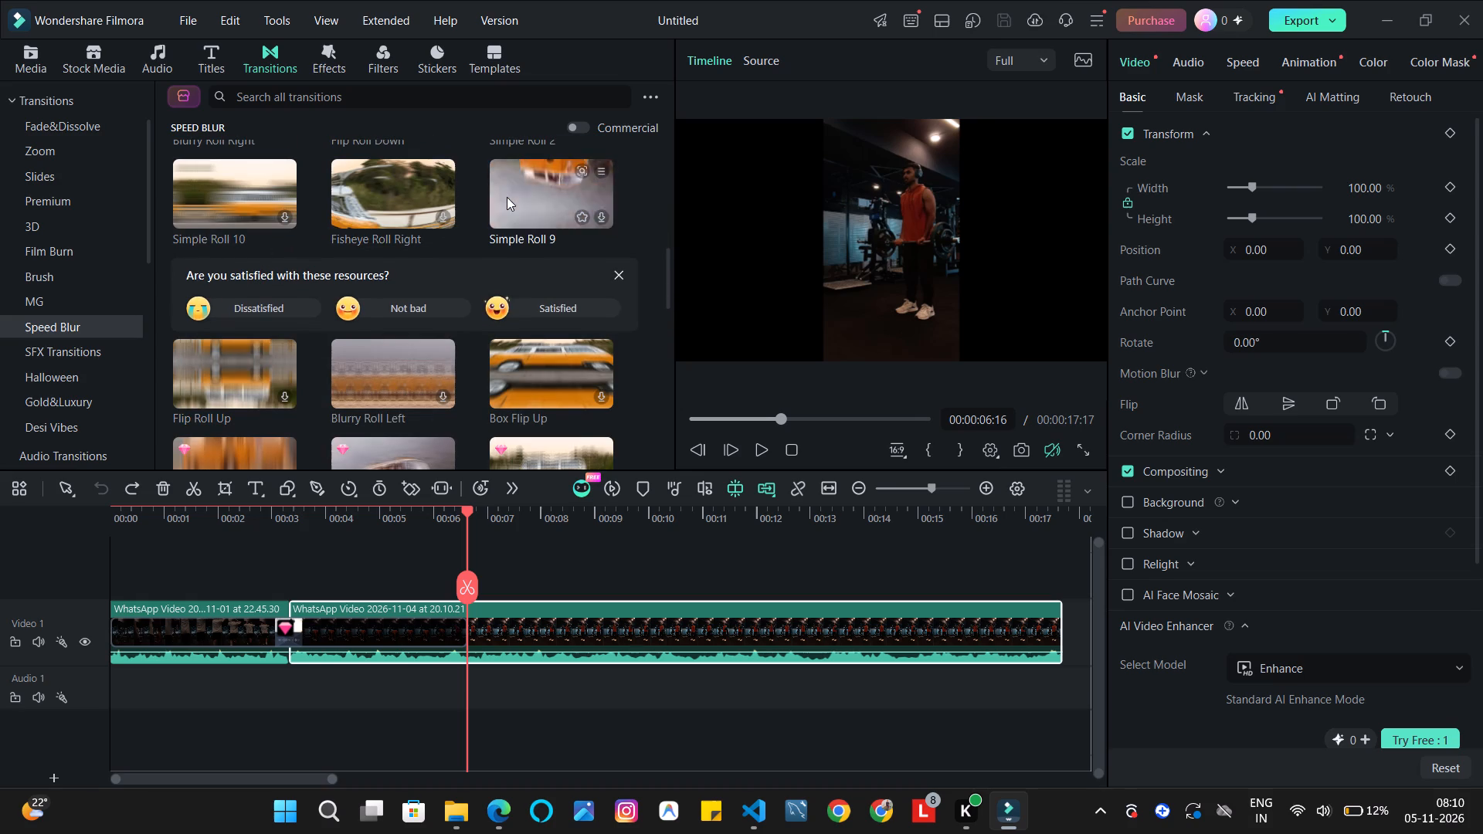
scroll(507, 198, down, 1)
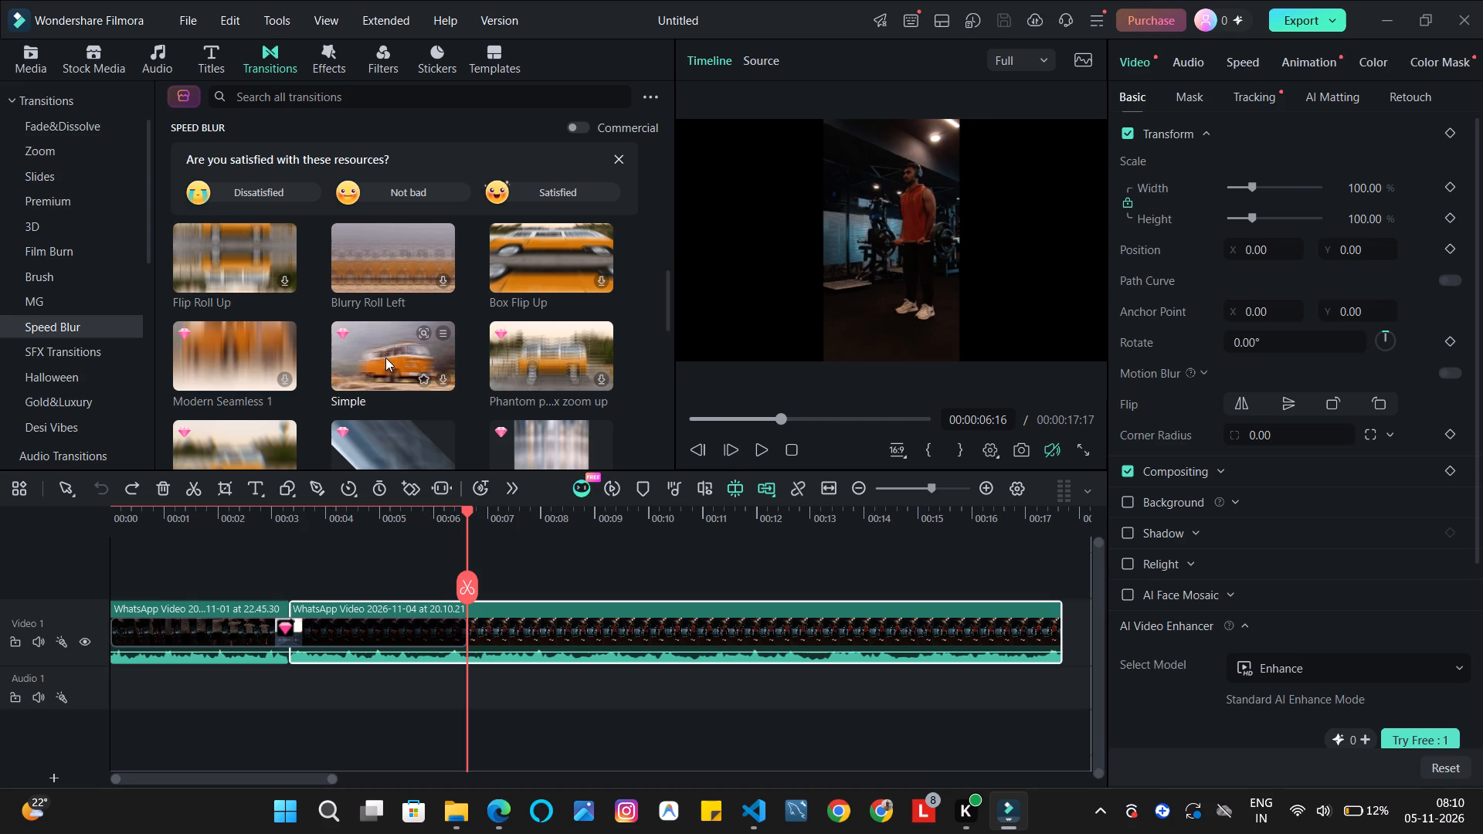
scroll(385, 358, down, 2)
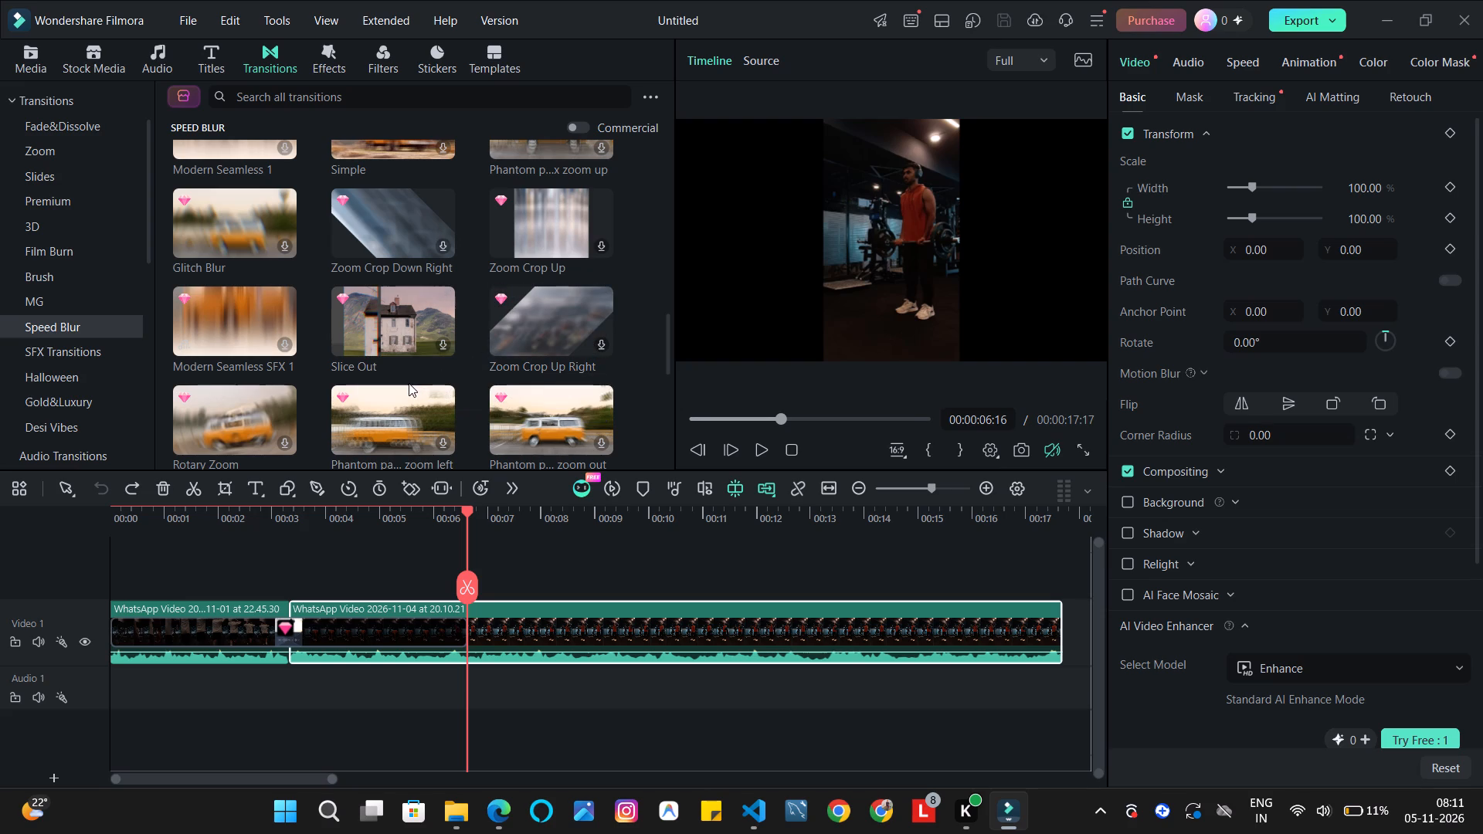
scroll(412, 385, down, 1)
scroll(481, 385, down, 2)
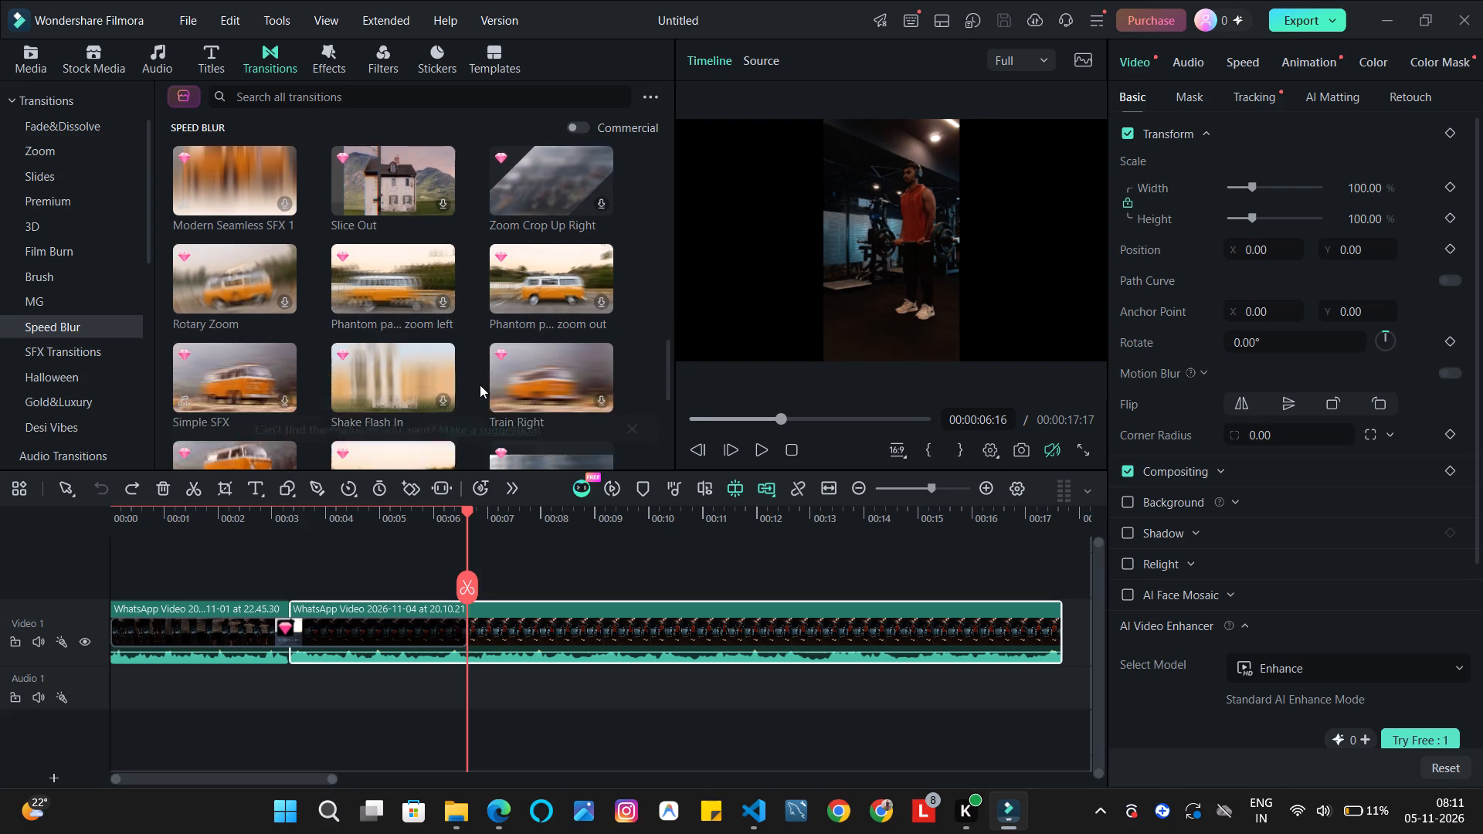
scroll(480, 385, down, 1)
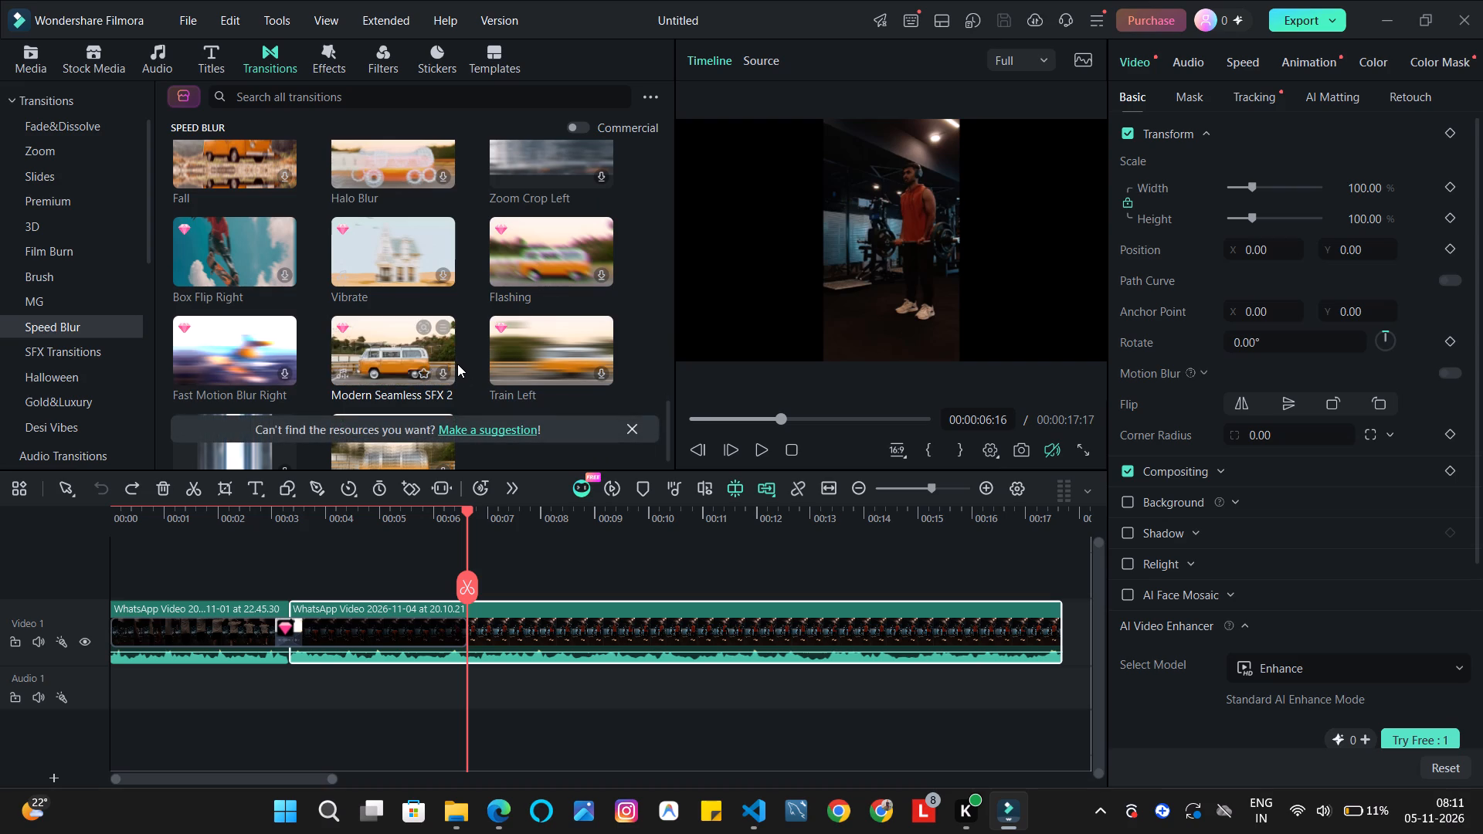
scroll(428, 375, down, 2)
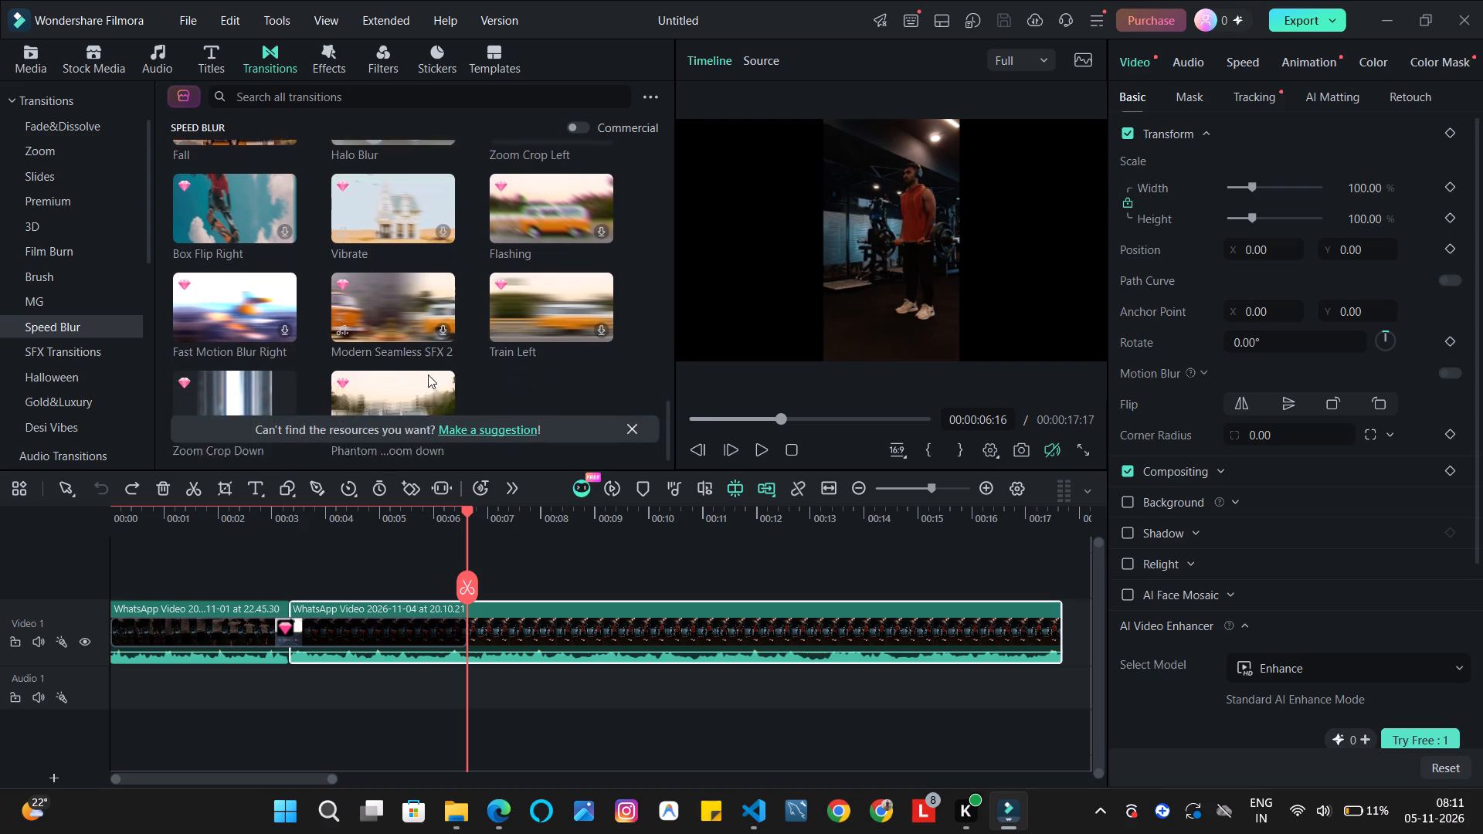
Browse the SFX Transitions, Halloween, Anime, Liquid and Y2K transition categories, and check the saved Favorites for another transition style.
click(83, 350)
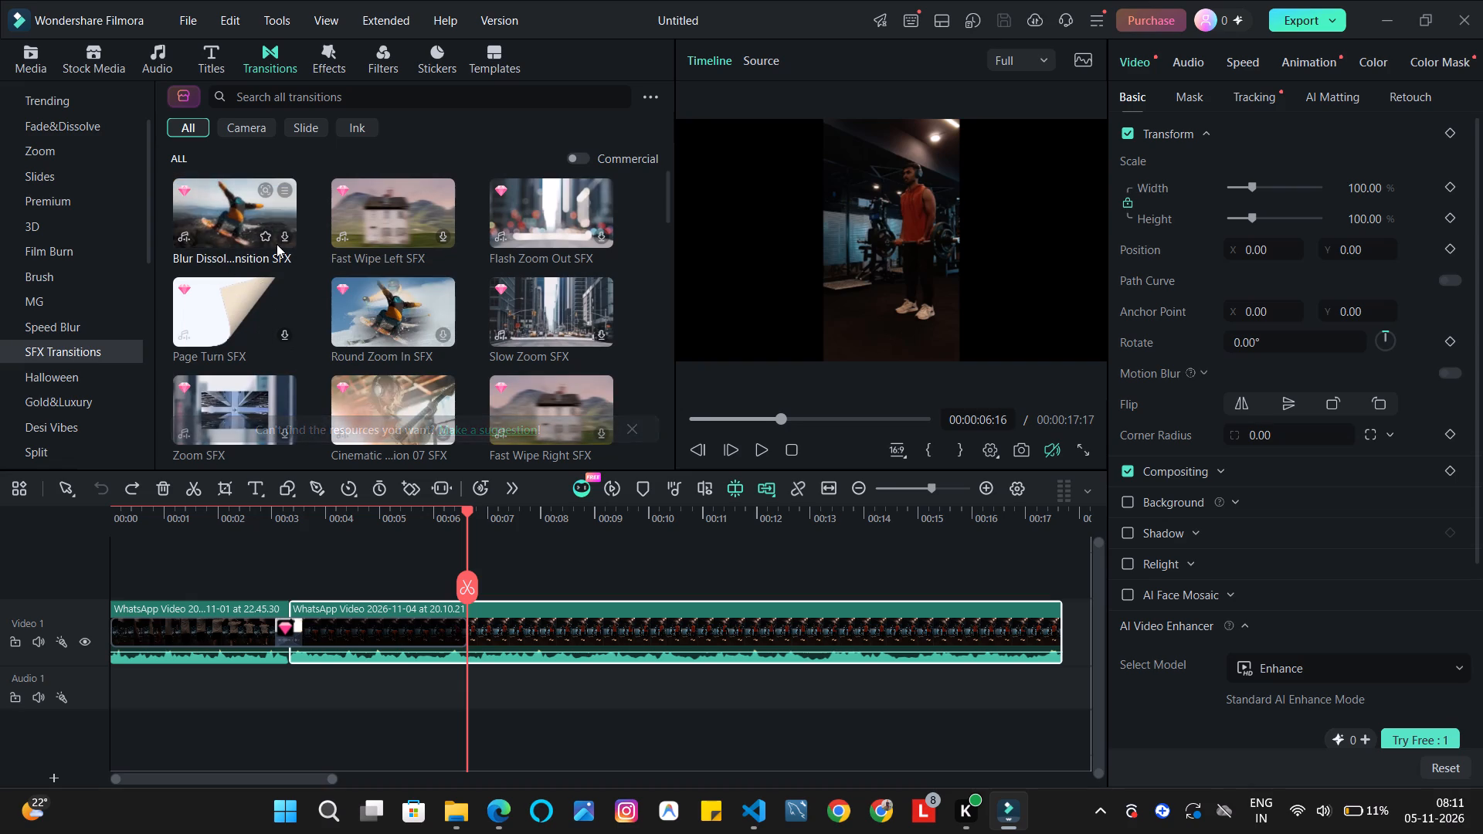
click(124, 375)
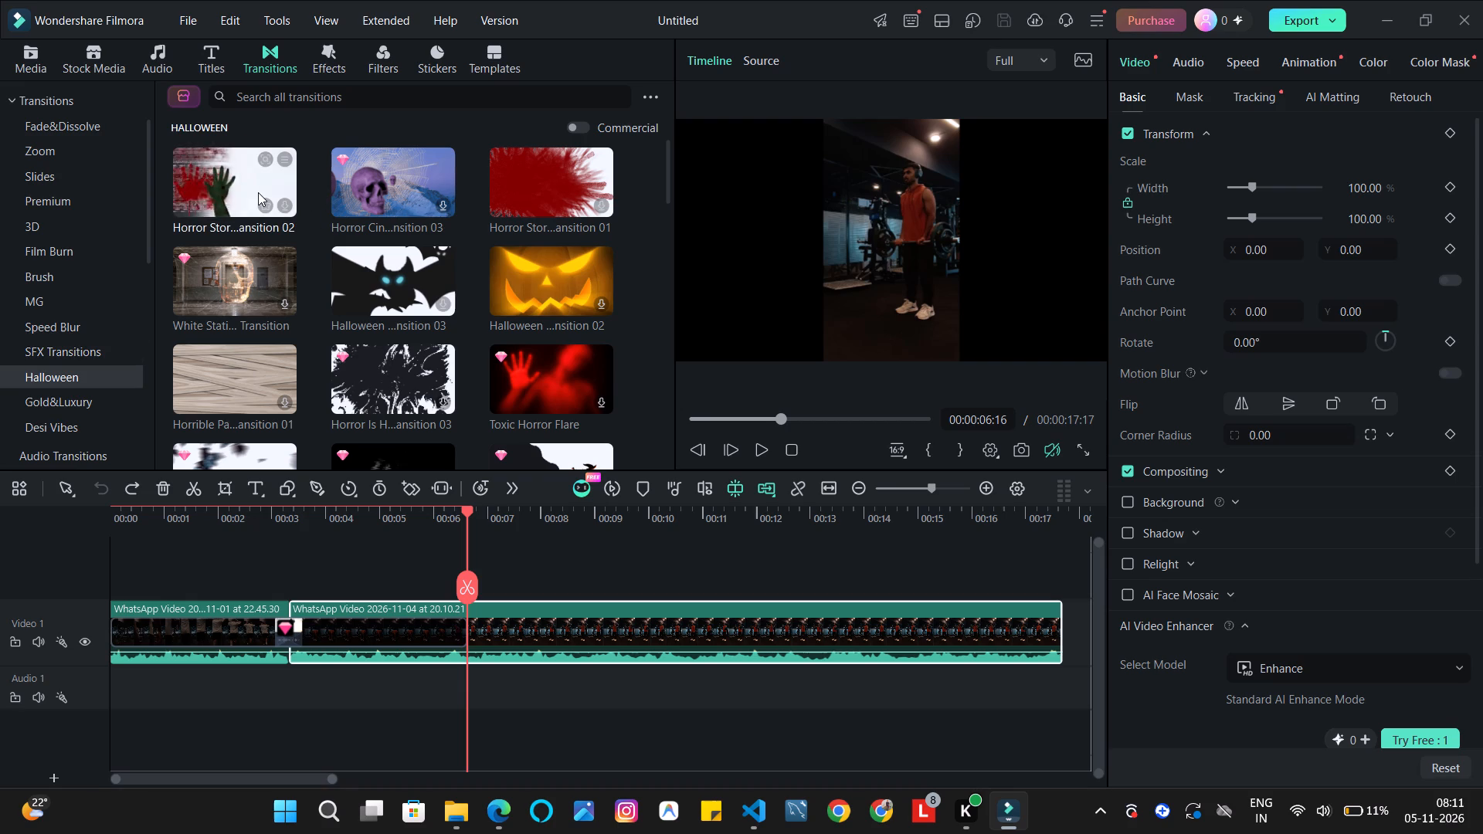
scroll(69, 366, down, 1)
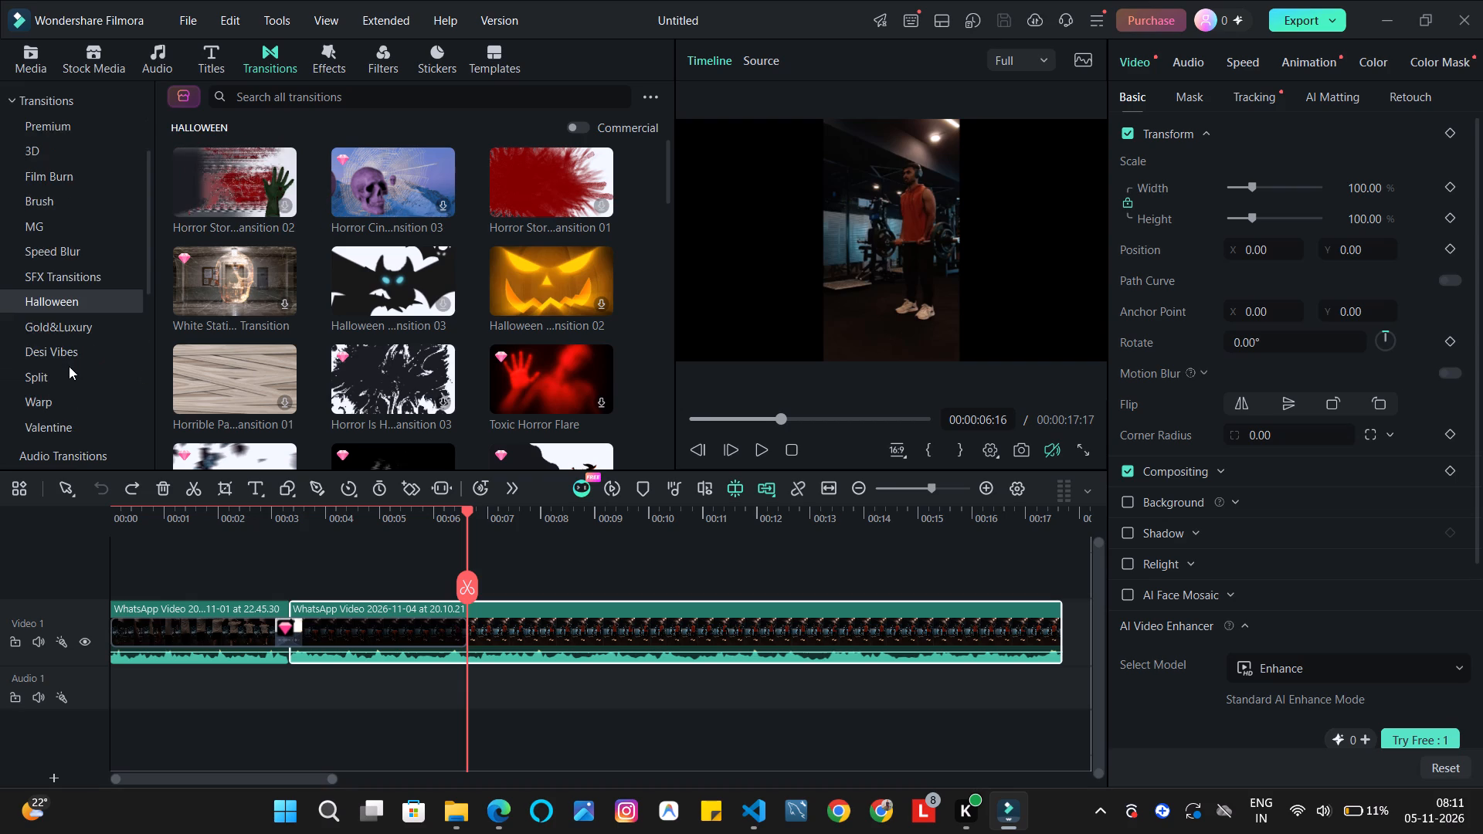
scroll(69, 366, down, 2)
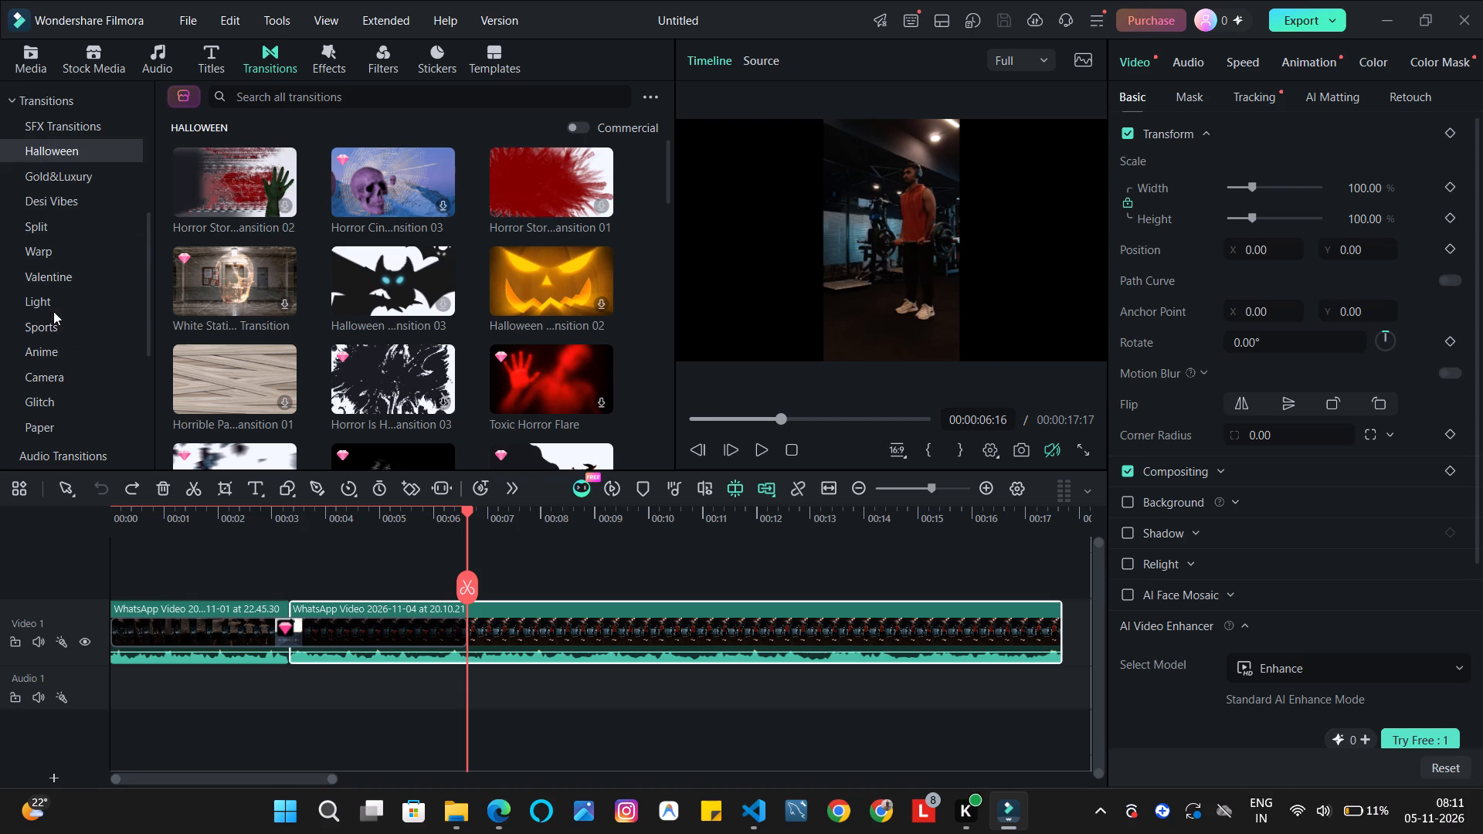
click(42, 353)
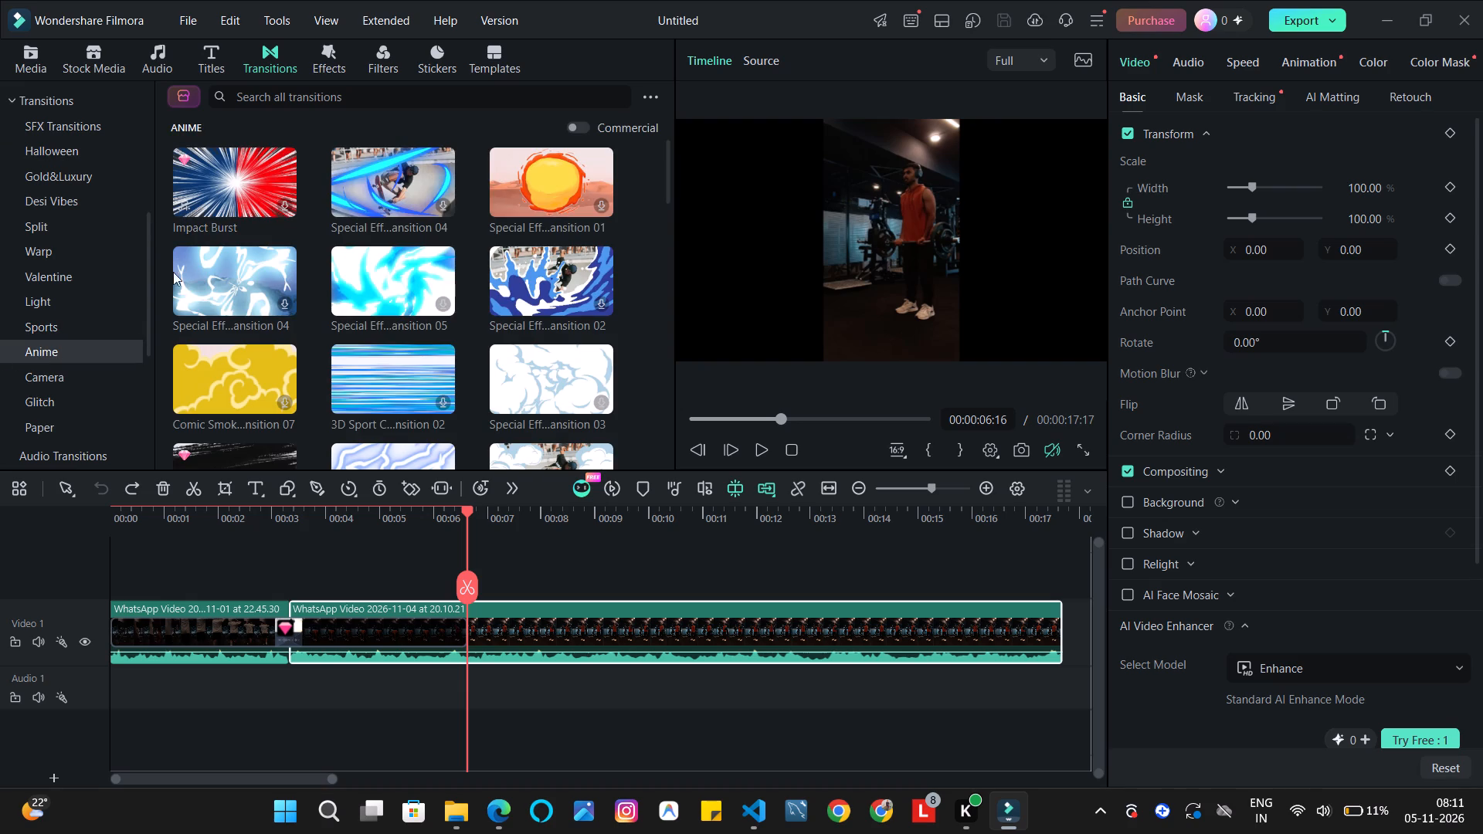
scroll(77, 406, down, 2)
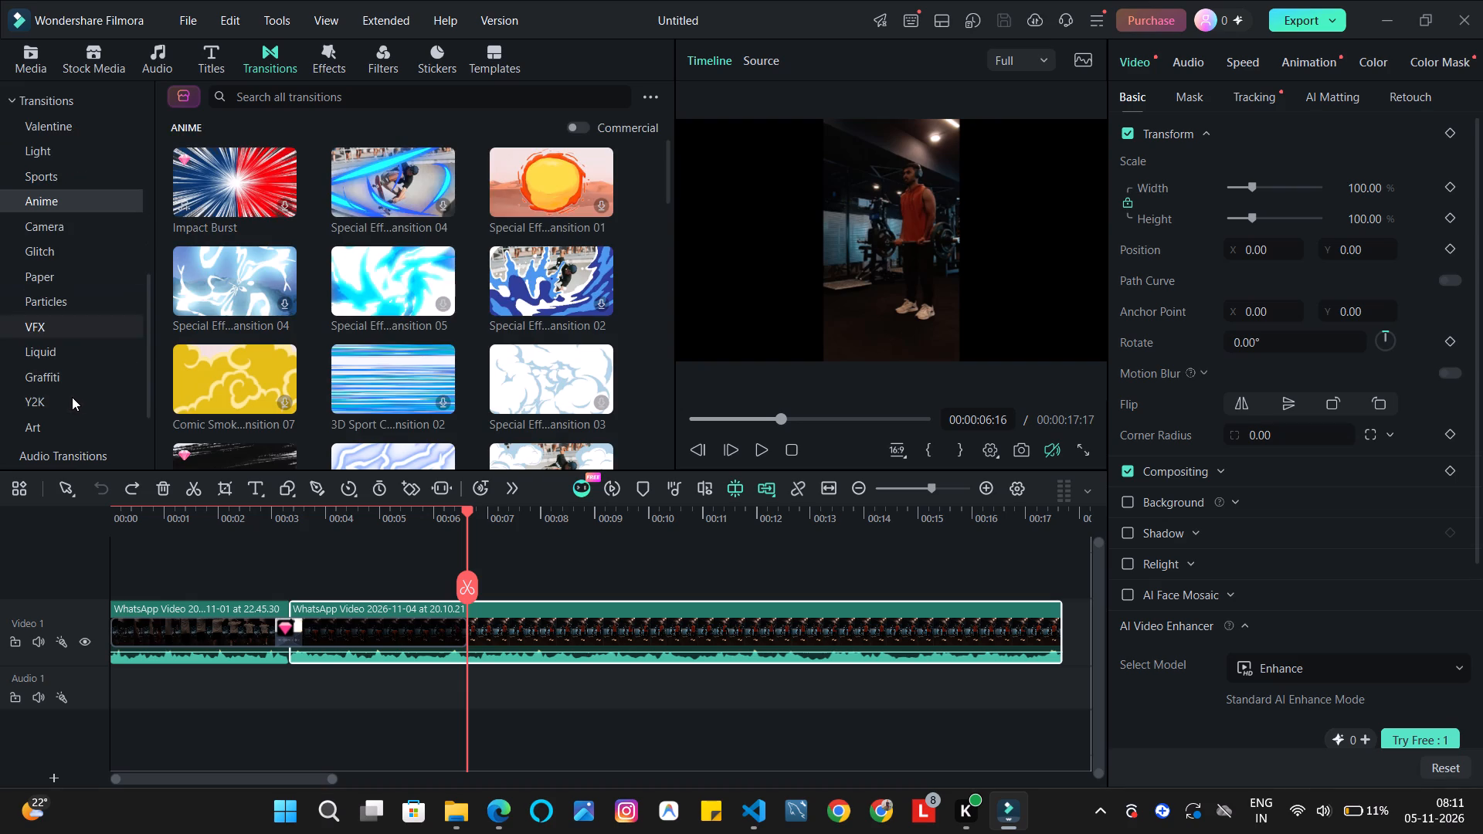
click(51, 354)
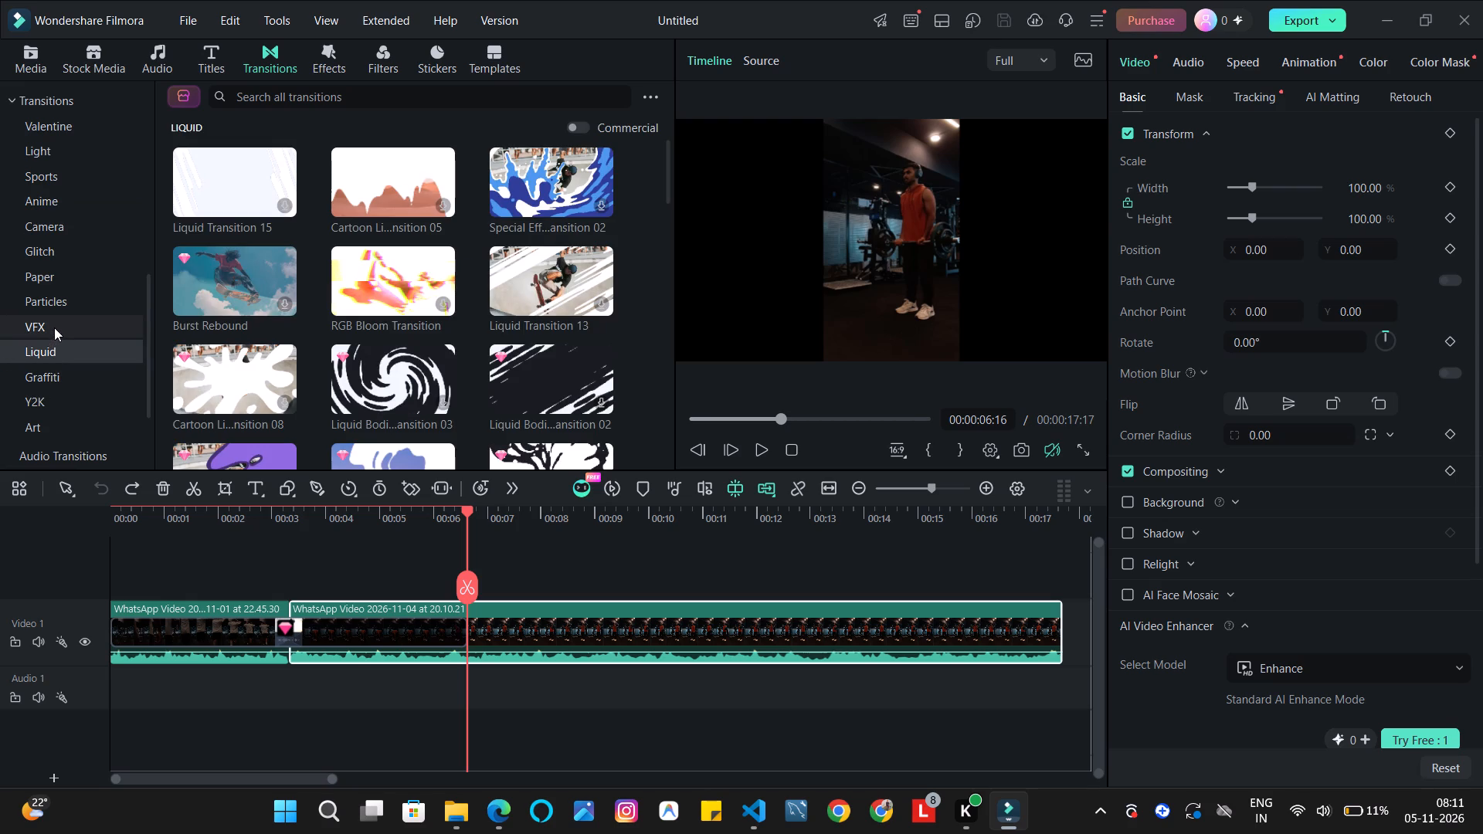
click(53, 395)
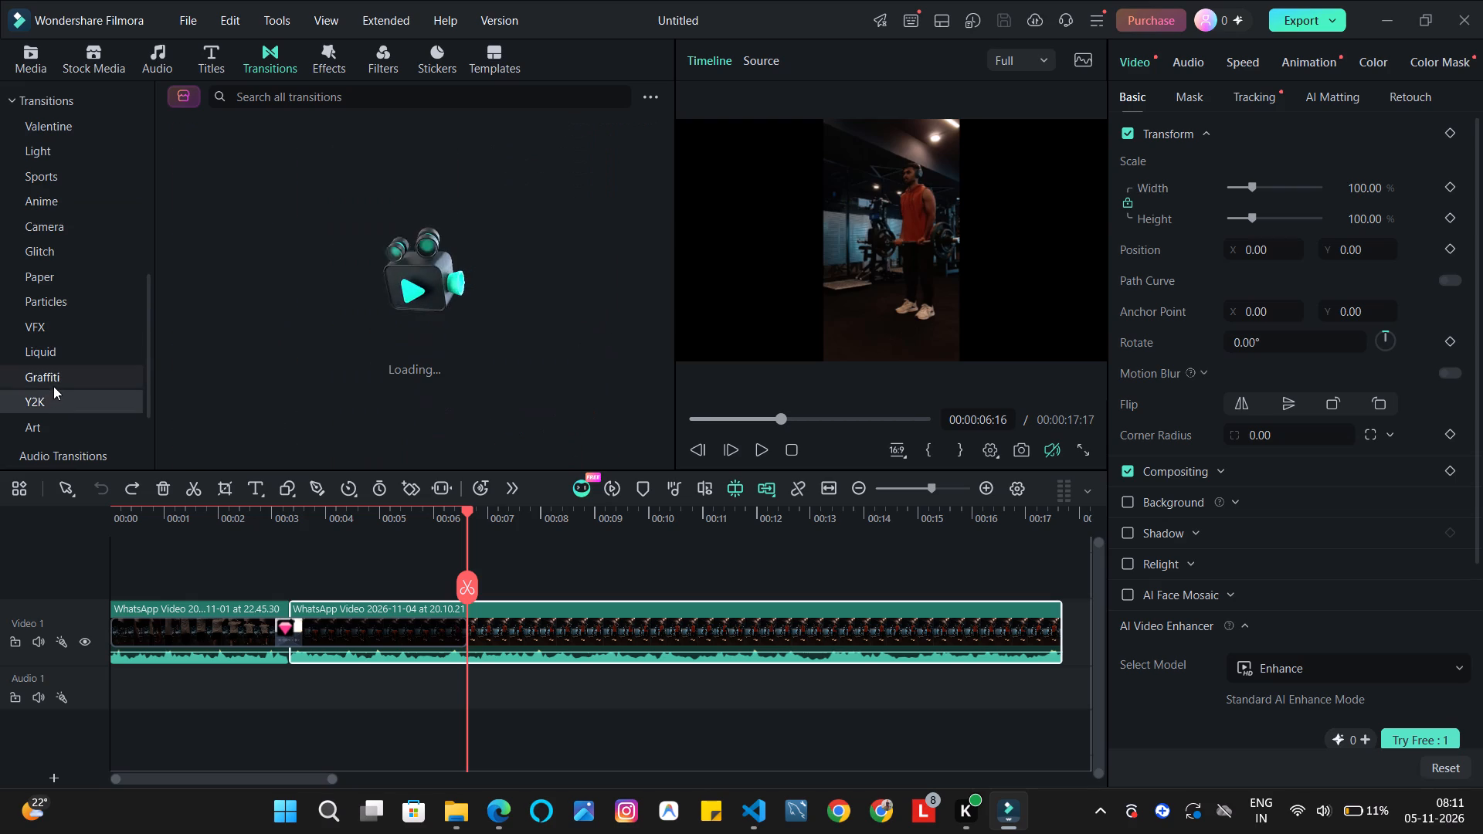
scroll(54, 380, down, 2)
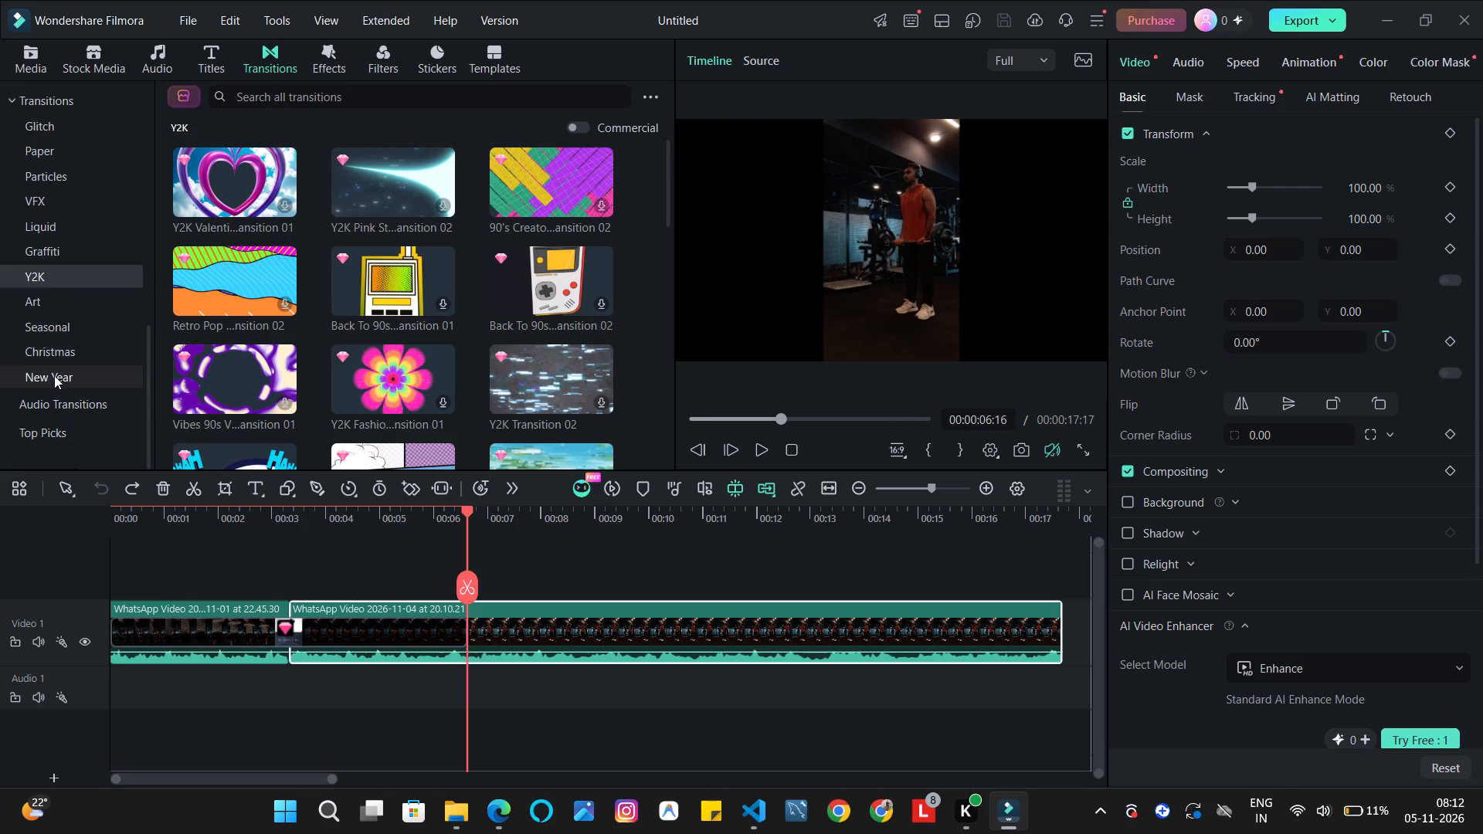
scroll(53, 375, down, 3)
scroll(24, 358, up, 8)
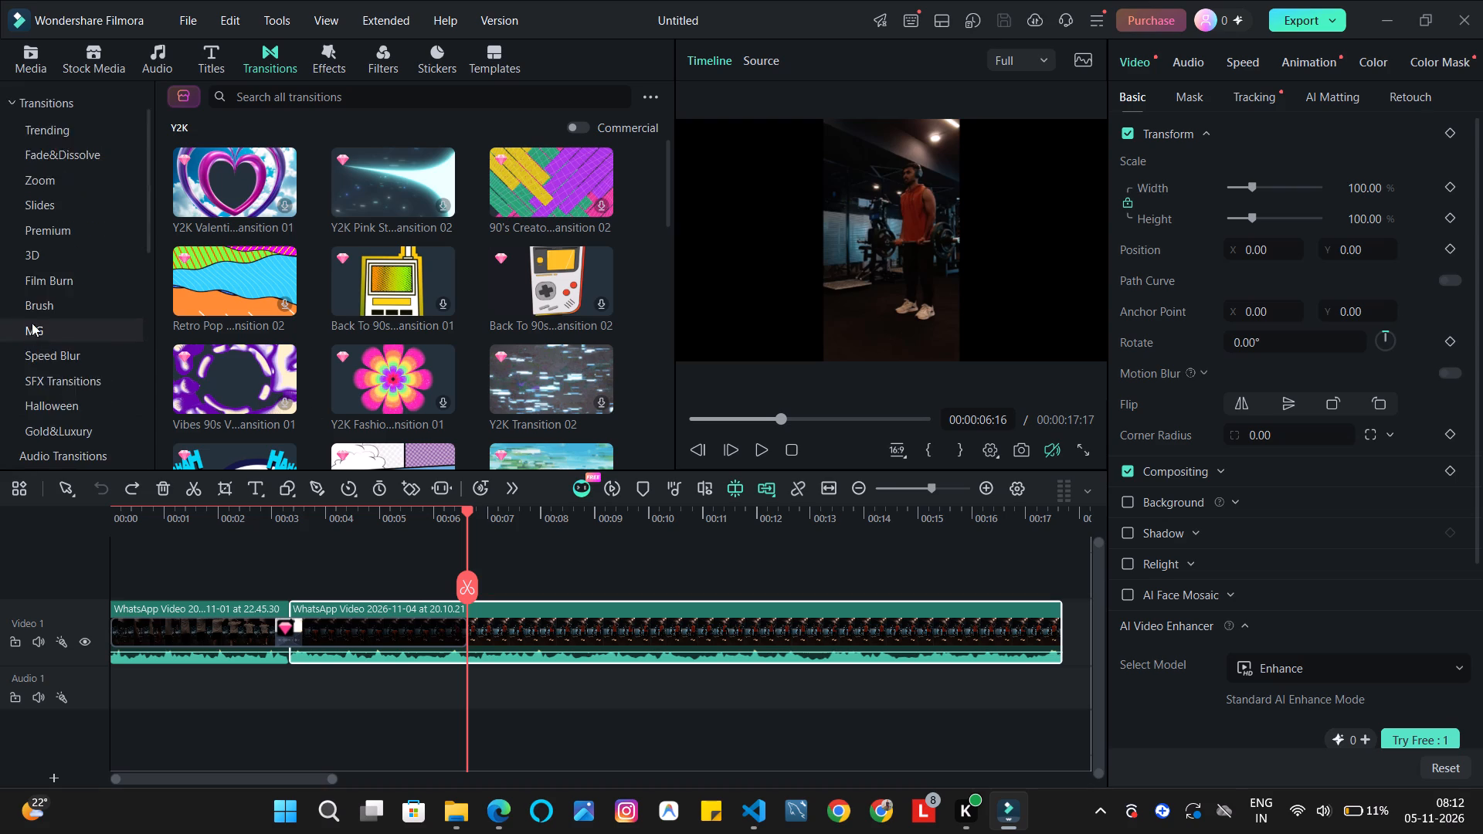
scroll(32, 323, up, 6)
click(25, 106)
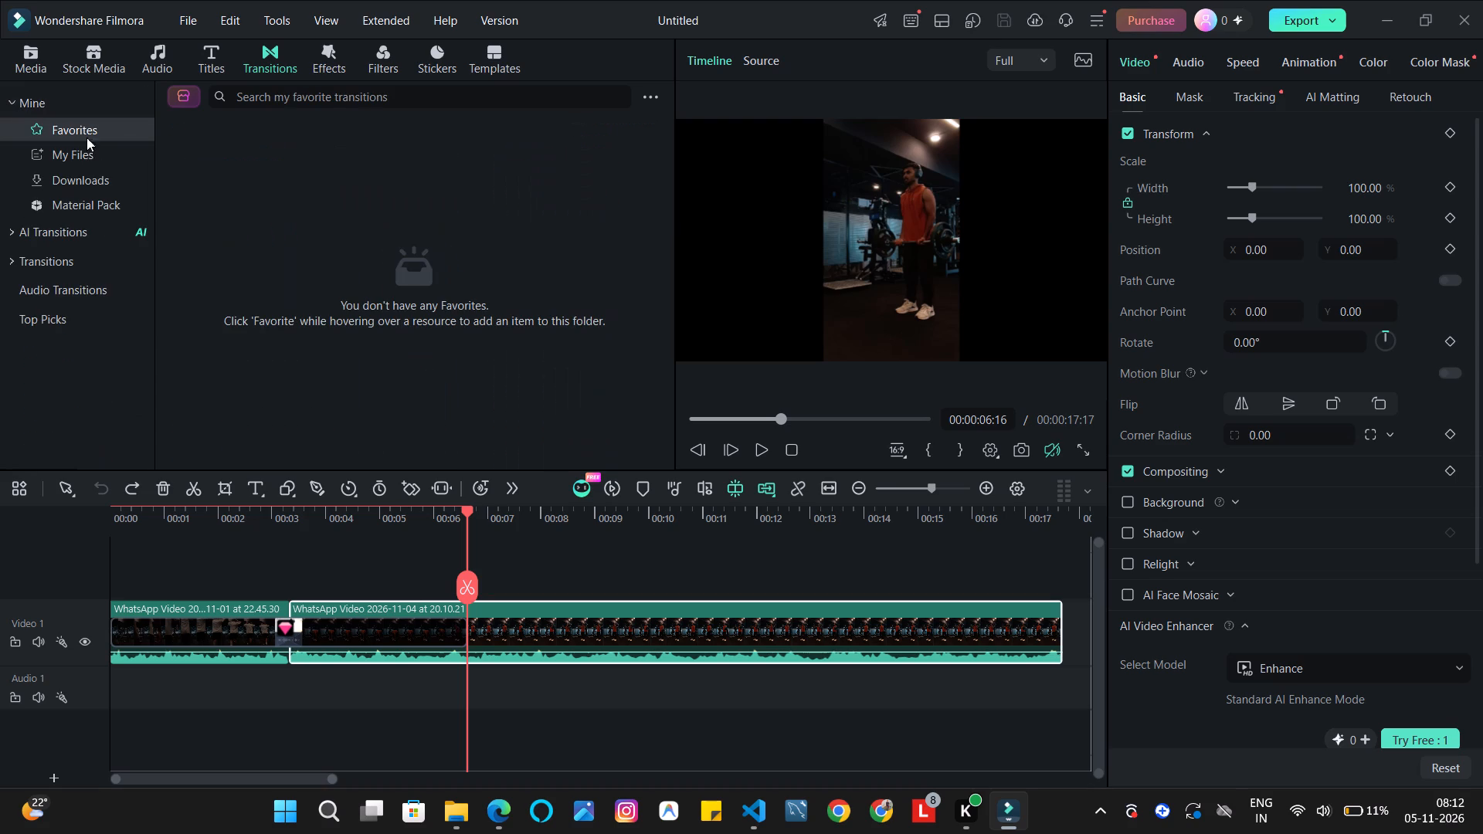
Minimize the Wondershare Filmora window and the Downloads folder window behind it.
click(1394, 22)
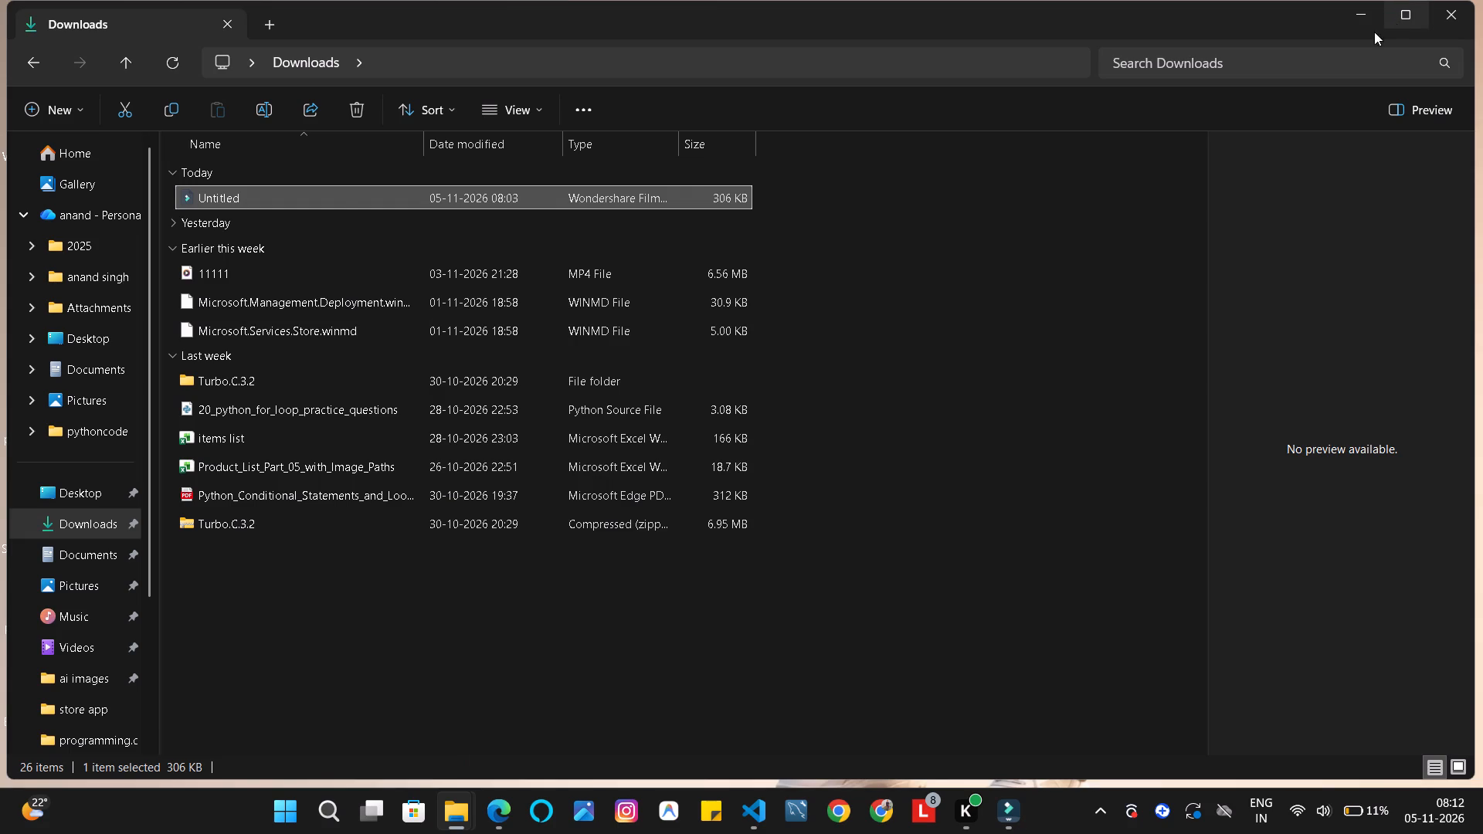
click(1380, 15)
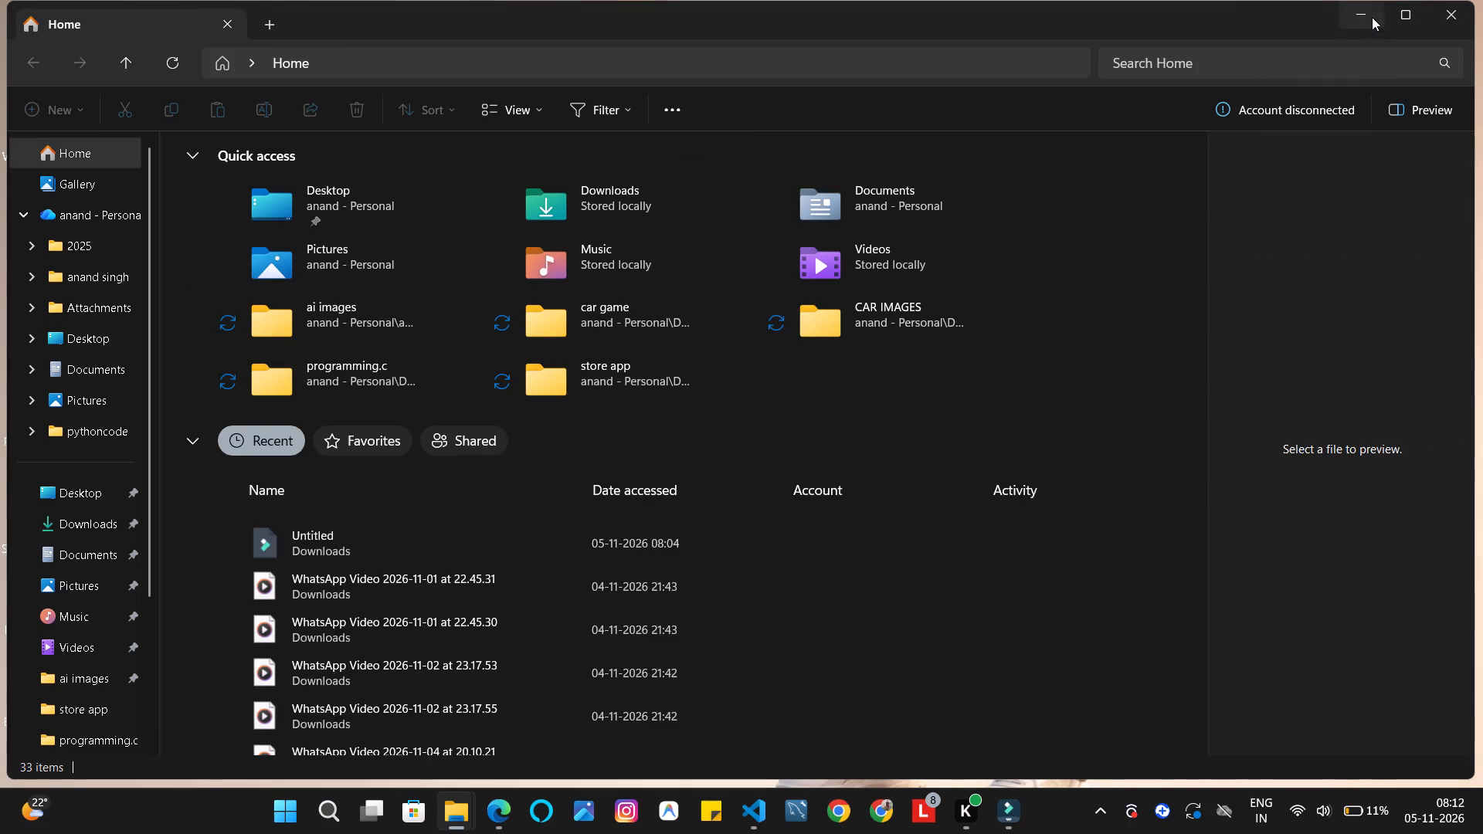